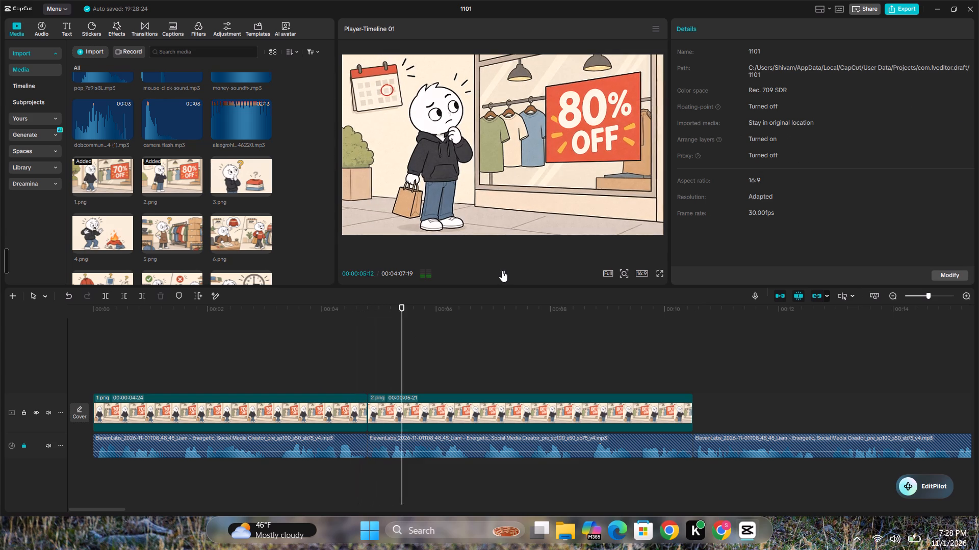
pyautogui.click(502, 270)
# Add mouse-click-sound.mp3 to a new audio track below the voiceover, starting shortly before the cut between 1.png and 2.png.
pyautogui.scroll(5, 143, 167)
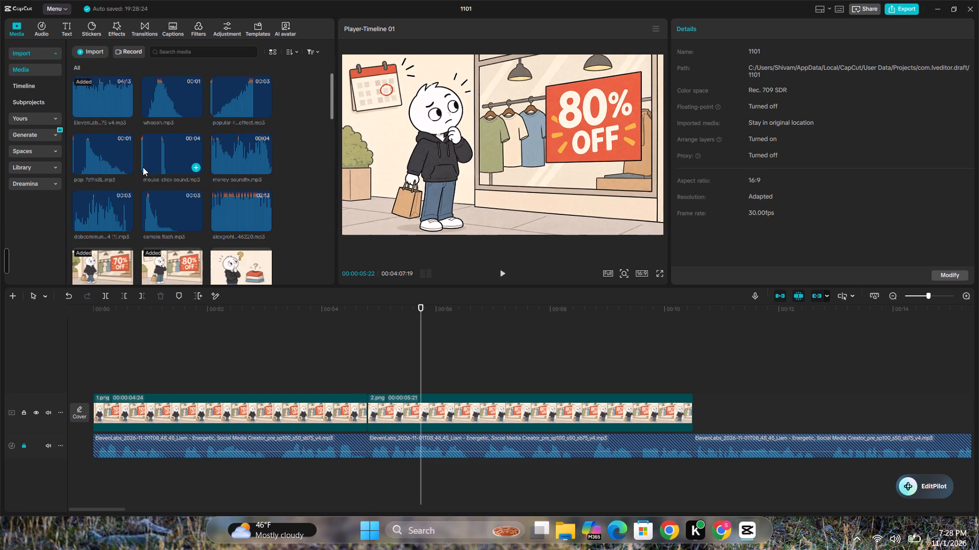
pyautogui.scroll(1, 143, 167)
pyautogui.scroll(-2, 213, 404)
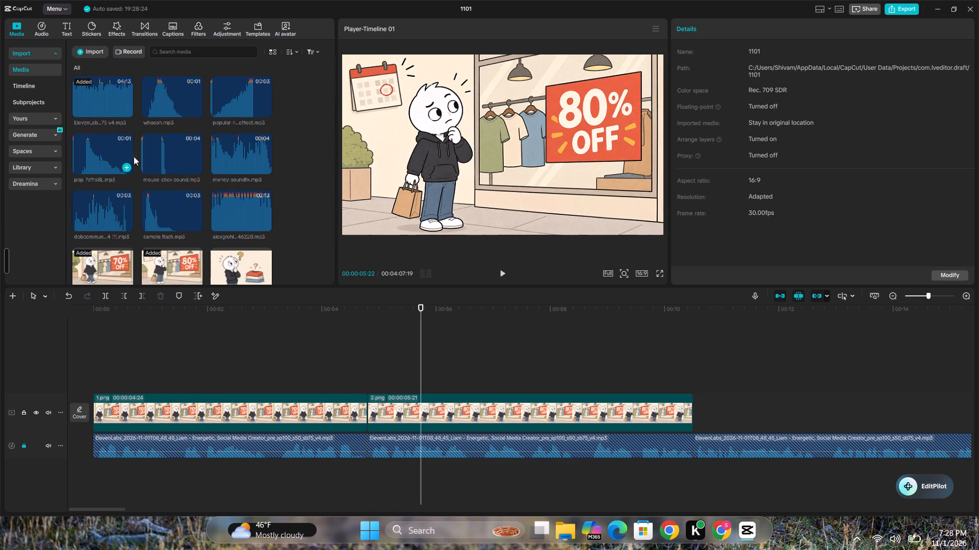
pyautogui.moveTo(162, 152); pyautogui.dragTo(341, 473)
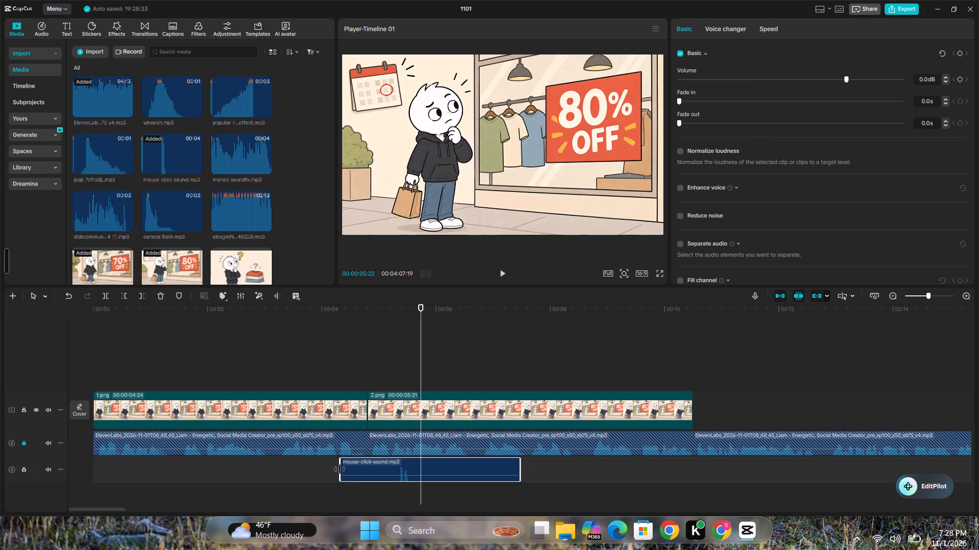
# Trim both ends of the mouse click sound so that only the short click itself remains.
pyautogui.moveTo(340, 464); pyautogui.dragTo(380, 466)
pyautogui.click(365, 466)
pyautogui.moveTo(336, 462); pyautogui.dragTo(355, 460)
pyautogui.moveTo(341, 461); pyautogui.dragTo(367, 463)
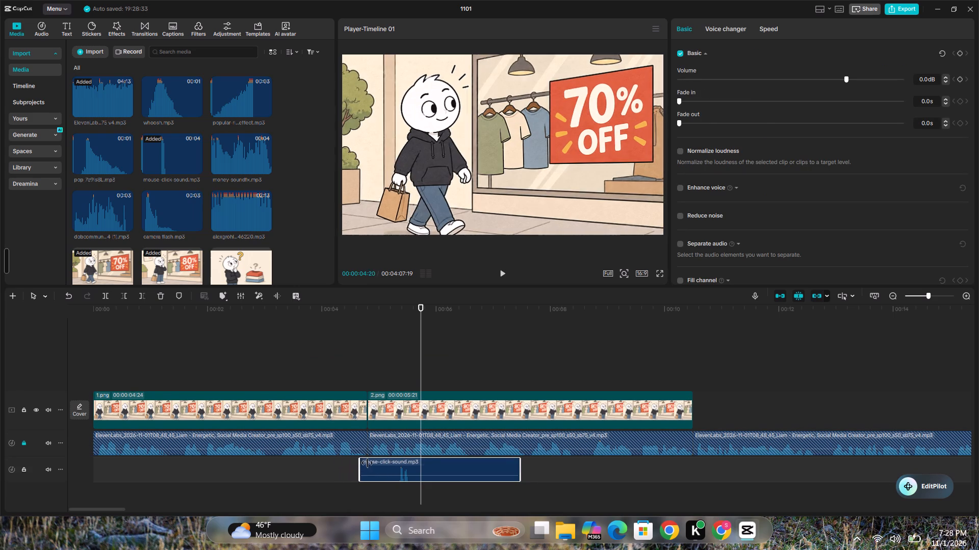
pyautogui.moveTo(367, 463); pyautogui.dragTo(397, 468)
pyautogui.moveTo(521, 461); pyautogui.dragTo(497, 462)
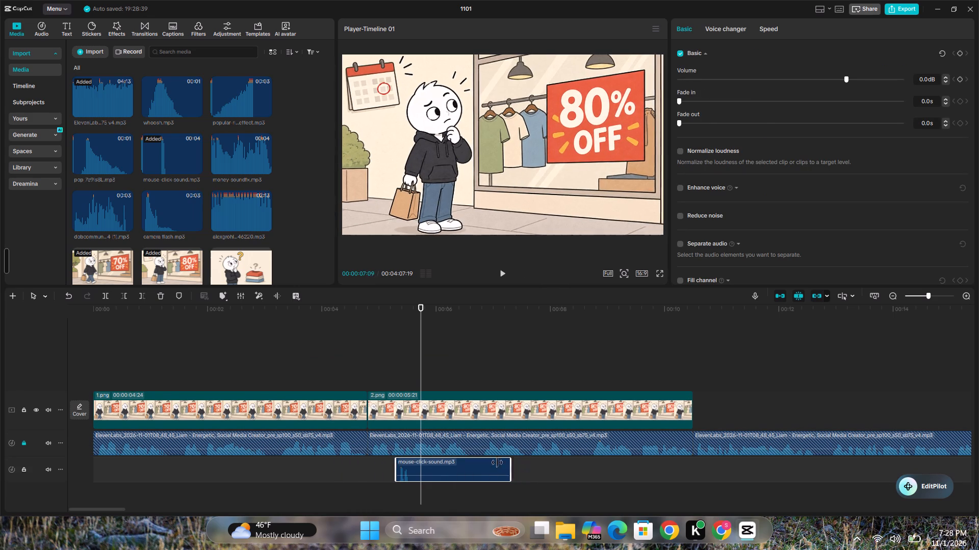
pyautogui.moveTo(497, 462); pyautogui.dragTo(415, 472)
# Set the trimmed click sound's volume to -3.1 dB and move it under the cut between 1.png and 2.png.
pyautogui.click(406, 475)
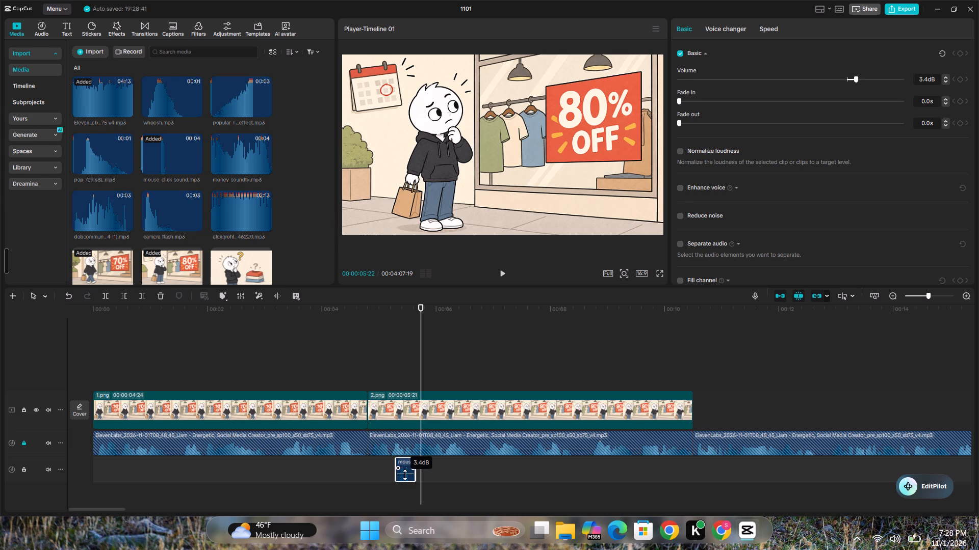
pyautogui.moveTo(405, 462); pyautogui.dragTo(366, 462)
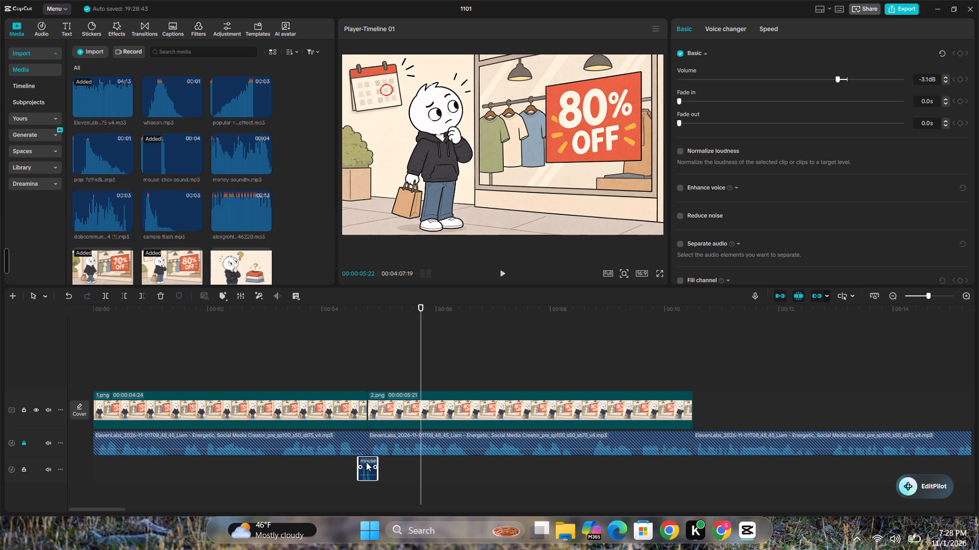
# Nudge the mouse click sound slightly earlier under the cut between 1.png and 2.png and play back the transition.
pyautogui.moveTo(366, 462); pyautogui.dragTo(366, 462)
pyautogui.click(339, 464)
pyautogui.press('space')
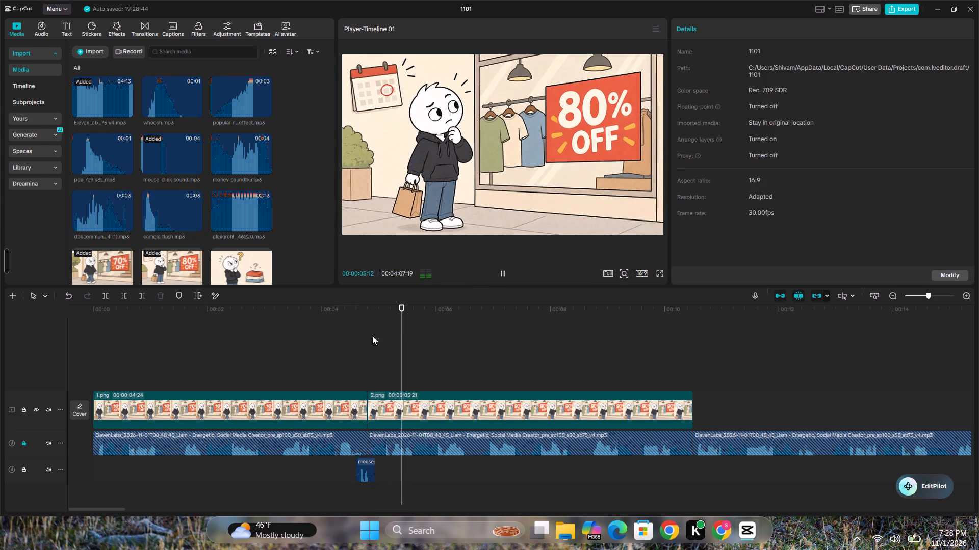
pyautogui.click(328, 367)
pyautogui.press('space')
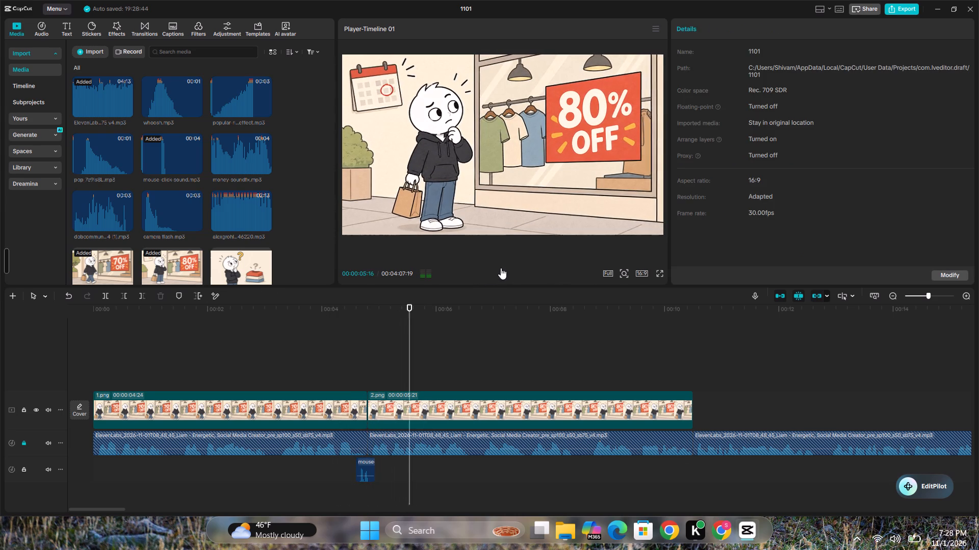
pyautogui.click(501, 268)
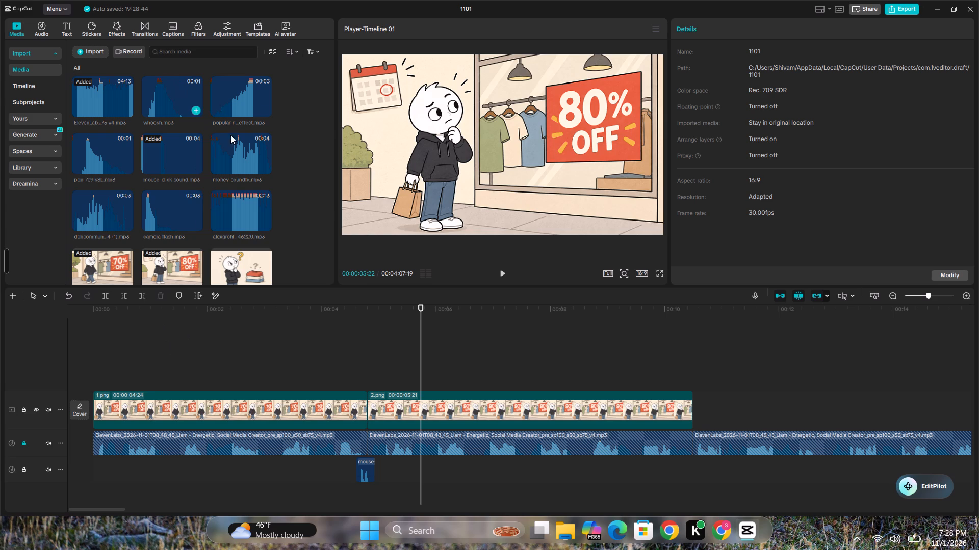
# Listen to the voiceover under 1.png, add money-soundfx.mp3 on a new audio track at about 2.5 s, and trim its end to about 0.8 s long.
pyautogui.click(210, 324)
pyautogui.click(499, 271)
pyautogui.click(500, 271)
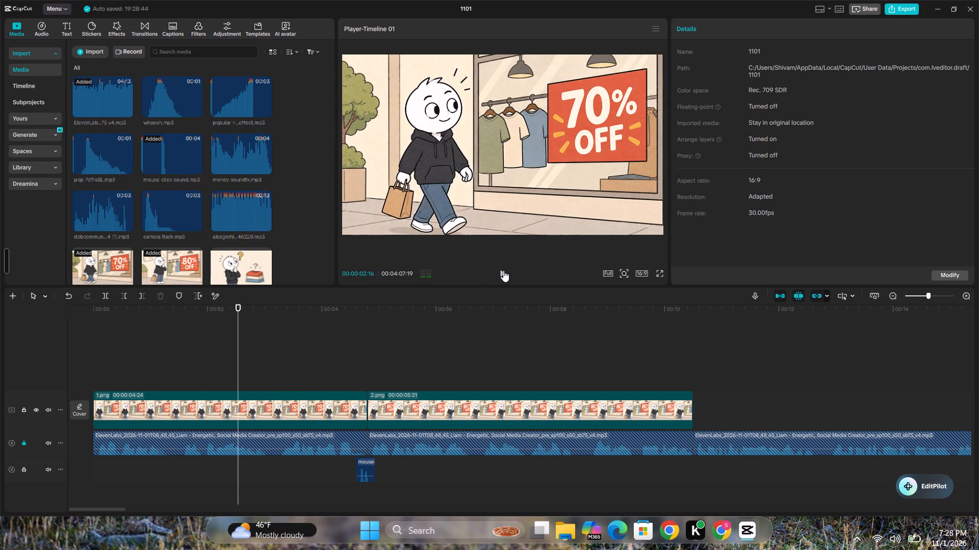
pyautogui.click(504, 270)
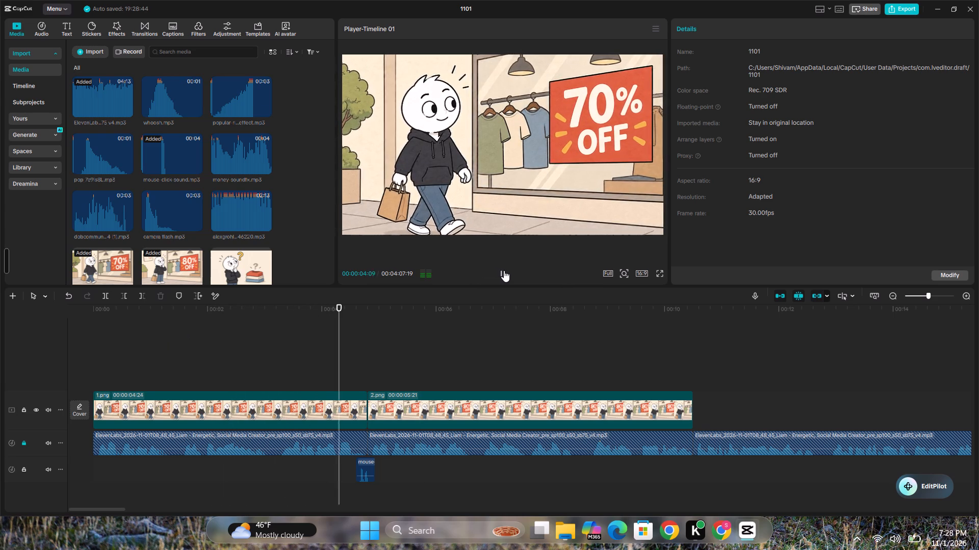
pyautogui.click(132, 343)
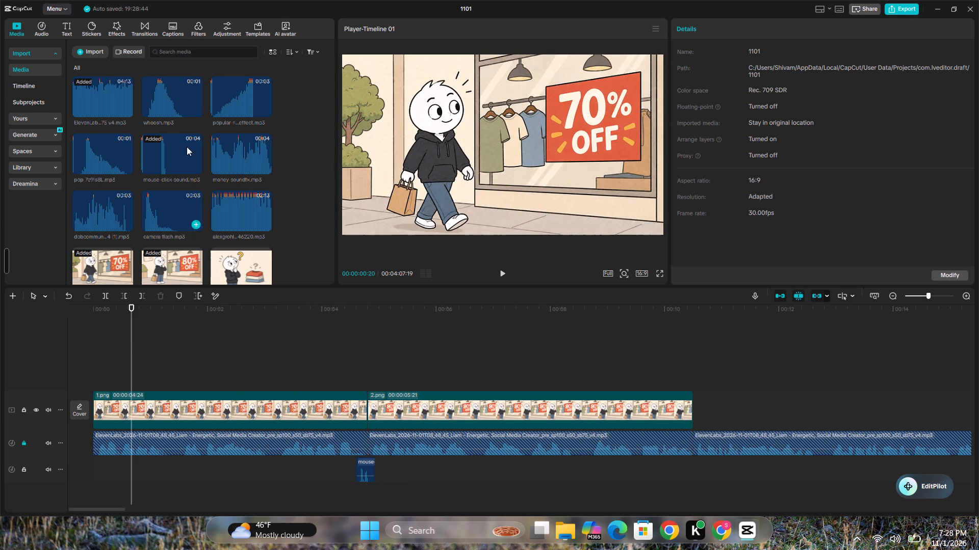
pyautogui.click(497, 272)
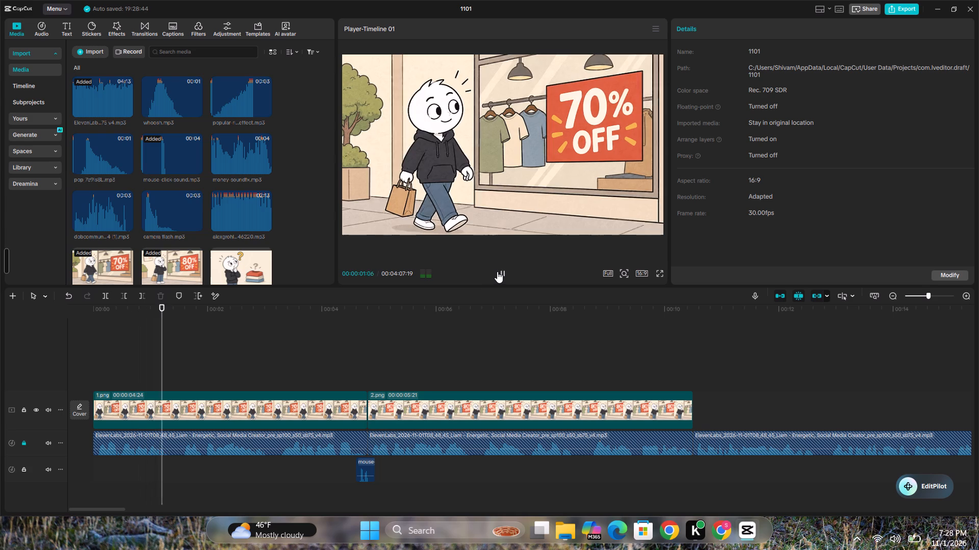
pyautogui.click(500, 270)
pyautogui.moveTo(250, 145); pyautogui.dragTo(276, 350)
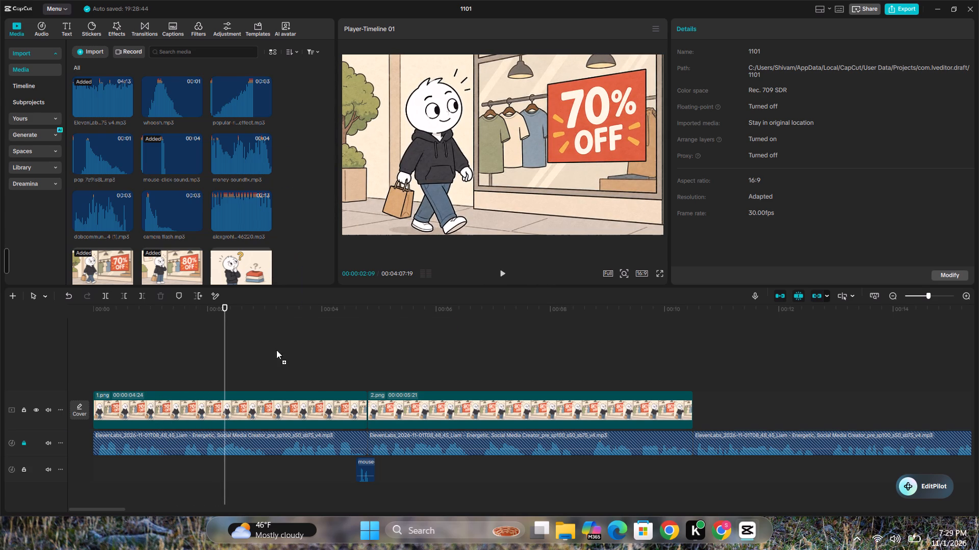
pyautogui.moveTo(276, 350); pyautogui.dragTo(240, 474)
pyautogui.moveTo(415, 462); pyautogui.dragTo(389, 461)
pyautogui.moveTo(390, 461); pyautogui.dragTo(282, 470)
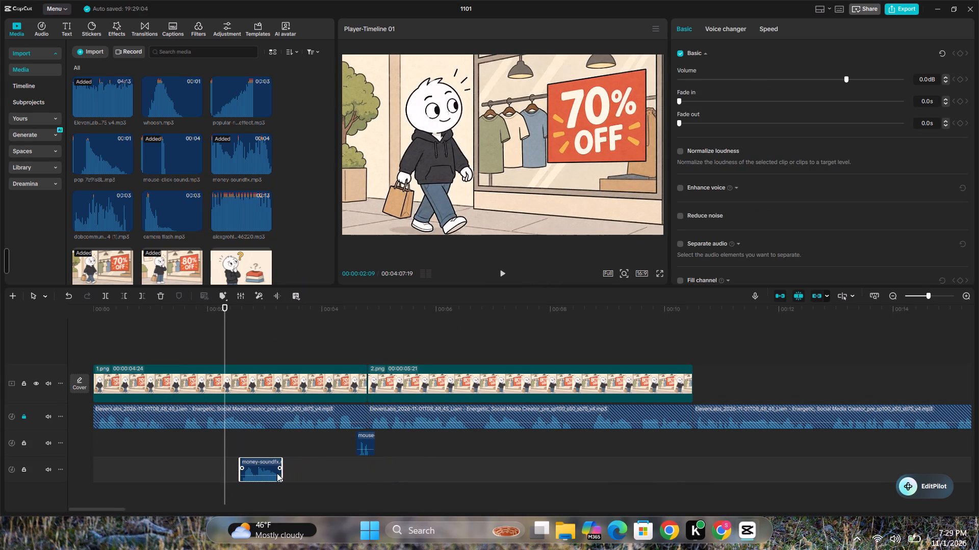
# Set the money sound's volume to -9.7 dB, move it up to the mouse click sound's track at about 2.7 s, and preview it.
pyautogui.click(272, 476)
pyautogui.moveTo(266, 465); pyautogui.dragTo(278, 442)
pyautogui.press('space')
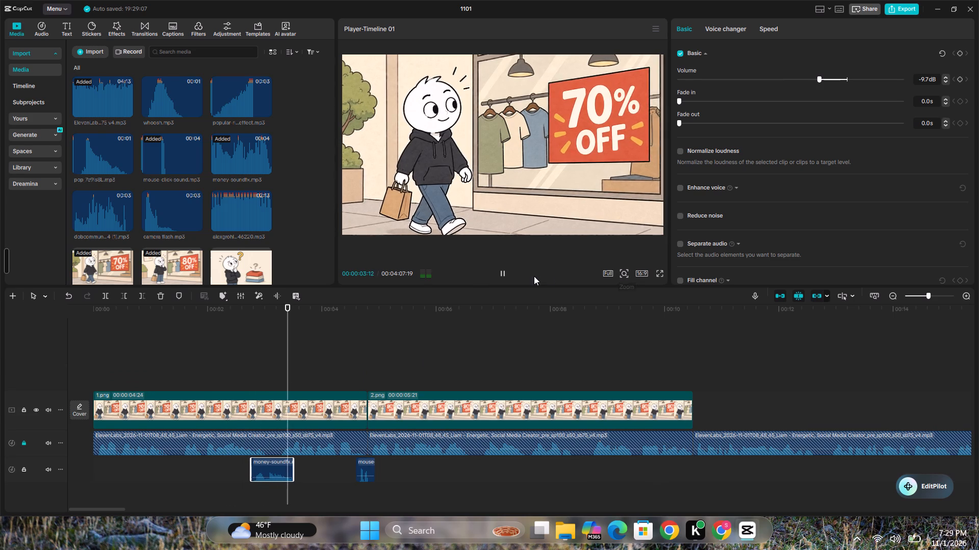
pyautogui.click(504, 272)
# Move the money sound later, onto its own track below the mouse click sound, starting at about 3.7 s, and preview it.
pyautogui.moveTo(276, 466); pyautogui.dragTo(338, 466)
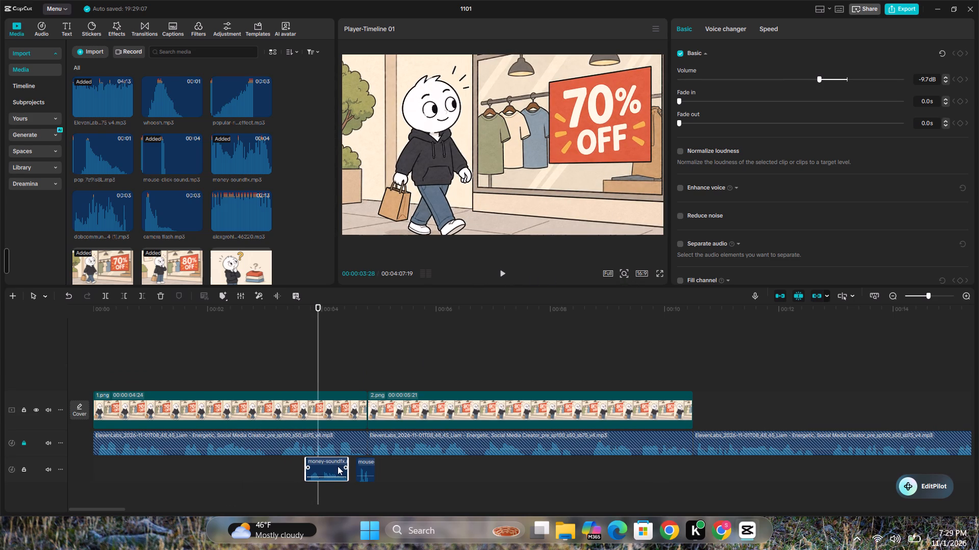
pyautogui.moveTo(338, 466); pyautogui.dragTo(340, 466)
pyautogui.click(305, 452)
pyautogui.press('space')
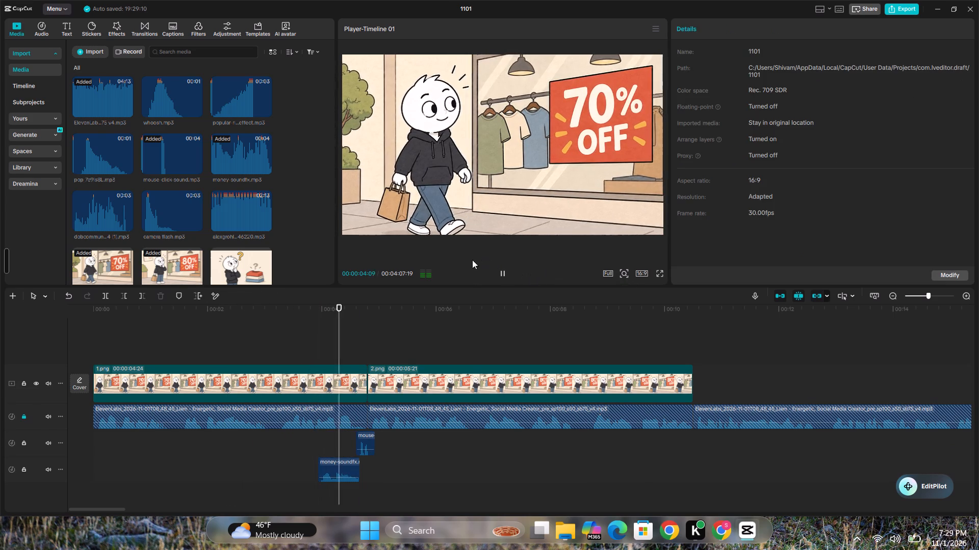
pyautogui.click(501, 273)
pyautogui.moveTo(340, 464); pyautogui.dragTo(325, 466)
pyautogui.click(245, 468)
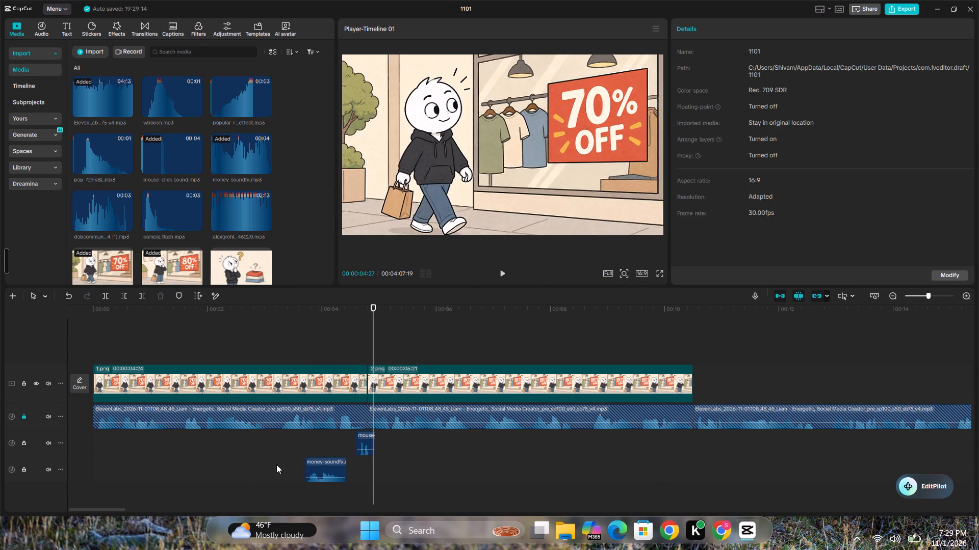
pyautogui.press('space')
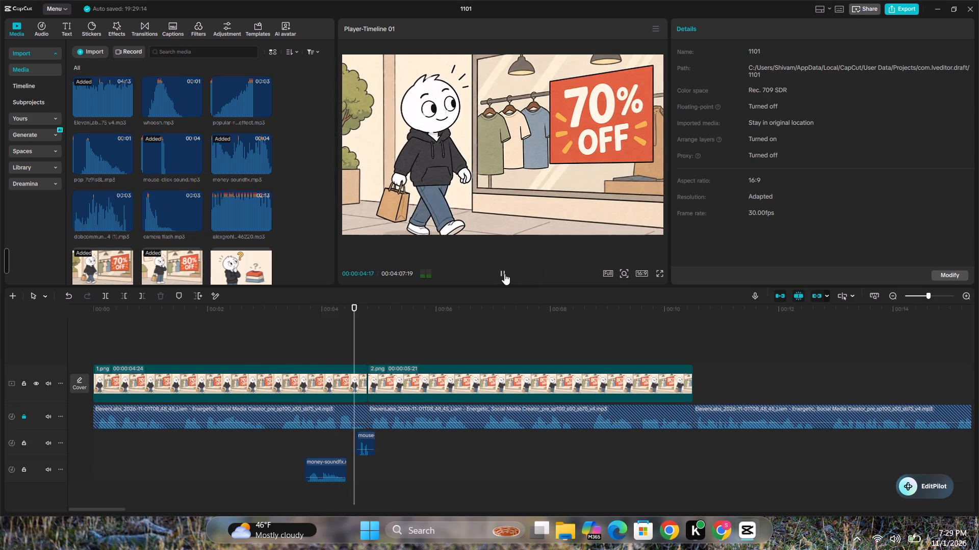
pyautogui.click(504, 273)
# Fine-tune the money sound against the voiceover so it starts at about 3.4 s, previewing each shift.
pyautogui.moveTo(323, 465); pyautogui.dragTo(313, 468)
pyautogui.click(245, 459)
pyautogui.press('space')
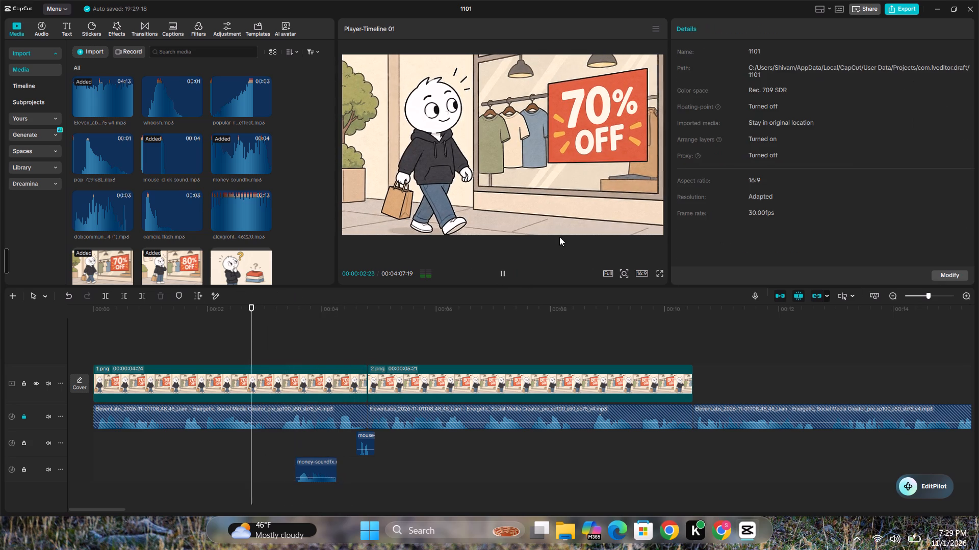
pyautogui.click(499, 273)
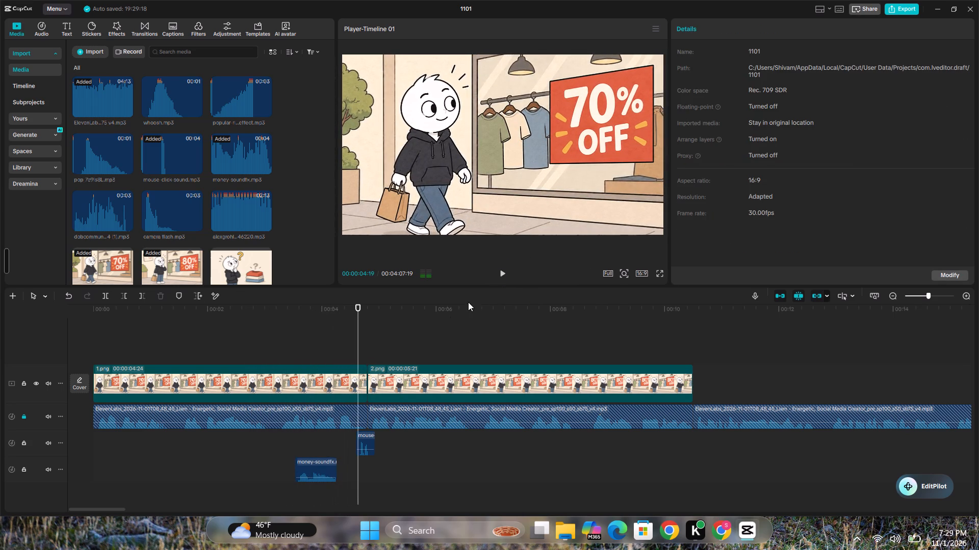
pyautogui.moveTo(320, 472); pyautogui.dragTo(315, 472)
pyautogui.click(268, 469)
pyautogui.press('space')
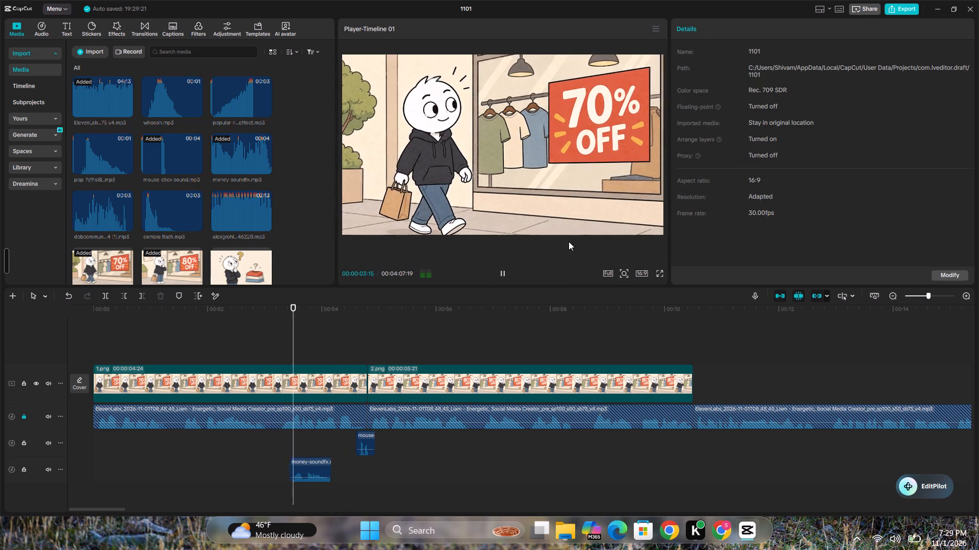
pyautogui.click(504, 270)
# Listen to the voiceover under 2.png and paste a copy of the money sound at 00:00:10:02, near the end of that clip.
pyautogui.moveTo(101, 510); pyautogui.dragTo(138, 512)
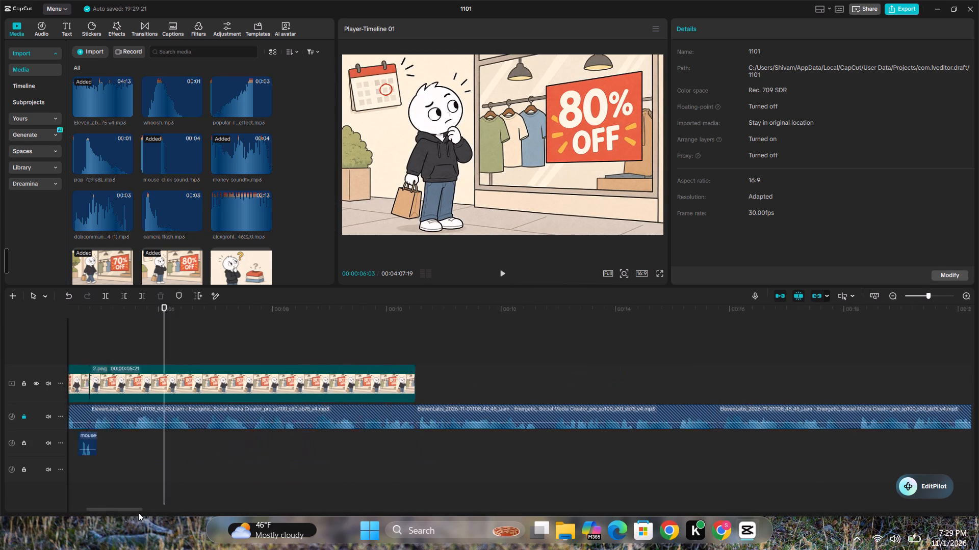
pyautogui.moveTo(138, 512); pyautogui.dragTo(125, 509)
pyautogui.press('space')
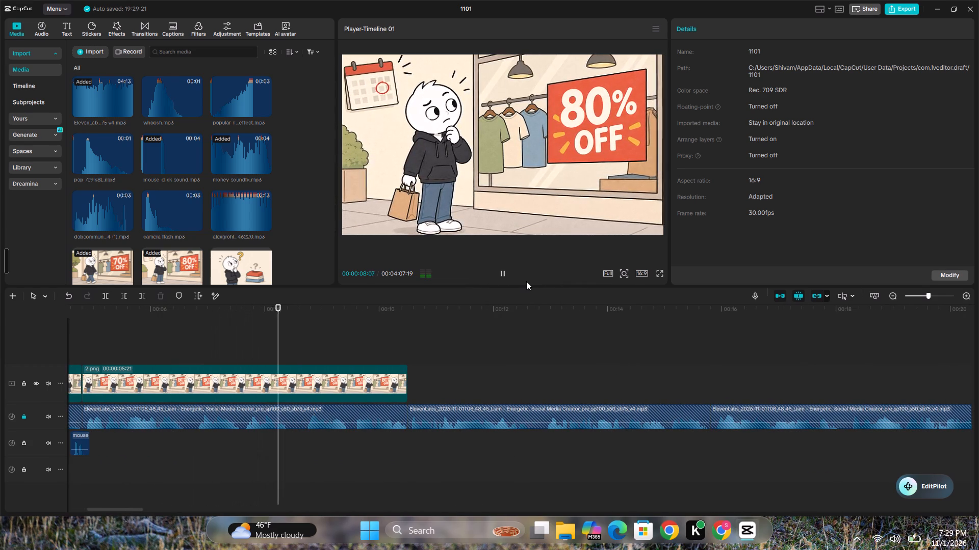
pyautogui.press('space')
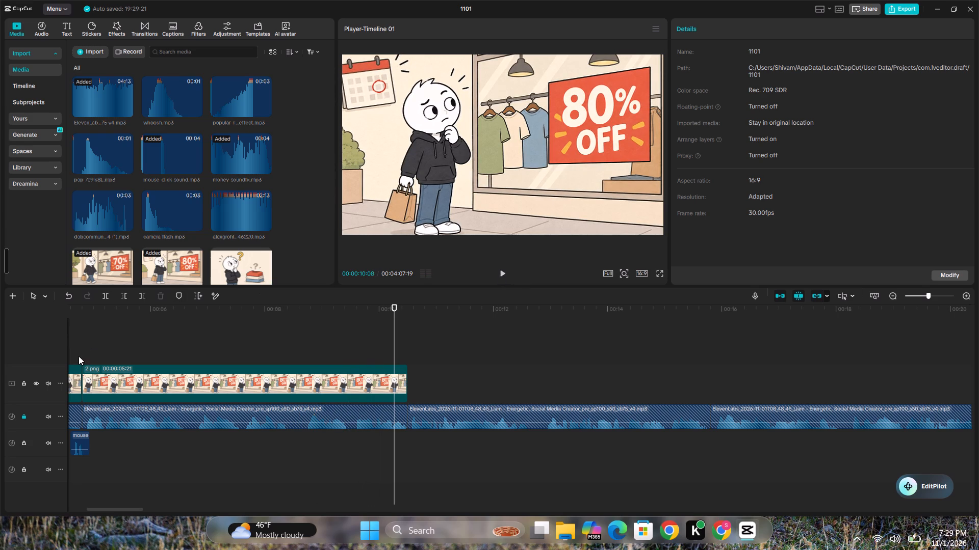
pyautogui.moveTo(109, 511); pyautogui.dragTo(91, 511)
pyautogui.click(297, 475)
pyautogui.hotkey('ctrl', 'c')
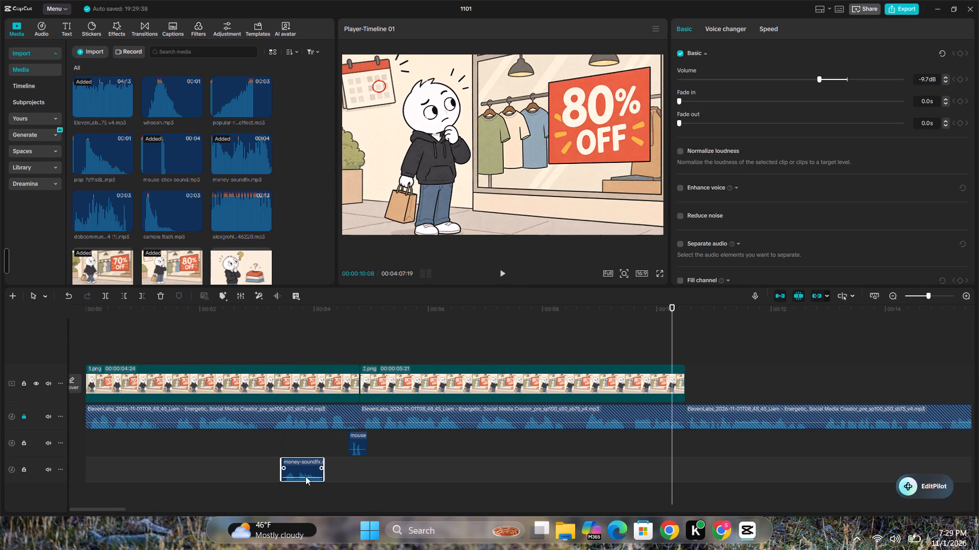
pyautogui.click(661, 447)
pyautogui.hotkey('ctrl', 'v')
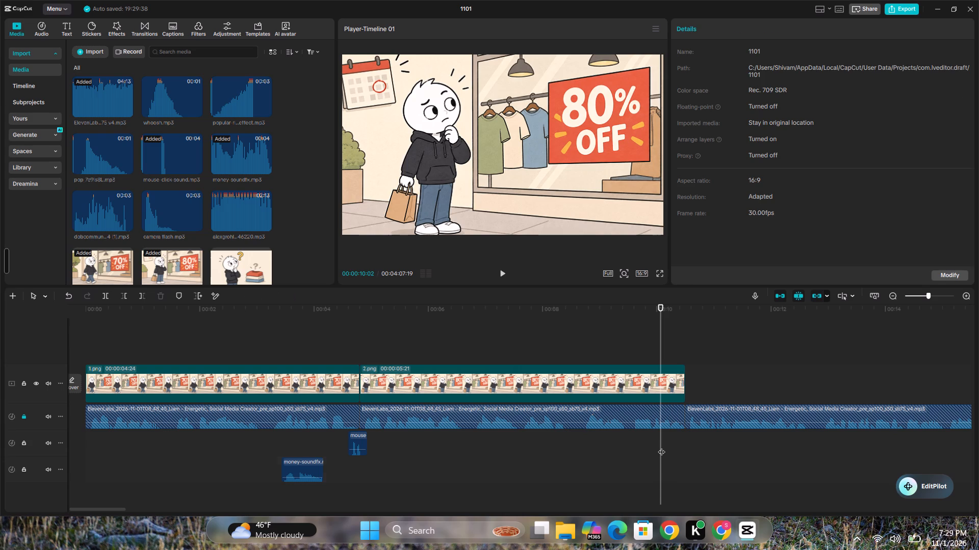
# Move the pasted money sound earlier to start at about 9.6 s, ending just before the end of 2.png, and preview it.
pyautogui.press('space')
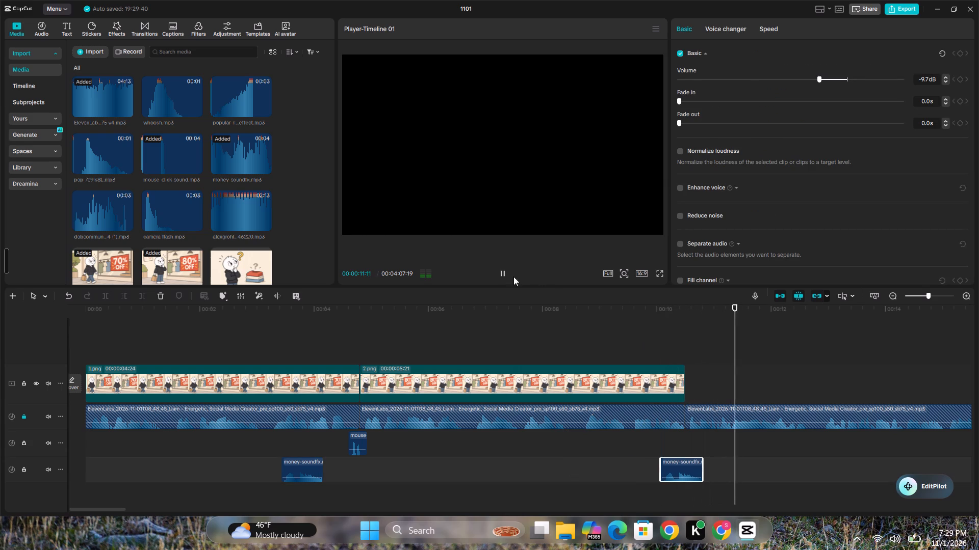
pyautogui.click(502, 276)
pyautogui.moveTo(681, 467); pyautogui.dragTo(660, 466)
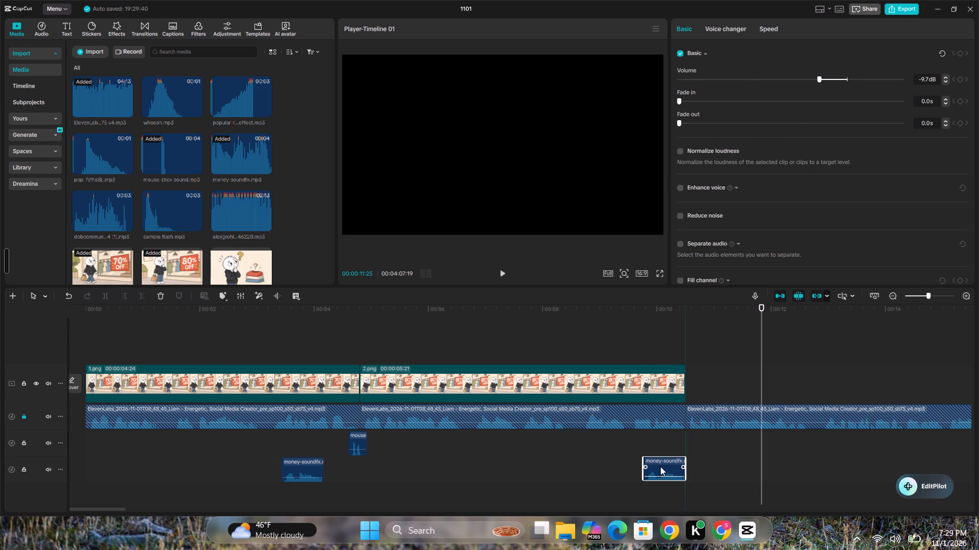
pyautogui.moveTo(660, 466); pyautogui.dragTo(655, 466)
pyautogui.click(613, 456)
pyautogui.press('space')
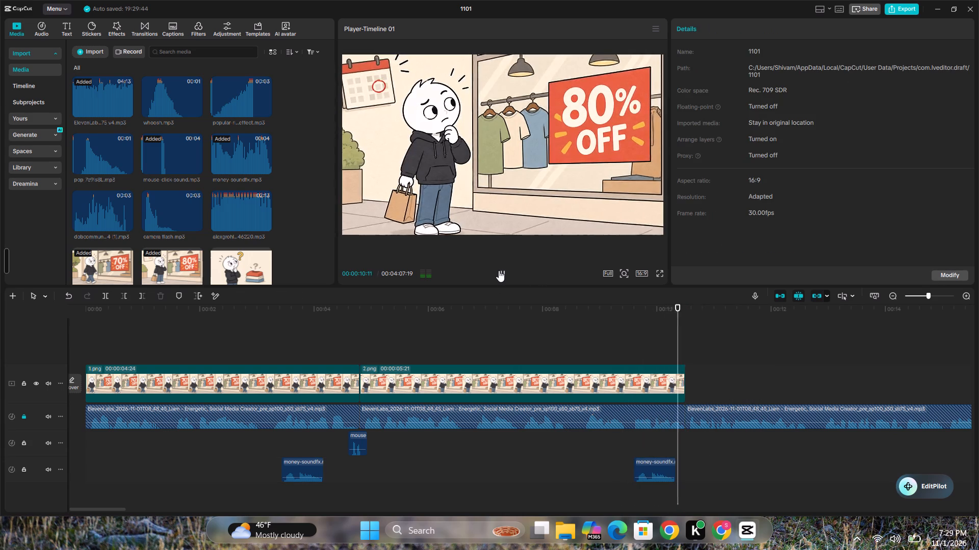
pyautogui.click(499, 270)
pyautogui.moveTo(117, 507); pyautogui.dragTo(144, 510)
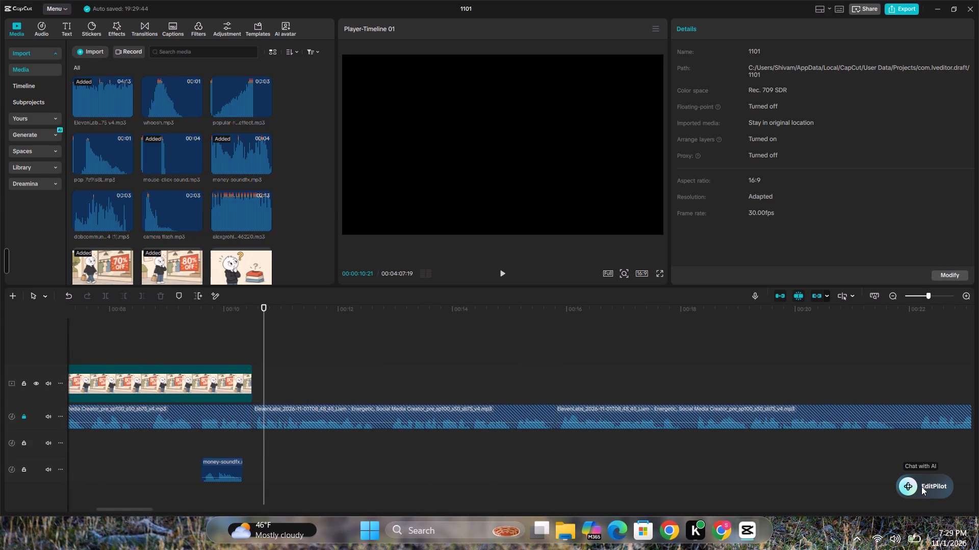
# Open the EditPilot assistant and send it the question "what can u do".
pyautogui.click(912, 484)
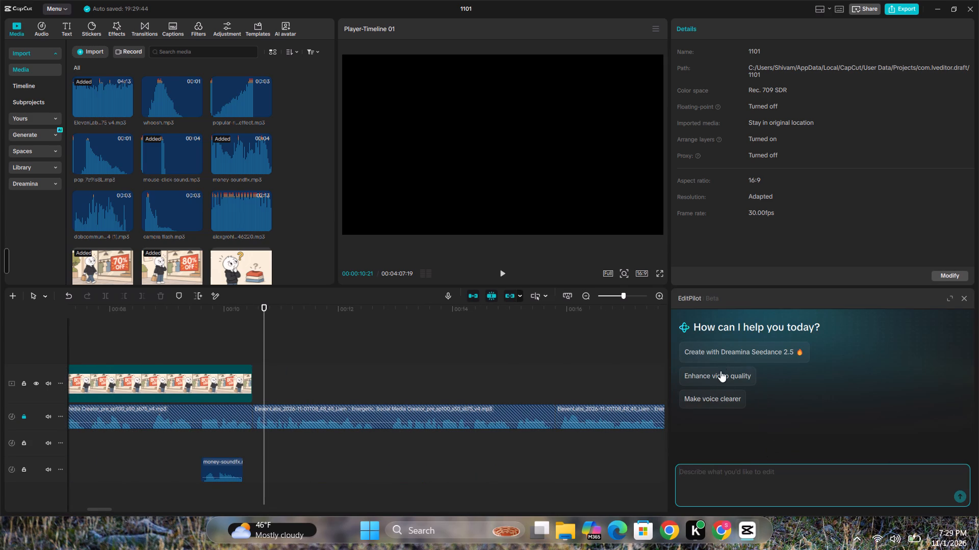
pyautogui.click(723, 473)
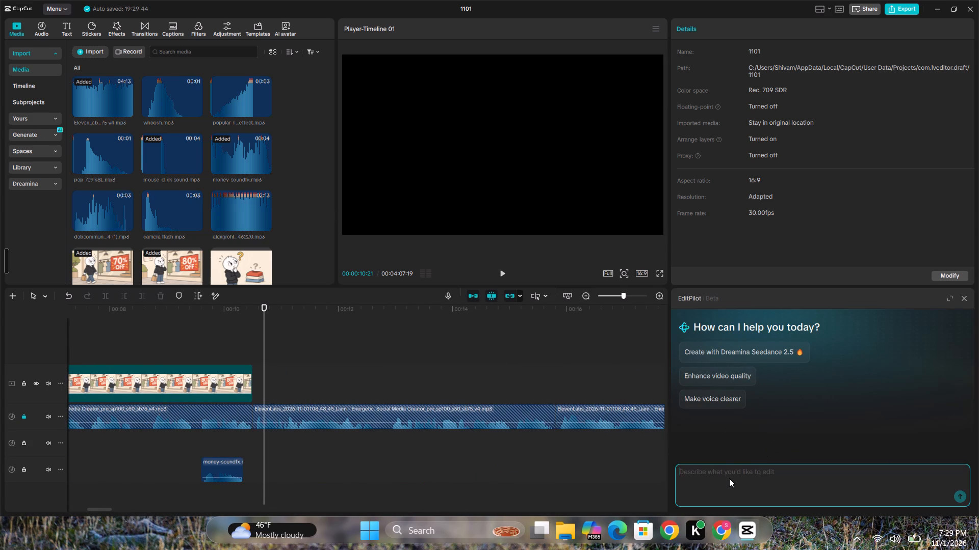
pyautogui.click(729, 478)
pyautogui.tripleClick(729, 478)
pyautogui.doubleClick(729, 478)
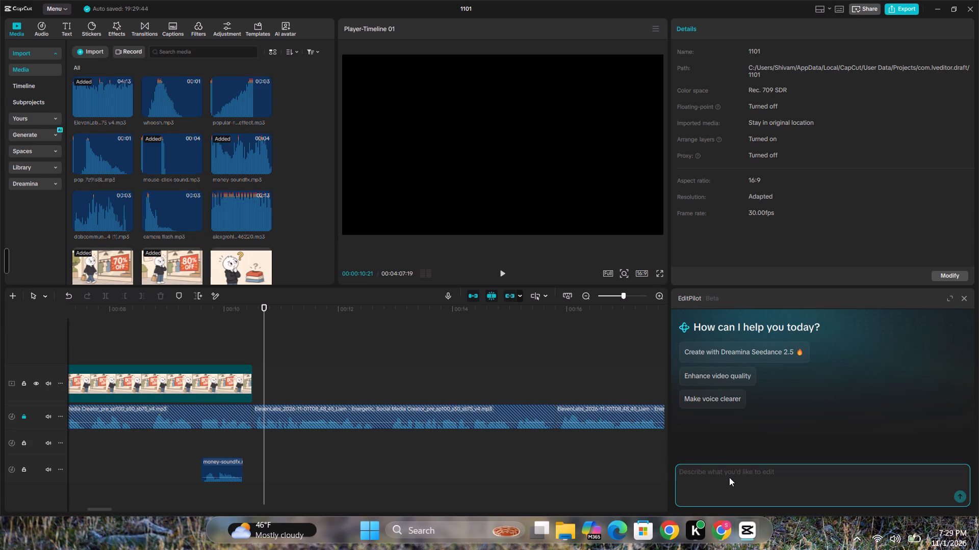
pyautogui.click(729, 477)
pyautogui.click(730, 475)
pyautogui.click(719, 481)
pyautogui.click(719, 477)
pyautogui.write('what can u do')
pyautogui.press('space')
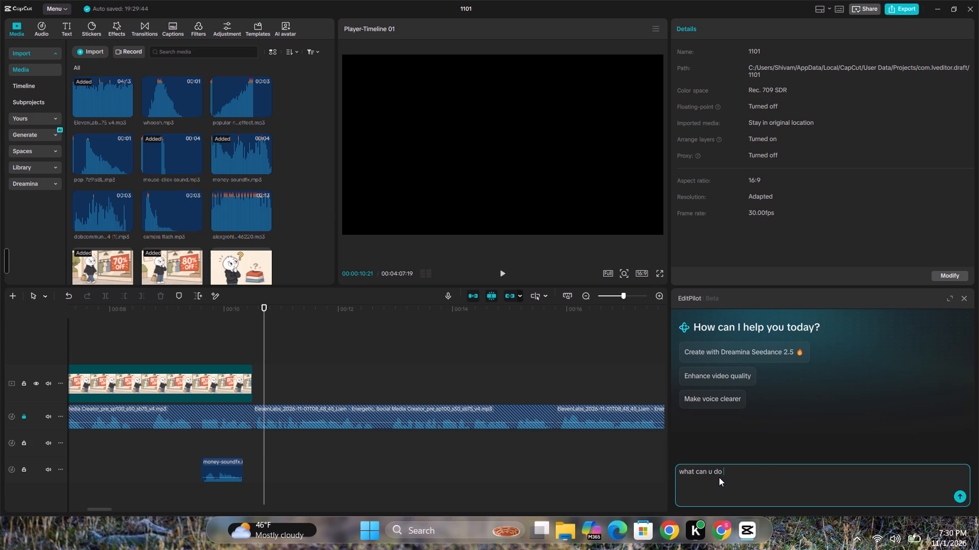
pyautogui.press('Return')
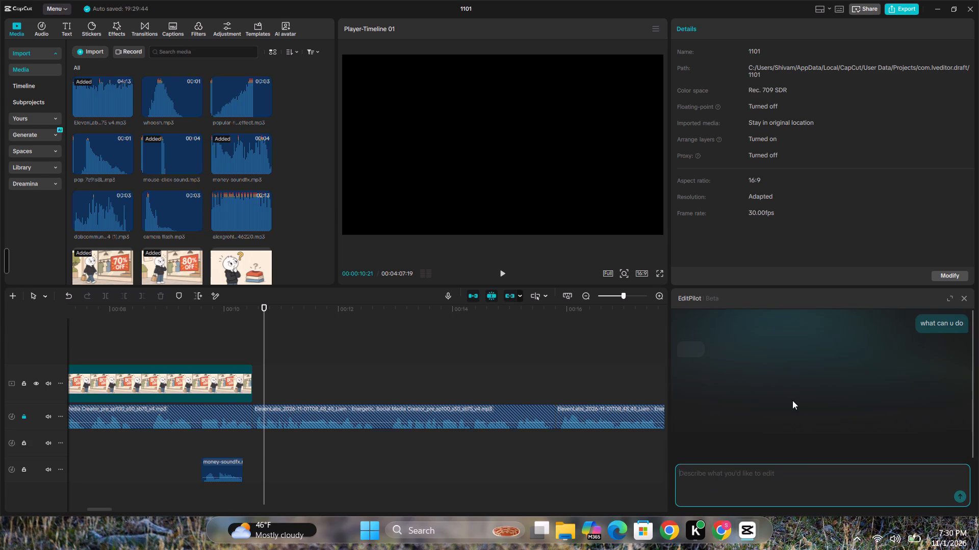
# Send EditPilot the question "can you edit the whole video for me".
pyautogui.click(741, 474)
pyautogui.write('can you edit the whole video')
pyautogui.press('space')
pyautogui.write('for me')
pyautogui.press('space')
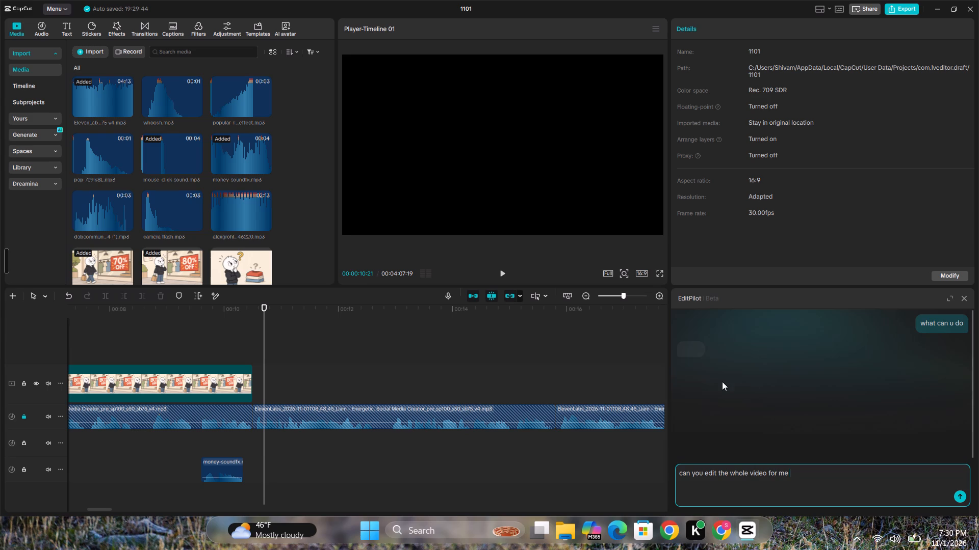
pyautogui.scroll(3, 708, 386)
pyautogui.scroll(-2, 709, 391)
pyautogui.click(694, 342)
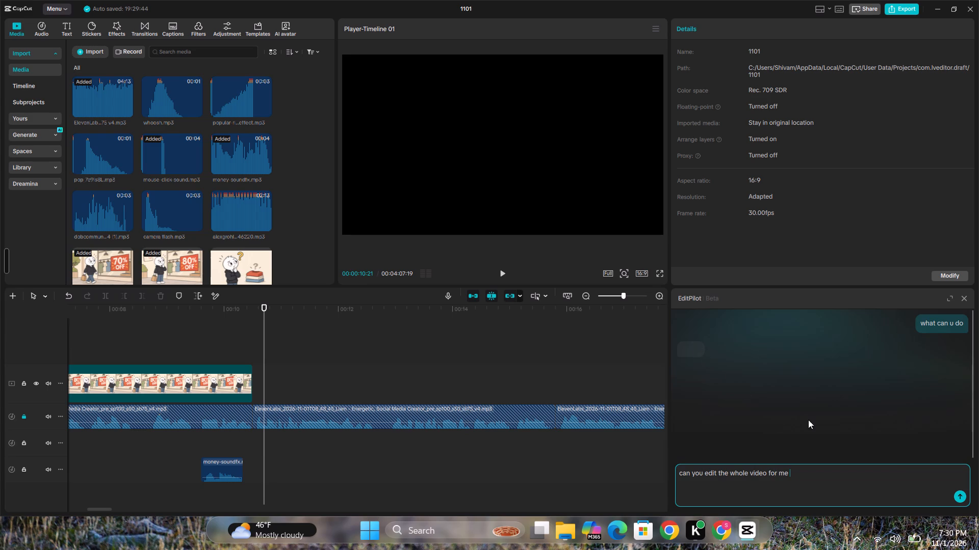
pyautogui.click(808, 420)
pyautogui.click(959, 498)
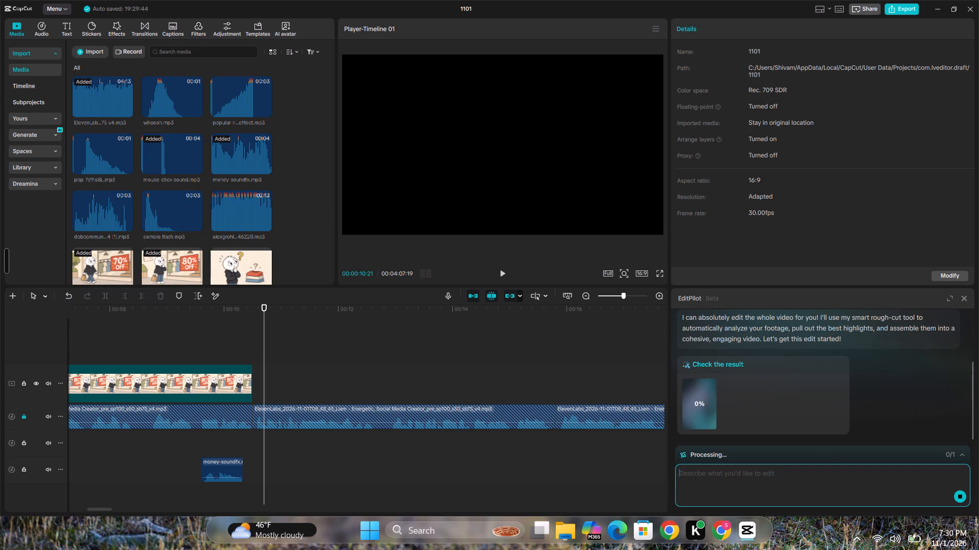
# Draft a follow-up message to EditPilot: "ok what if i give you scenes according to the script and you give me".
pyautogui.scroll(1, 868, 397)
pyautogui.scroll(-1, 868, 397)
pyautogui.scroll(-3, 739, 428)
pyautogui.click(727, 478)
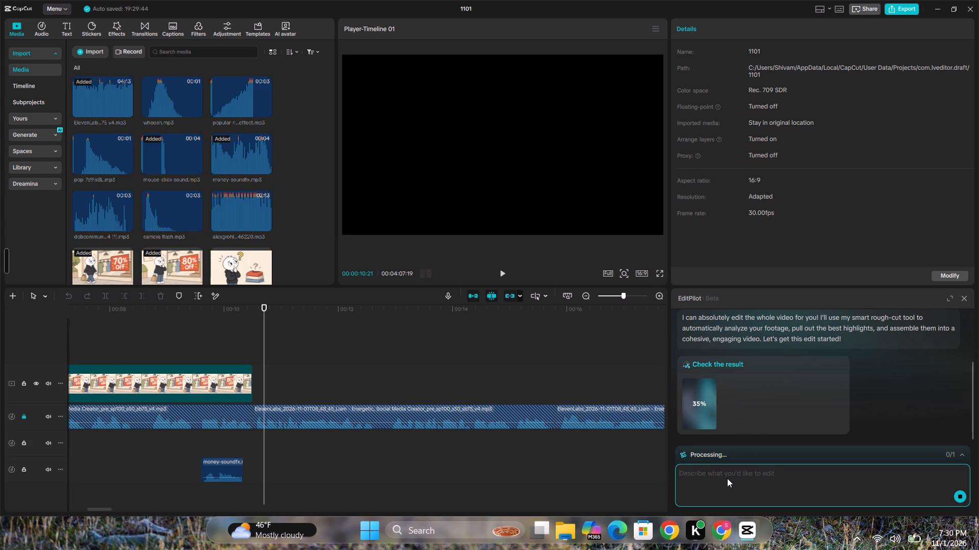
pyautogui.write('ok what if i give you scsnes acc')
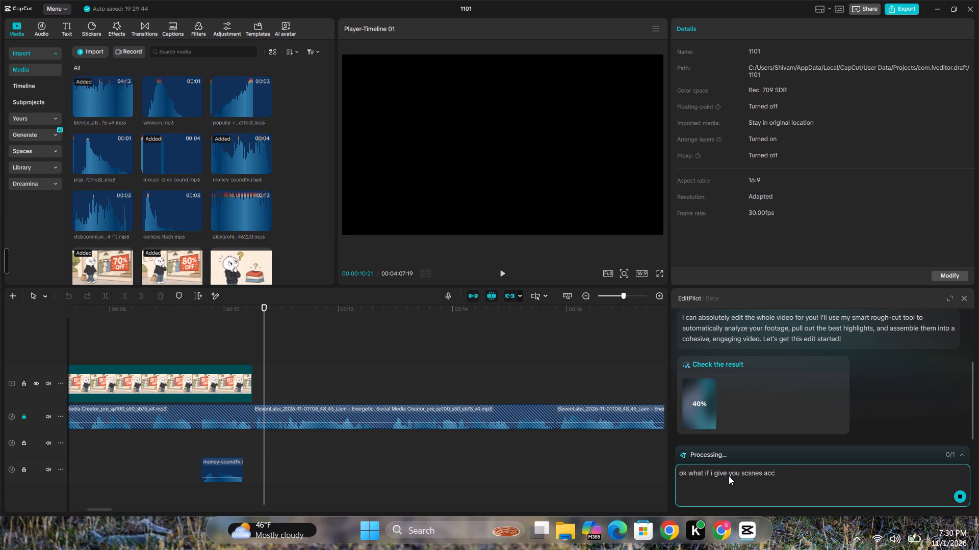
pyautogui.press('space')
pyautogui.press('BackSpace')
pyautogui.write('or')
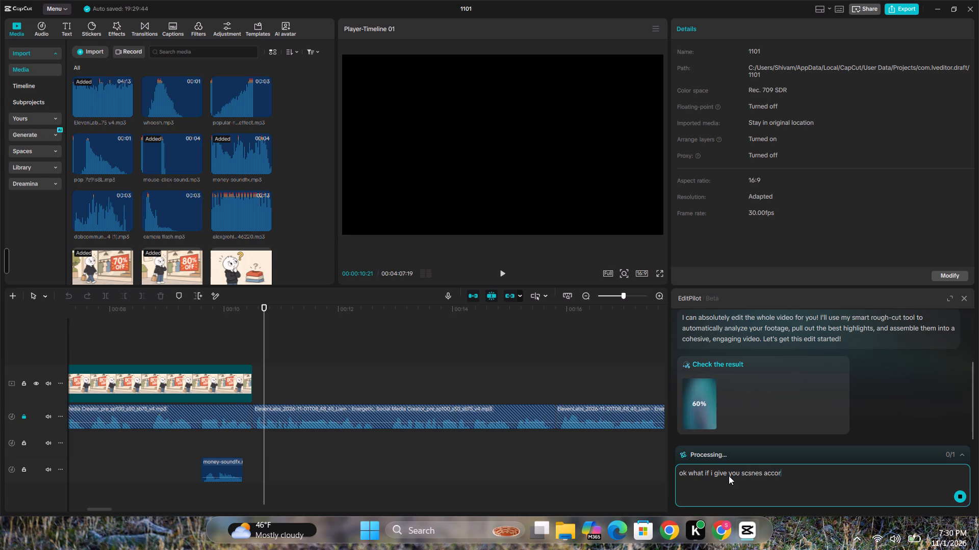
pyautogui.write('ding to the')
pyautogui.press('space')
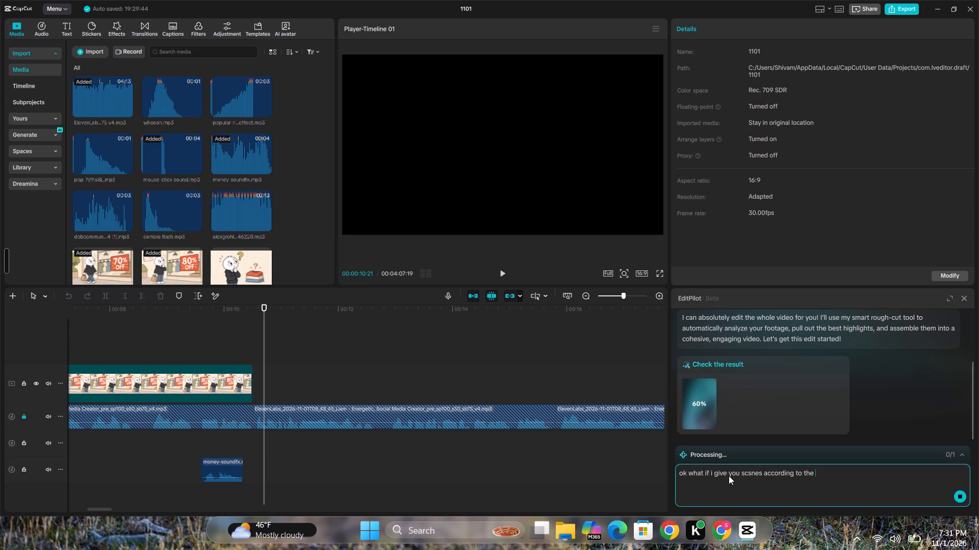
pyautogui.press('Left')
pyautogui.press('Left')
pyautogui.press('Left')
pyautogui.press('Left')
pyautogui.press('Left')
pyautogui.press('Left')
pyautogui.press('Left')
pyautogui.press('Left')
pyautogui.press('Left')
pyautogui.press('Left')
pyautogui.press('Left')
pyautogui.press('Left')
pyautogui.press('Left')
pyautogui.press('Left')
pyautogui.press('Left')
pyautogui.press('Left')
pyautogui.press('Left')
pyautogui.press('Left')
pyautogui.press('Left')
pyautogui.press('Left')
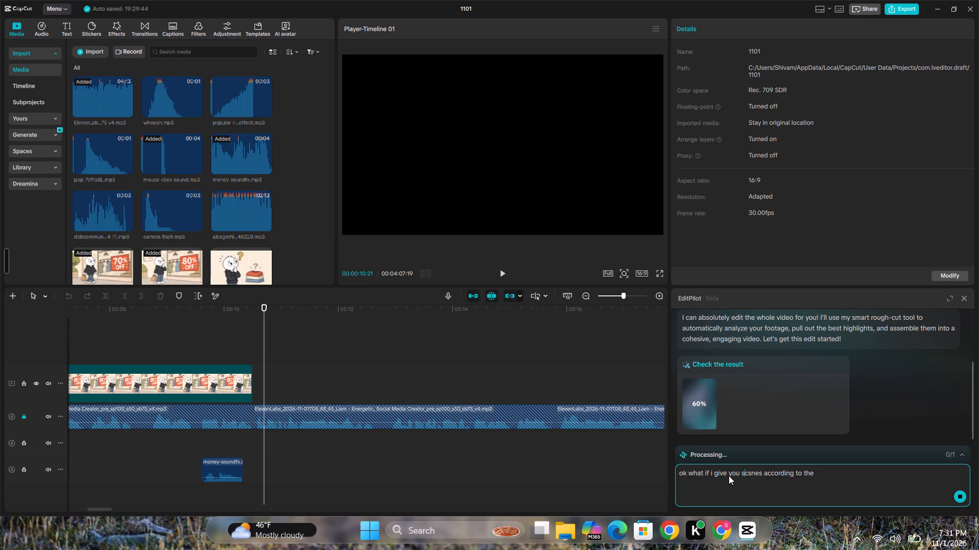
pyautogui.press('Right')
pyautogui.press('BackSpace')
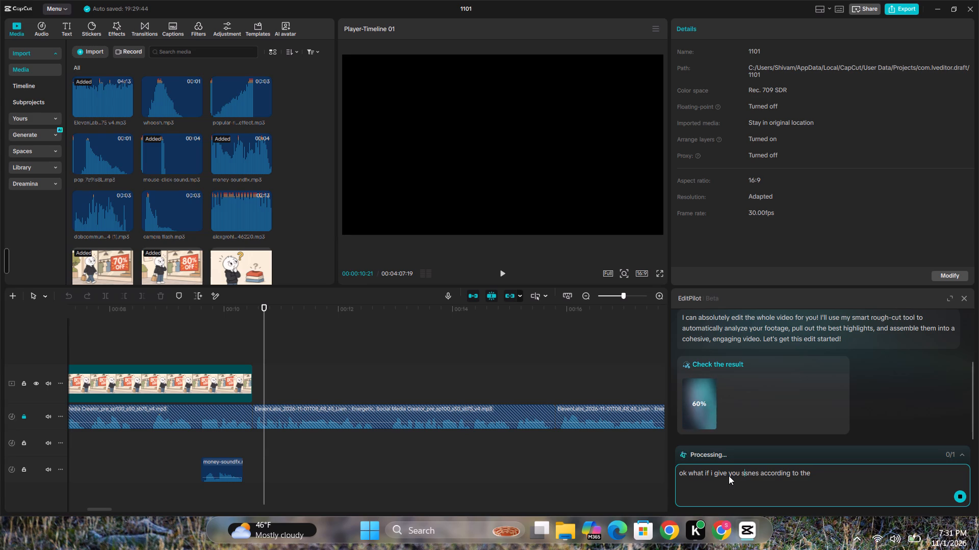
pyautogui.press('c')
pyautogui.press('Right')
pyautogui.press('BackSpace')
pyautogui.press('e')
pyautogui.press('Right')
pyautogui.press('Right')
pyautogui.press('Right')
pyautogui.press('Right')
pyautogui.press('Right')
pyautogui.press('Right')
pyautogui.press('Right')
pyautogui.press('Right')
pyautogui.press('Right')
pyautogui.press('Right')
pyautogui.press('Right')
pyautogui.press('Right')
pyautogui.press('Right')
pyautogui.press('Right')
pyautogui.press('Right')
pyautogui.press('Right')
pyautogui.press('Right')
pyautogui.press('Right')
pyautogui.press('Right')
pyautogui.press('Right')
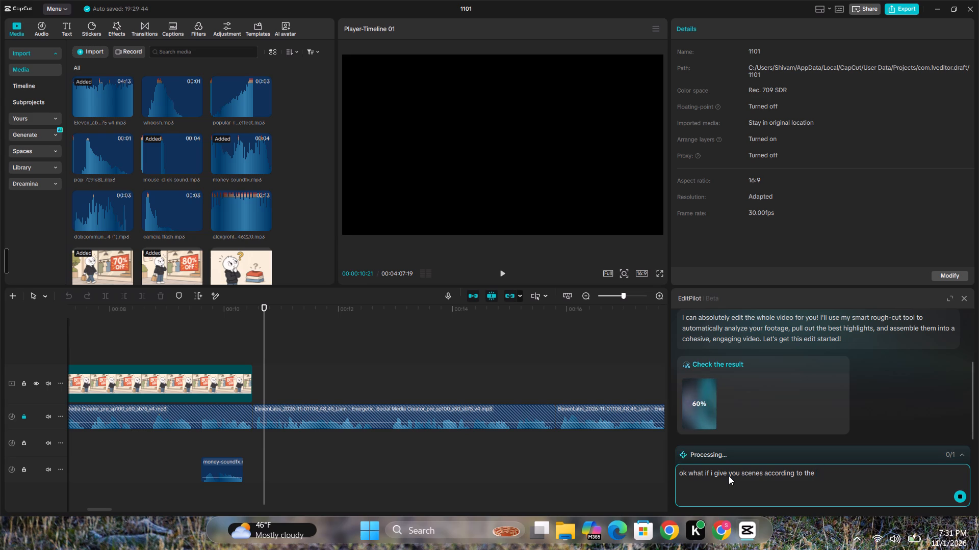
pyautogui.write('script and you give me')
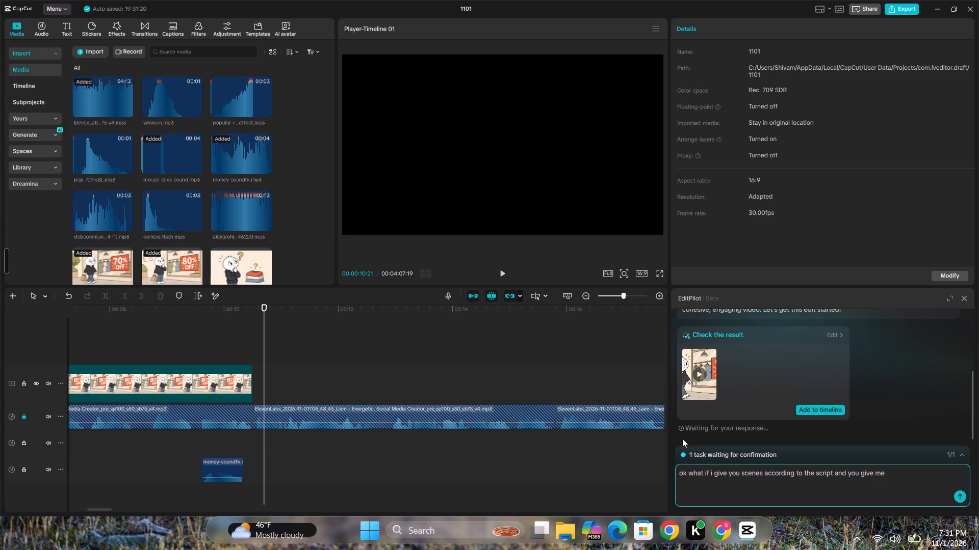
# Preview the rough cut that EditPilot generated.
pyautogui.click(693, 372)
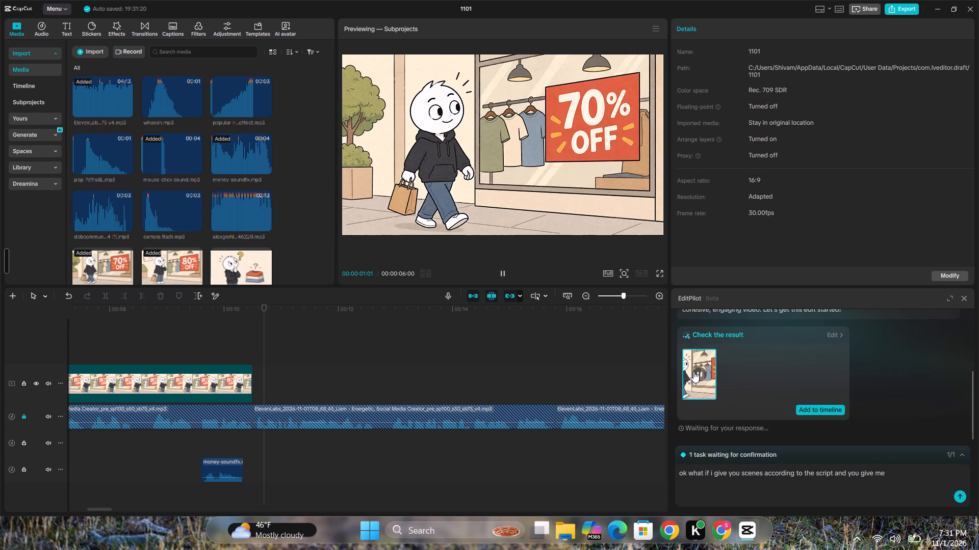
pyautogui.click(701, 373)
pyautogui.click(699, 373)
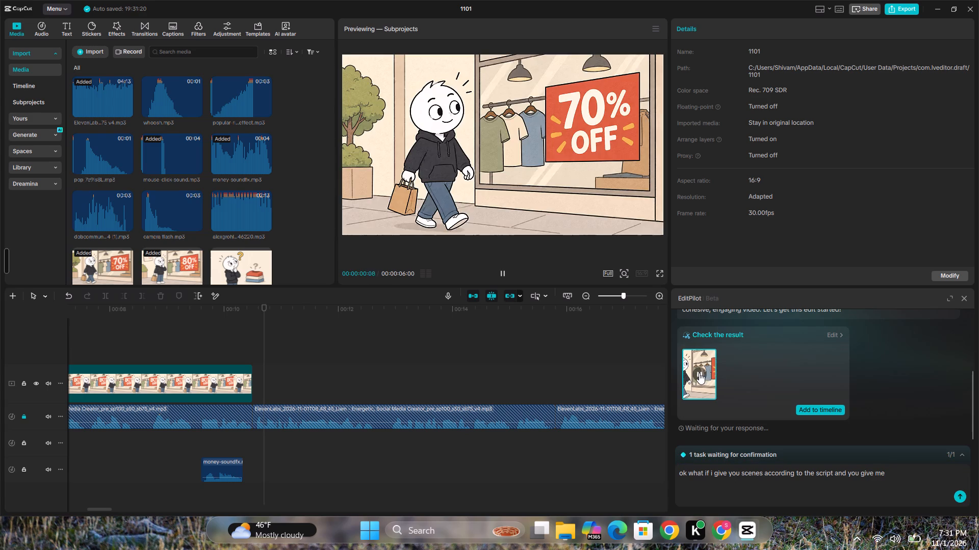
pyautogui.doubleClick(699, 373)
pyautogui.click(816, 373)
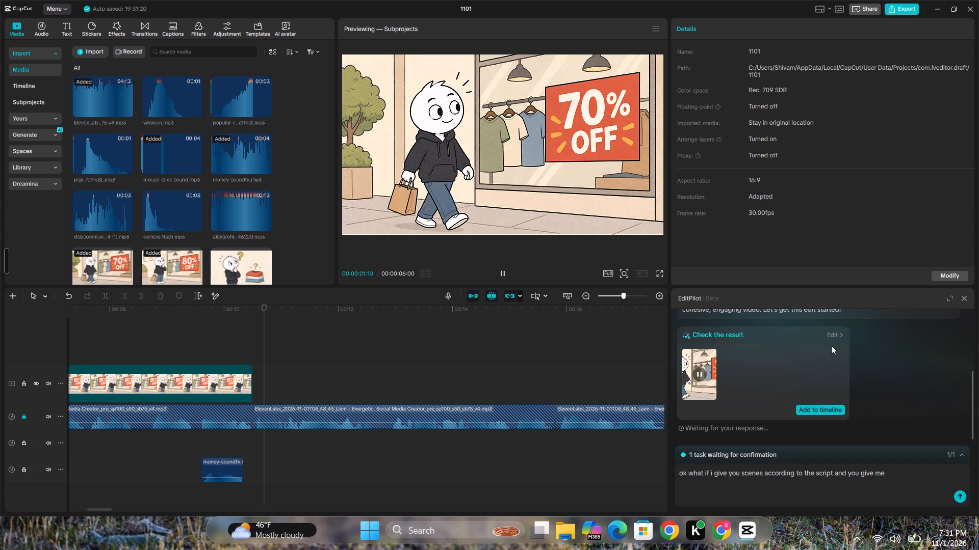
pyautogui.moveTo(704, 372); pyautogui.dragTo(518, 388)
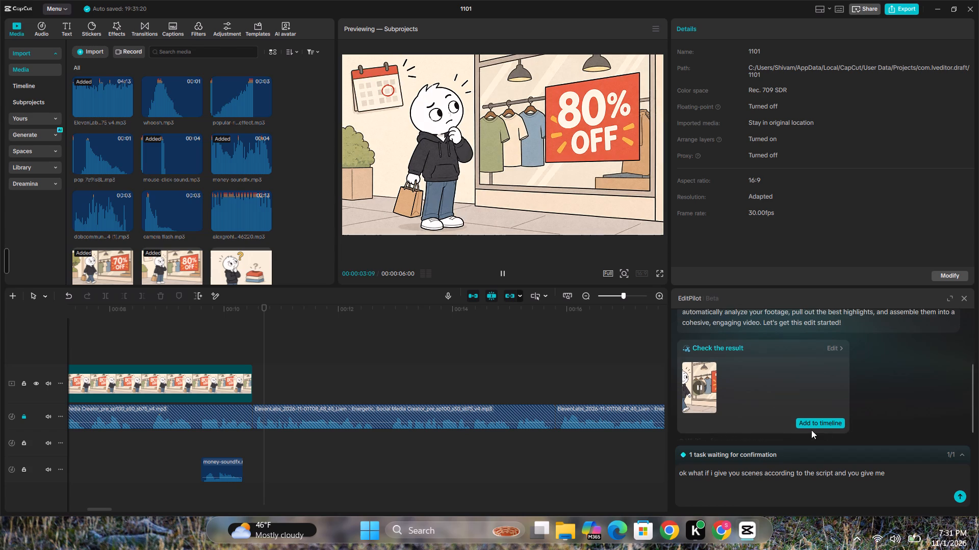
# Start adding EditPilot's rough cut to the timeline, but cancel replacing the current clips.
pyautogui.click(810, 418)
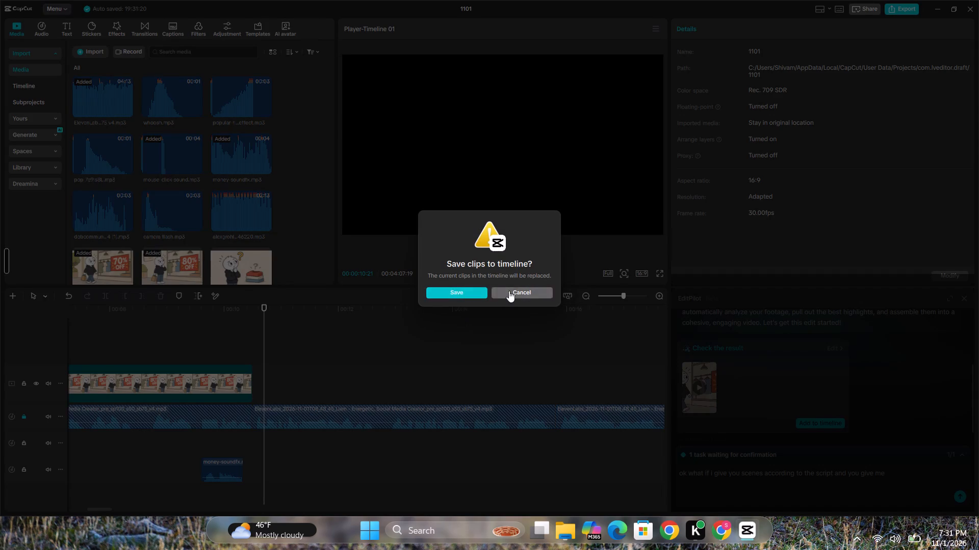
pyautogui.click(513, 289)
# Replay the rough cut and examine its chapters and clips in AI clipper, closing it without saving to the timeline.
pyautogui.click(705, 387)
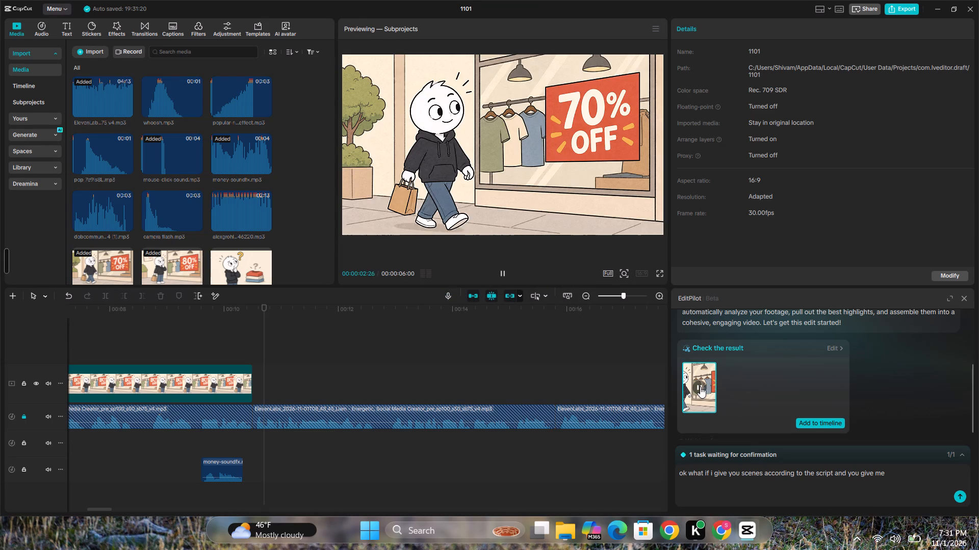
pyautogui.click(723, 370)
pyautogui.moveTo(706, 372); pyautogui.dragTo(749, 346)
pyautogui.click(797, 335)
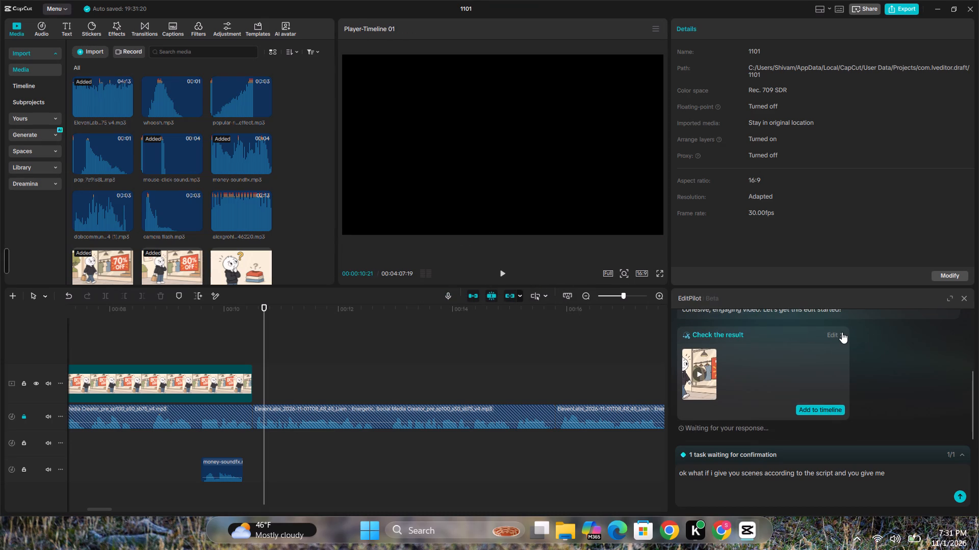
pyautogui.click(842, 333)
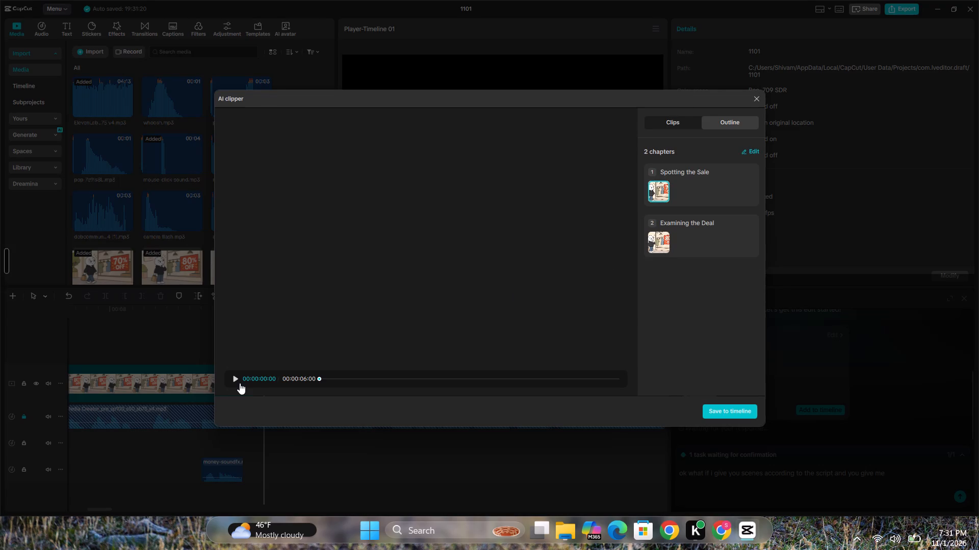
pyautogui.click(233, 380)
pyautogui.click(233, 380)
pyautogui.click(660, 194)
pyautogui.click(661, 194)
pyautogui.click(662, 236)
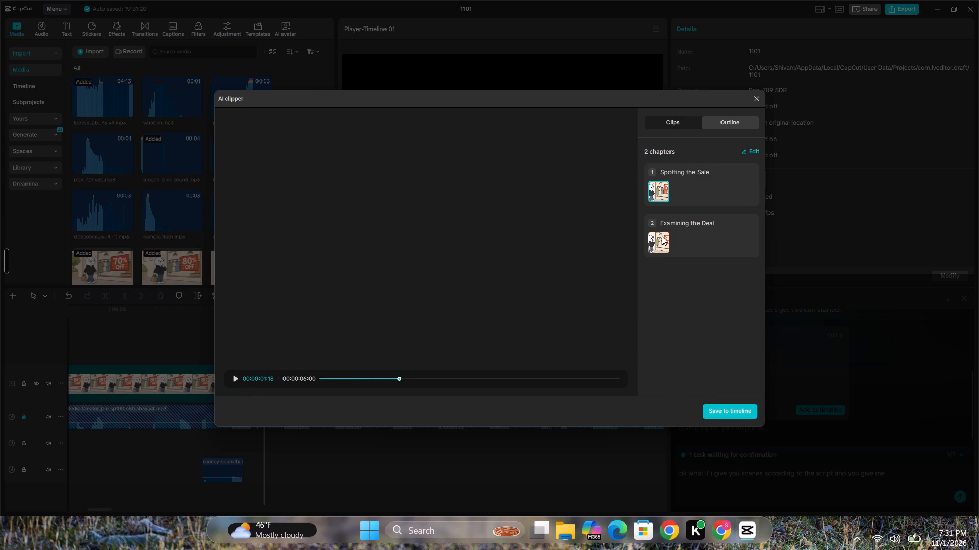
pyautogui.click(663, 186)
pyautogui.click(655, 238)
pyautogui.click(662, 187)
pyautogui.click(235, 382)
pyautogui.click(668, 119)
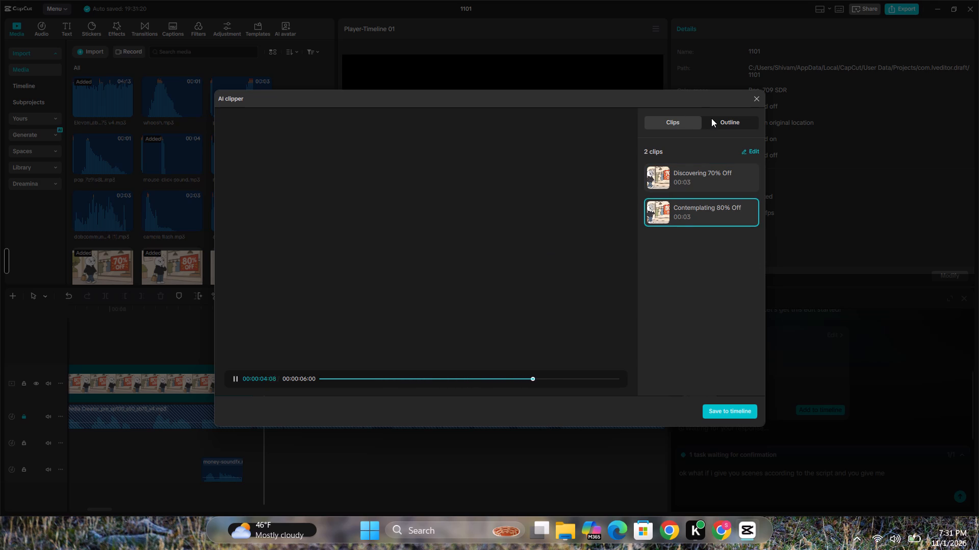
pyautogui.click(711, 118)
pyautogui.click(756, 101)
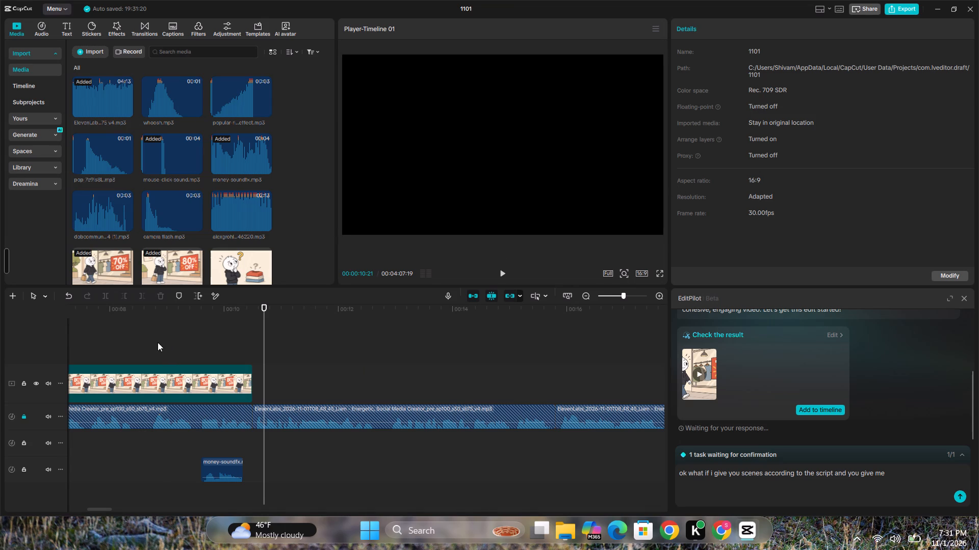
# Play back the end of 2.png on the timeline to check the money sound against the voiceover.
pyautogui.click(156, 343)
pyautogui.click(122, 338)
pyautogui.press('space')
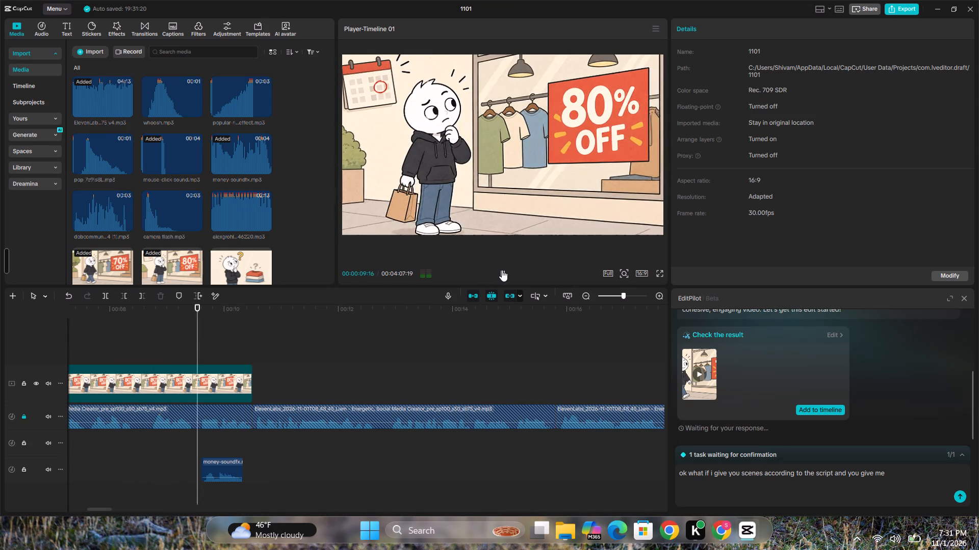
pyautogui.click(502, 270)
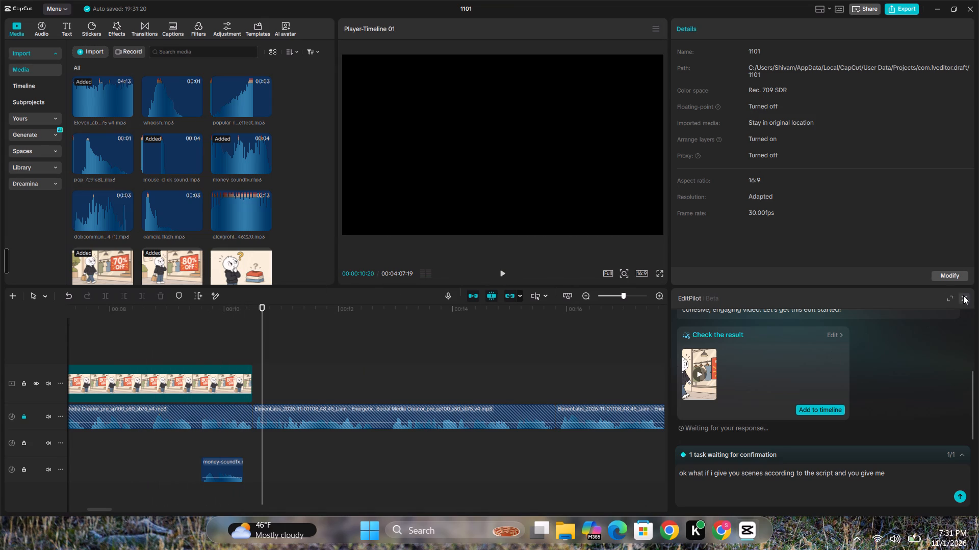
# Close the EditPilot assistant.
pyautogui.click(964, 295)
# Place 3.png on the main video track directly after 2.png, starting at 00:00:10:15.
pyautogui.click(229, 353)
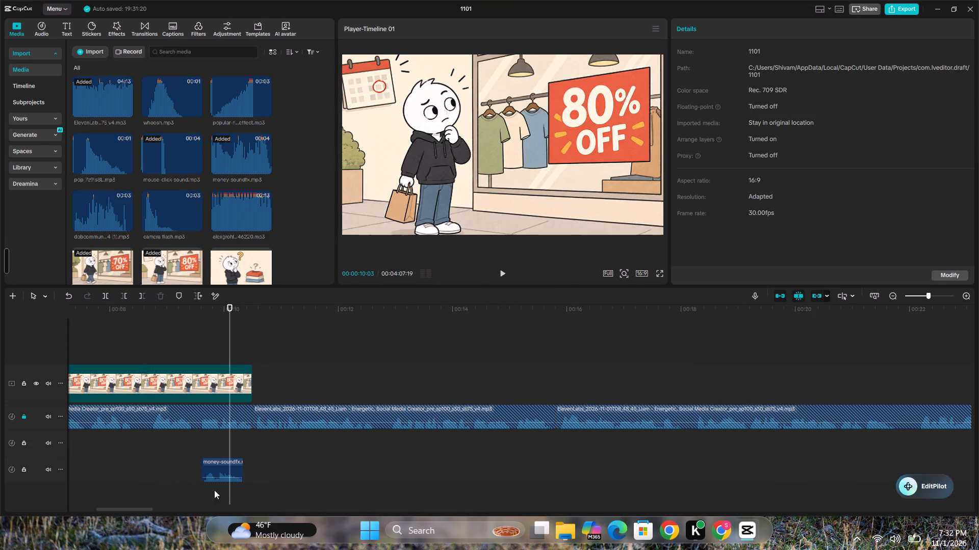
pyautogui.click(146, 508)
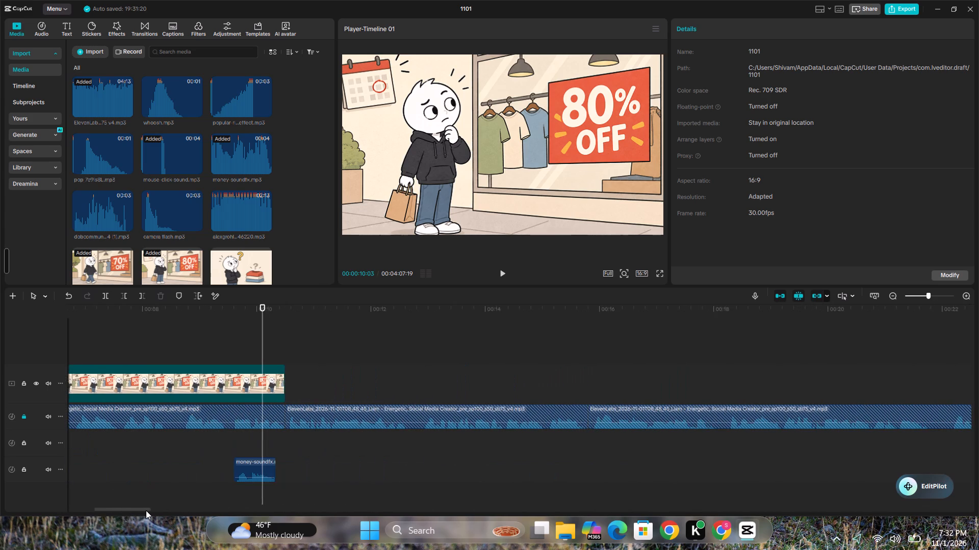
pyautogui.scroll(-1, 139, 164)
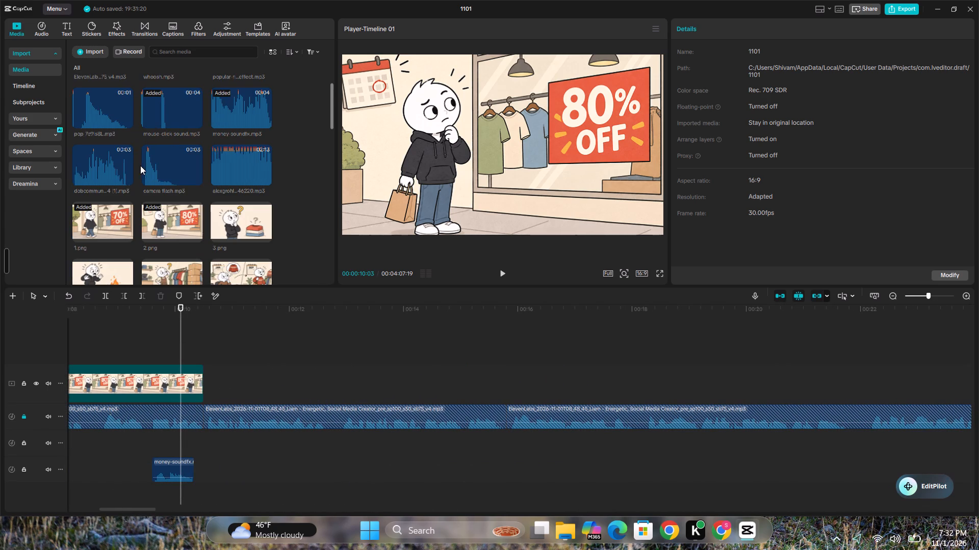
pyautogui.scroll(-1, 162, 167)
pyautogui.moveTo(231, 173); pyautogui.dragTo(212, 366)
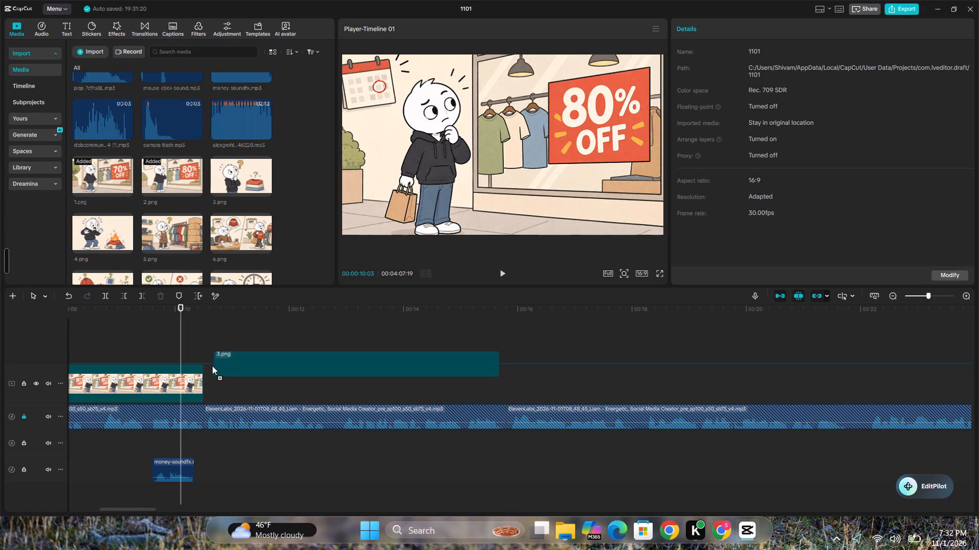
pyautogui.moveTo(212, 366); pyautogui.dragTo(210, 375)
# Add a 100% scale keyframe at the start of the 3.png clip, at 00:00:10:15.
pyautogui.click(206, 355)
pyautogui.click(229, 383)
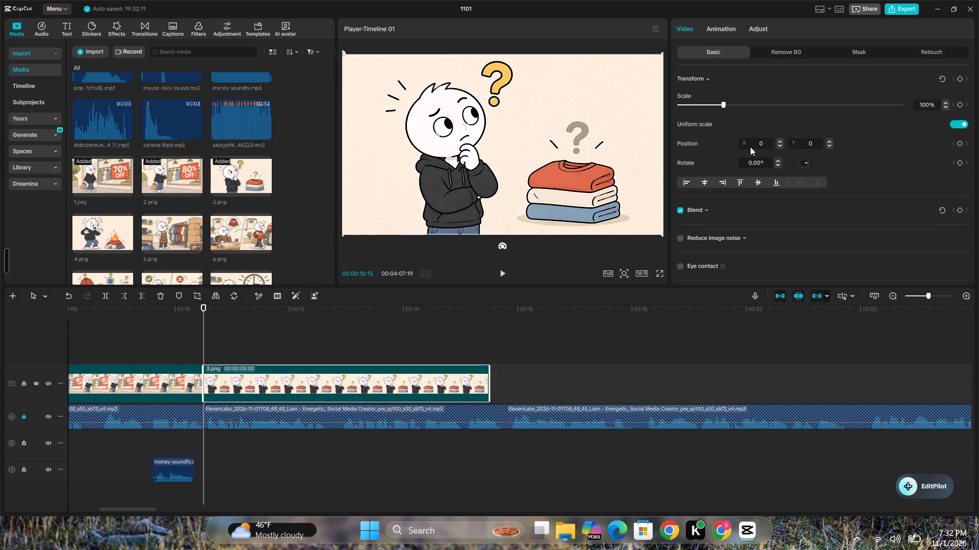
pyautogui.click(962, 104)
# Extend the 3.png clip to a duration of 00:00:05:09, checking it against the voiceover and the script in the Claude chat.
pyautogui.moveTo(487, 374); pyautogui.dragTo(494, 375)
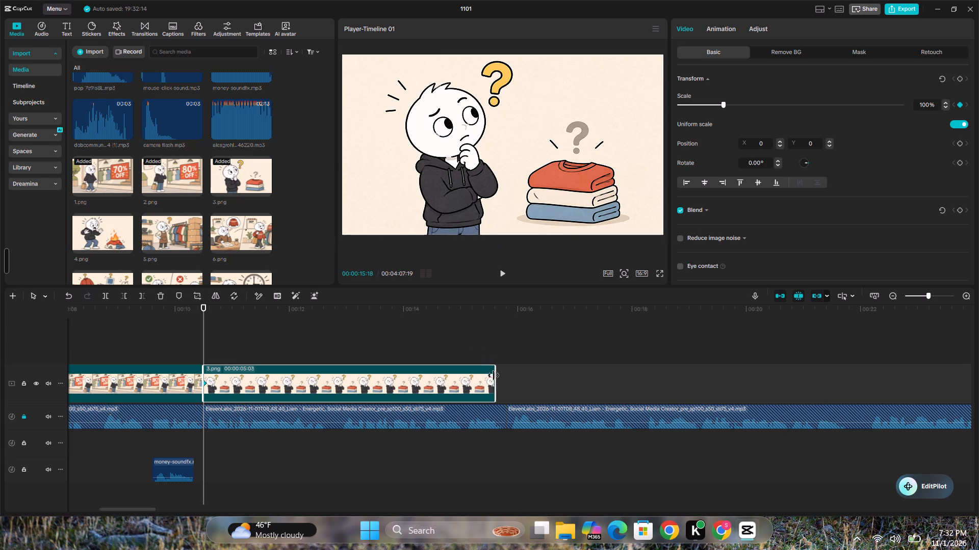
pyautogui.moveTo(494, 375); pyautogui.dragTo(501, 377)
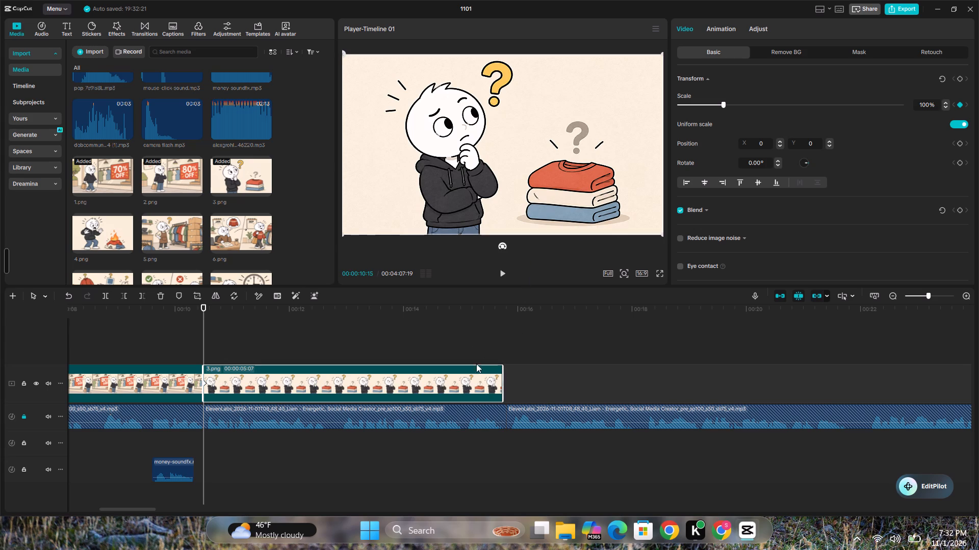
pyautogui.click(426, 341)
pyautogui.press('space')
pyautogui.press('space')
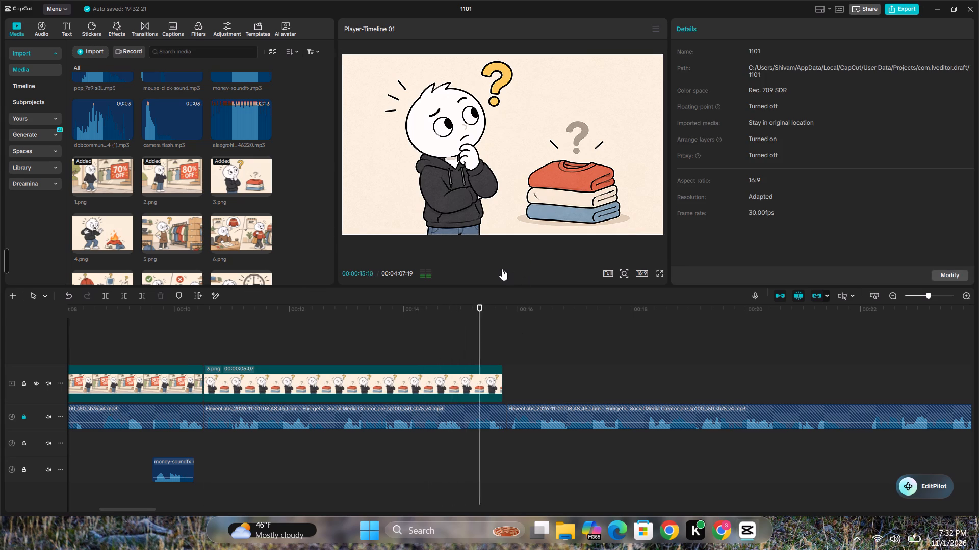
pyautogui.click(502, 269)
pyautogui.click(496, 380)
pyautogui.click(502, 374)
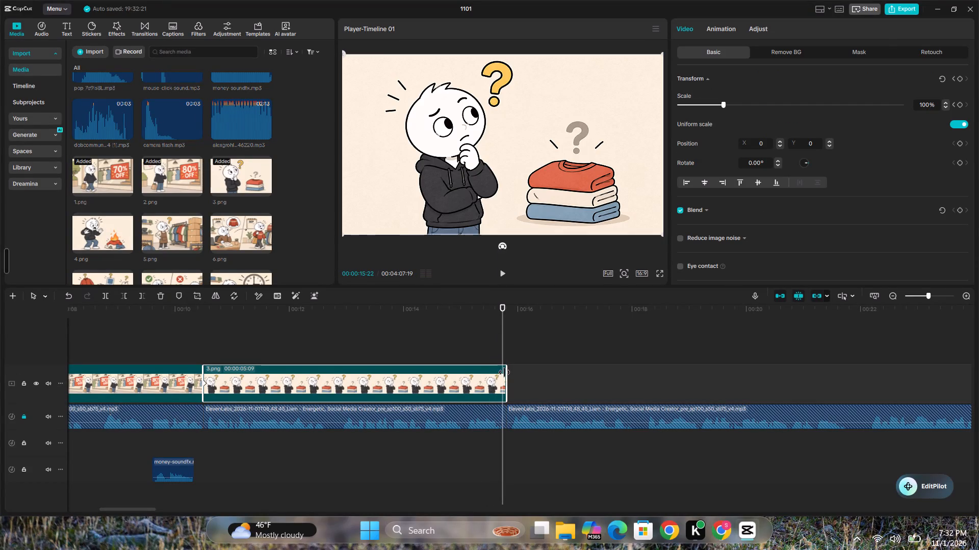
pyautogui.hotkey('alt', 'Tab')
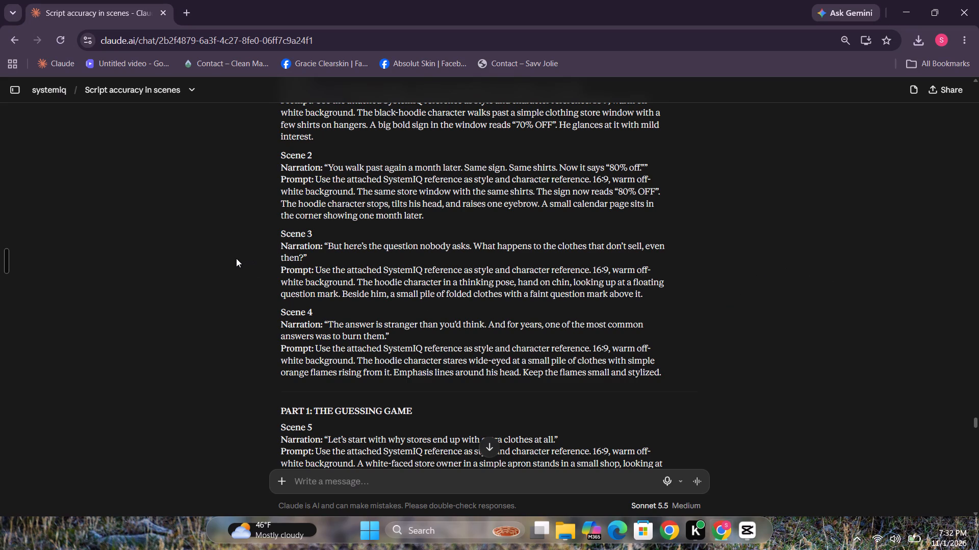
pyautogui.scroll(-4, 236, 258)
pyautogui.scroll(2, 235, 258)
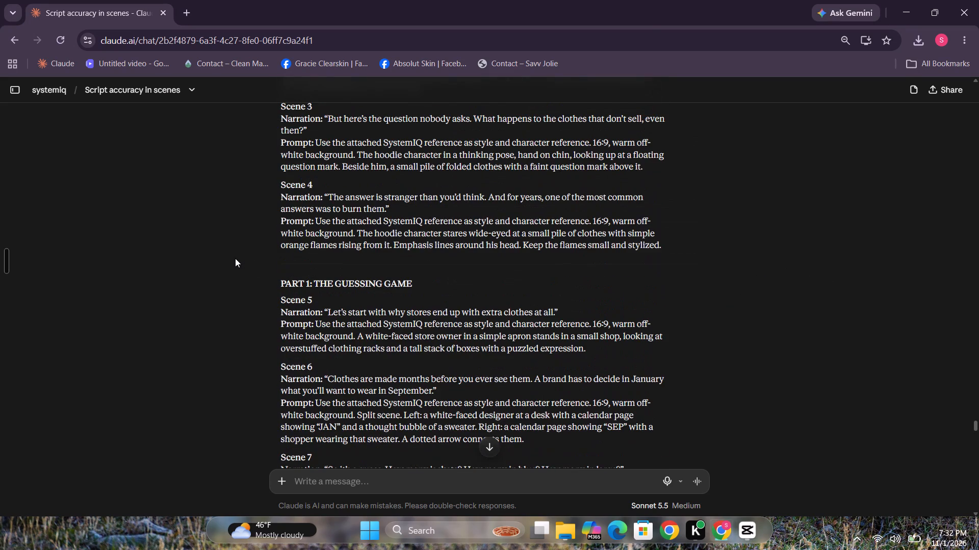
pyautogui.hotkey('alt', 'Tab')
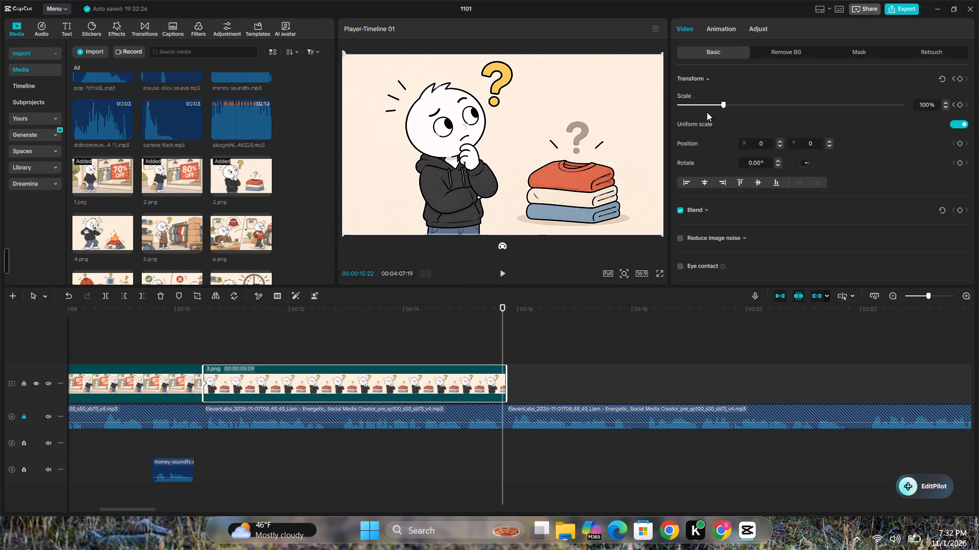
# Increase the scale of 3.png slightly at 00:00:15:22 for a slow zoom-in, and play back the clip to check it.
pyautogui.moveTo(721, 106); pyautogui.dragTo(727, 106)
pyautogui.click(320, 326)
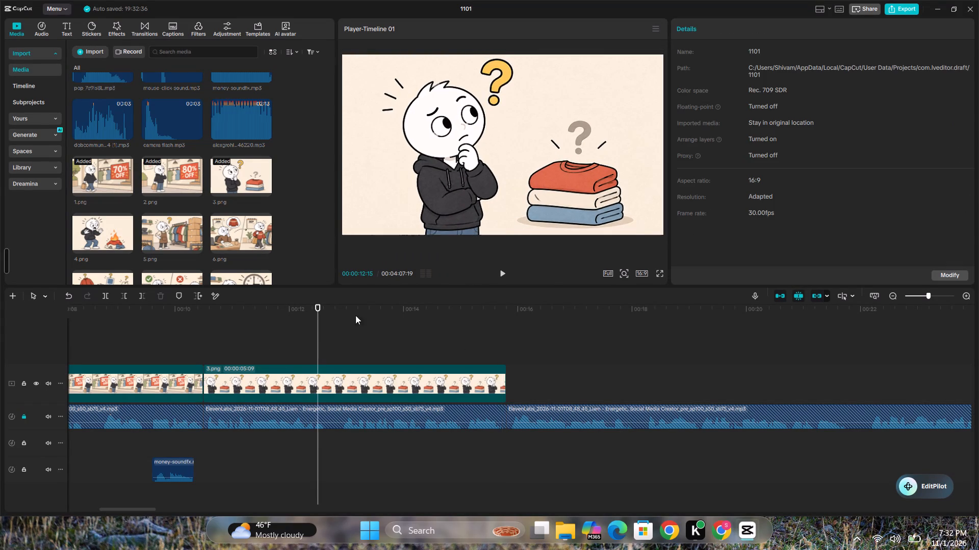
pyautogui.press('c')
pyautogui.write('c')
pyautogui.press('space')
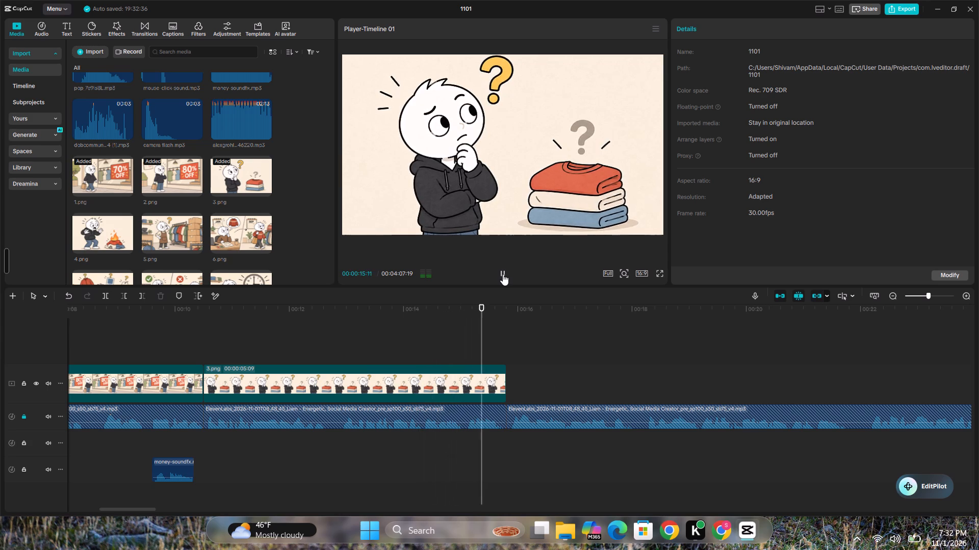
pyautogui.click(503, 274)
# Place 4.png directly after 3.png on the main track and extend it to 00:00:06:05, checking it against the script and voiceover.
pyautogui.moveTo(132, 510); pyautogui.dragTo(155, 510)
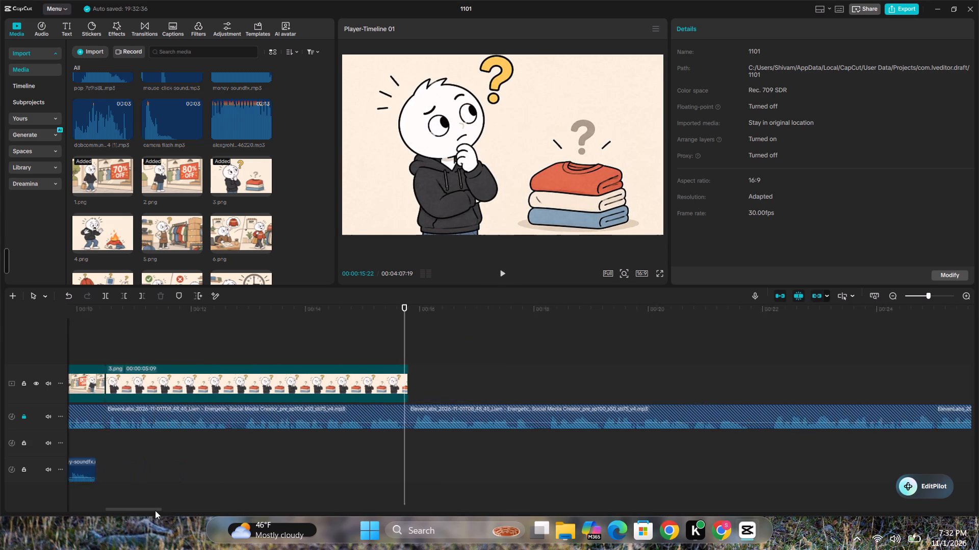
pyautogui.moveTo(155, 510); pyautogui.dragTo(149, 510)
pyautogui.moveTo(104, 230); pyautogui.dragTo(247, 350)
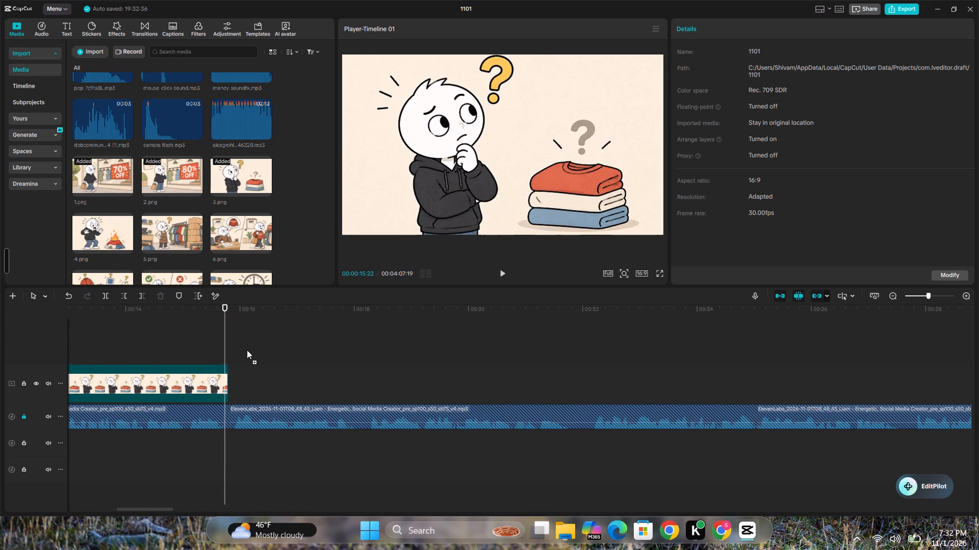
pyautogui.moveTo(247, 350); pyautogui.dragTo(246, 394)
pyautogui.moveTo(513, 373); pyautogui.dragTo(570, 381)
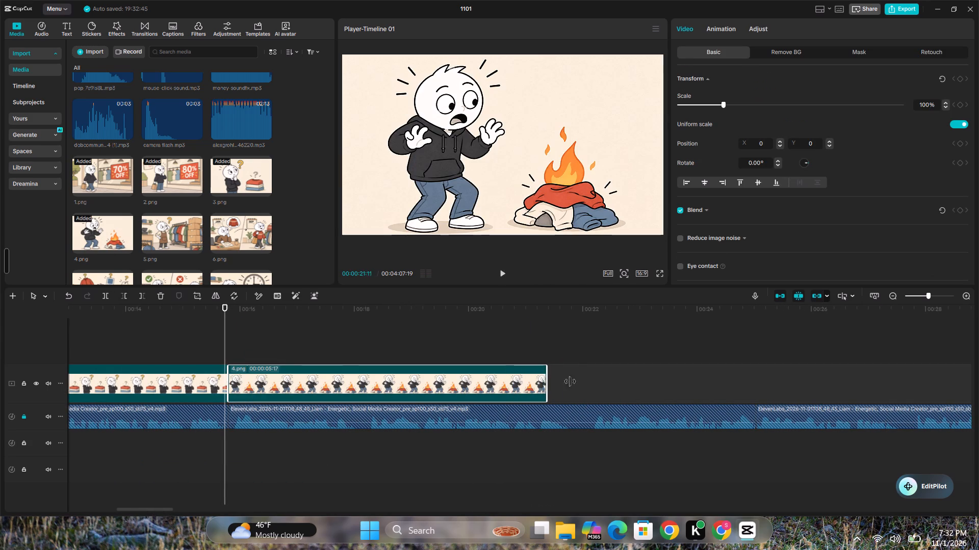
pyautogui.moveTo(570, 381); pyautogui.dragTo(581, 382)
pyautogui.hotkey('alt', 'Tab')
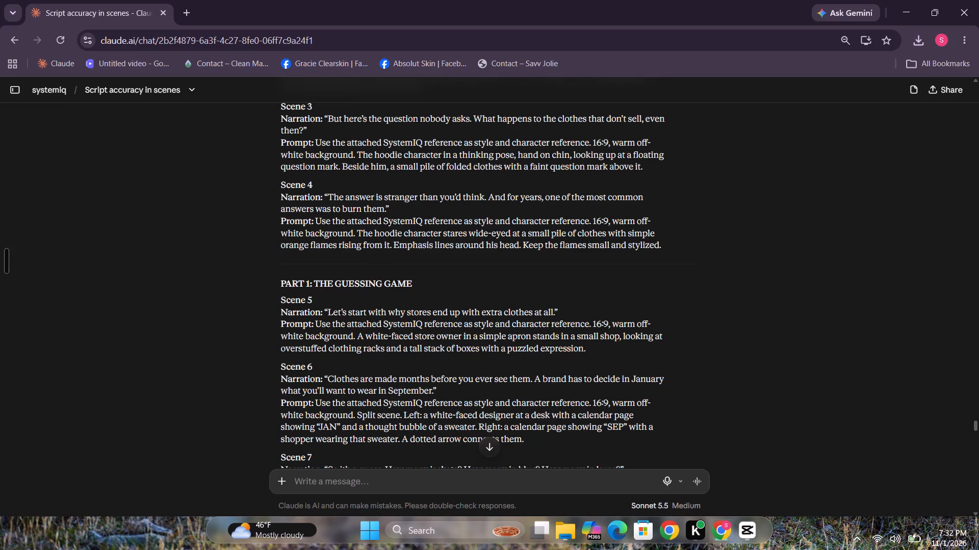
pyautogui.hotkey('alt', 'Tab')
pyautogui.click(515, 337)
pyautogui.press('space')
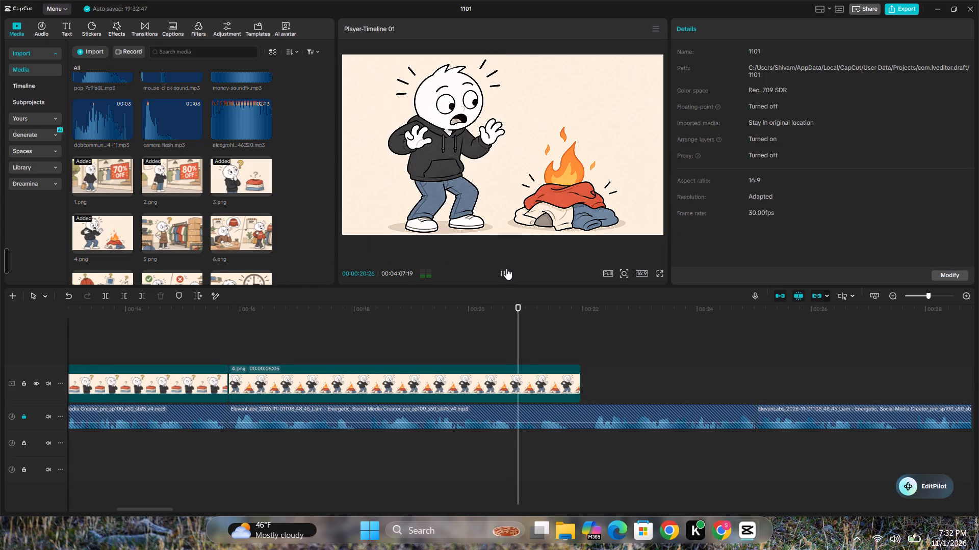
pyautogui.click(500, 272)
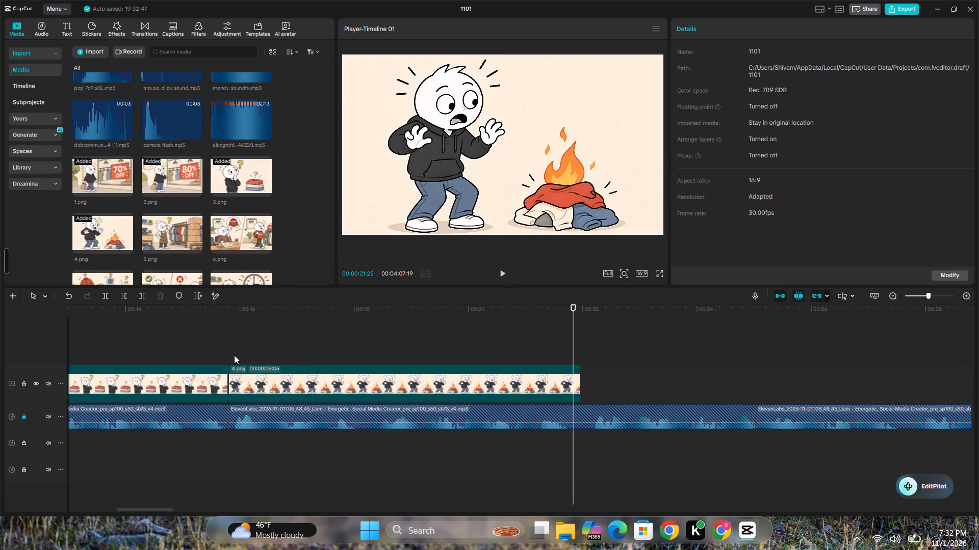
# Set the scale of 4.png to 118% near its start, at 00:00:15:26, and add a scale keyframe there.
pyautogui.click(232, 356)
pyautogui.click(276, 375)
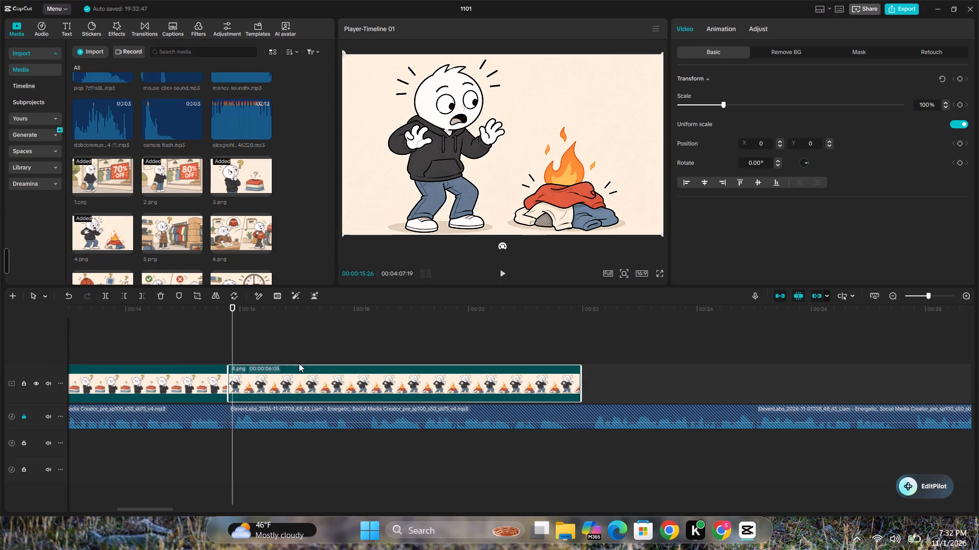
pyautogui.moveTo(723, 104); pyautogui.dragTo(727, 104)
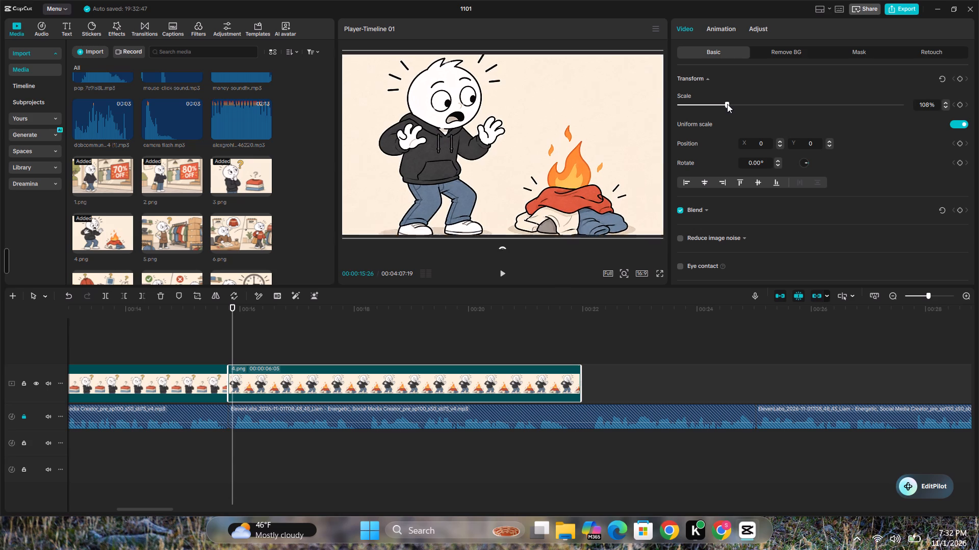
pyautogui.moveTo(727, 104); pyautogui.dragTo(731, 105)
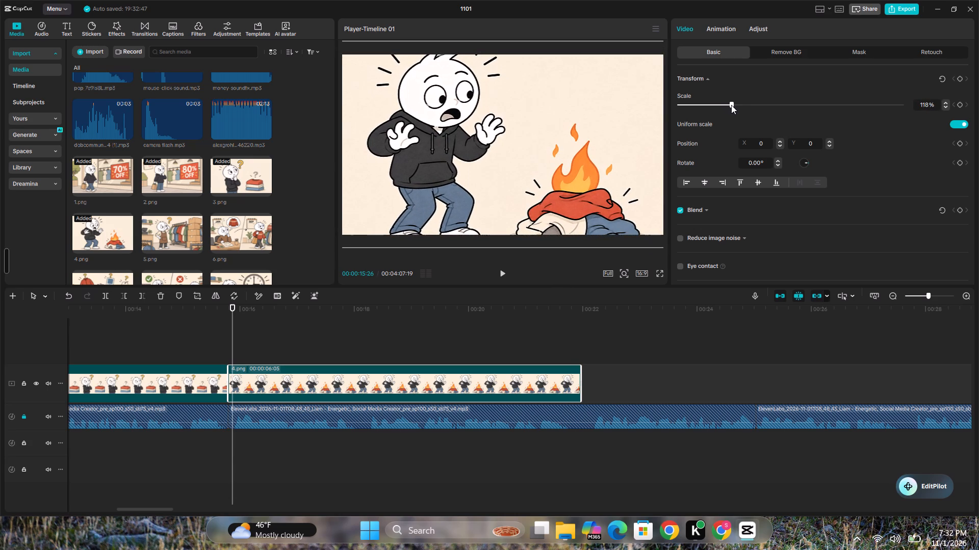
pyautogui.moveTo(731, 105); pyautogui.dragTo(731, 105)
pyautogui.click(960, 104)
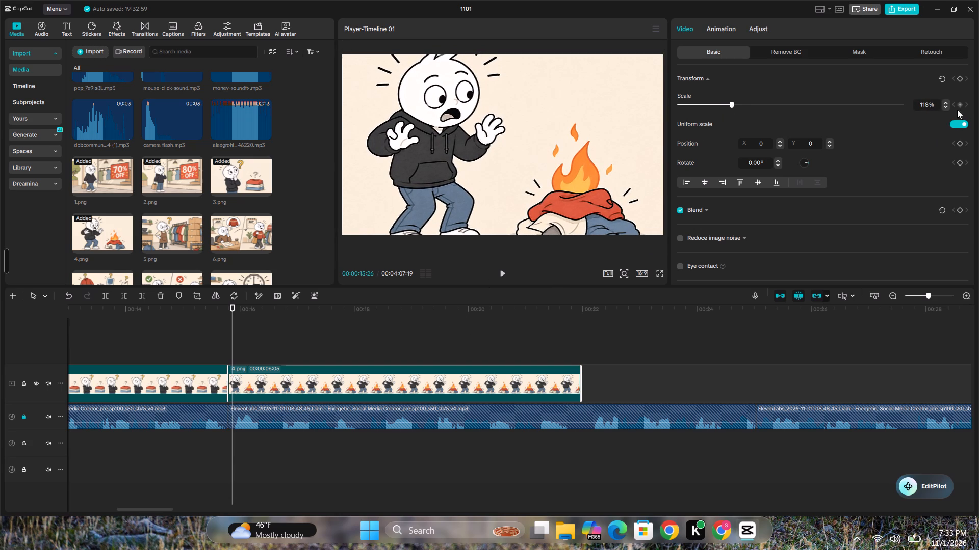
# Reduce the scale of 4.png near its end, at 00:00:21:27, for a slow zoom-out.
pyautogui.click(578, 354)
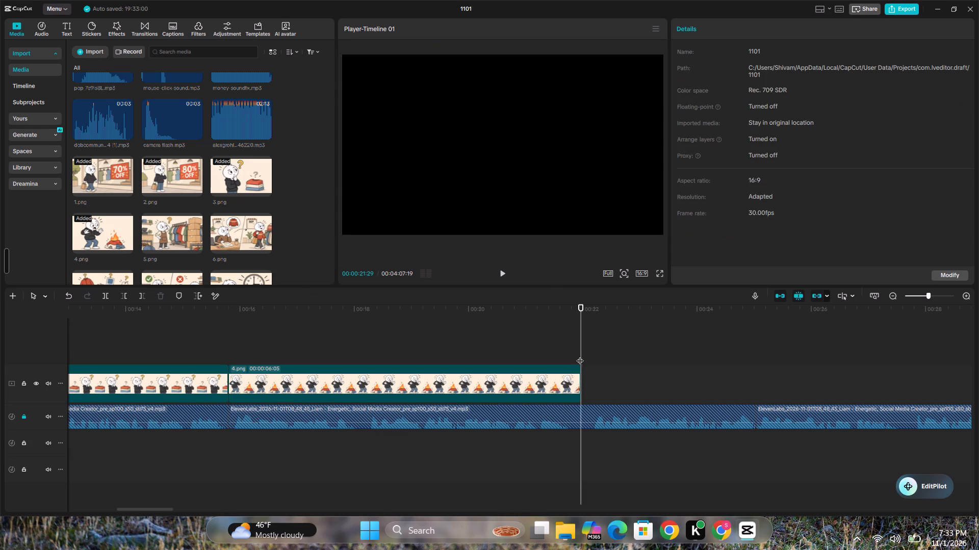
pyautogui.moveTo(581, 353); pyautogui.dragTo(576, 353)
pyautogui.click(567, 372)
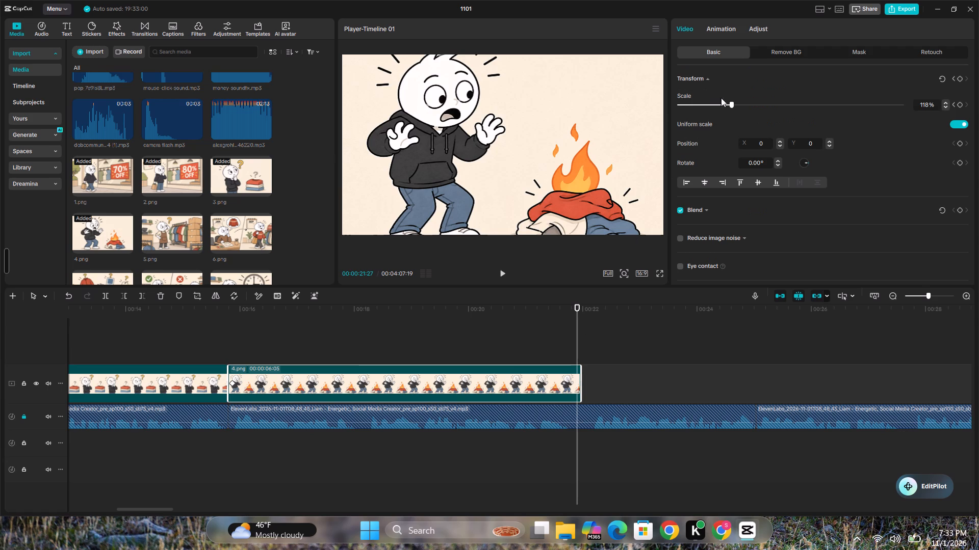
pyautogui.moveTo(730, 106); pyautogui.dragTo(725, 104)
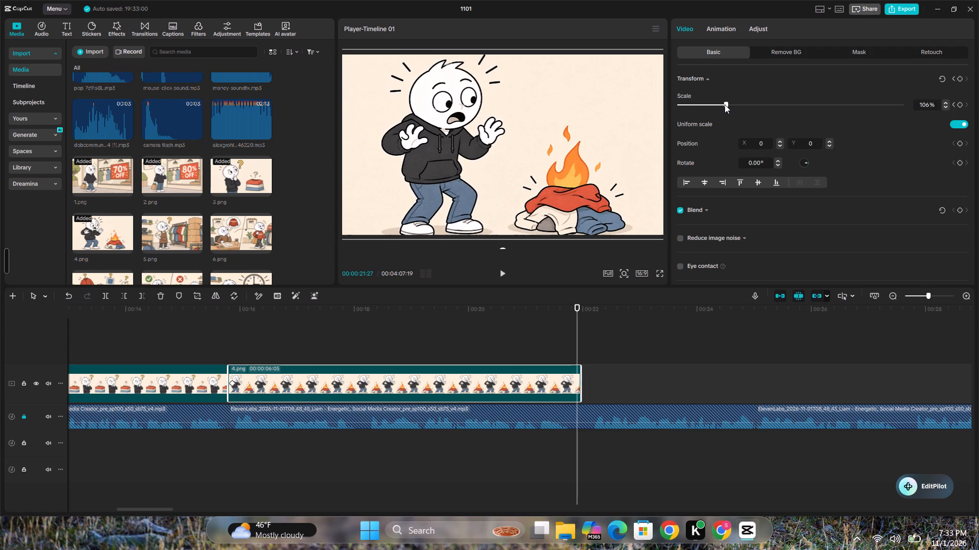
pyautogui.moveTo(725, 104); pyautogui.dragTo(722, 104)
# Play back the end of 3.png and the 4.png clip, partly in full screen, to check the zoom-out.
pyautogui.click(198, 344)
pyautogui.press('space')
pyautogui.press('space')
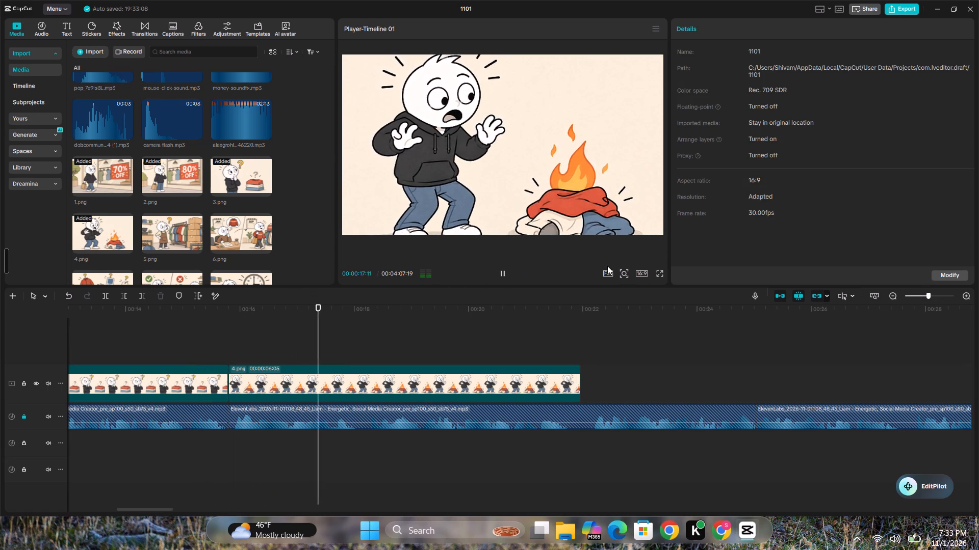
pyautogui.click(659, 270)
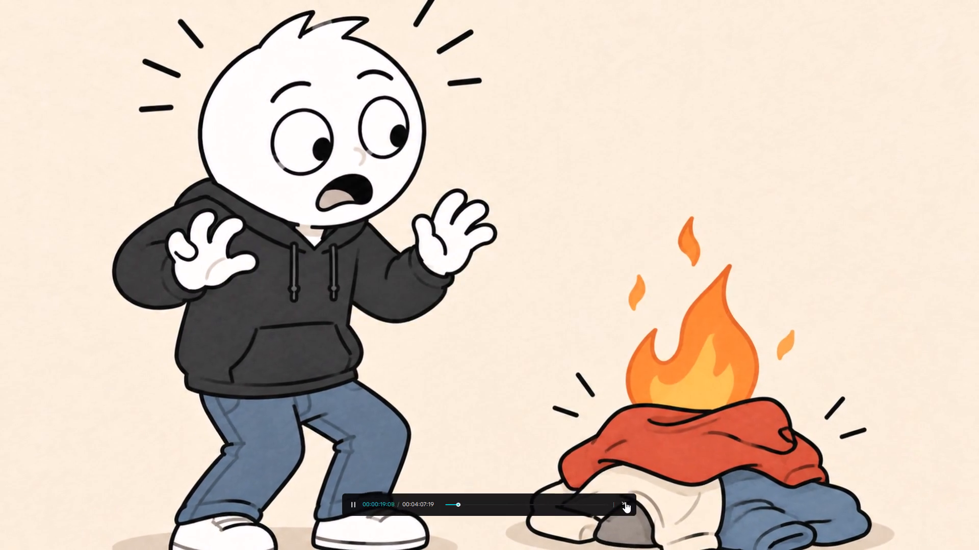
pyautogui.click(625, 502)
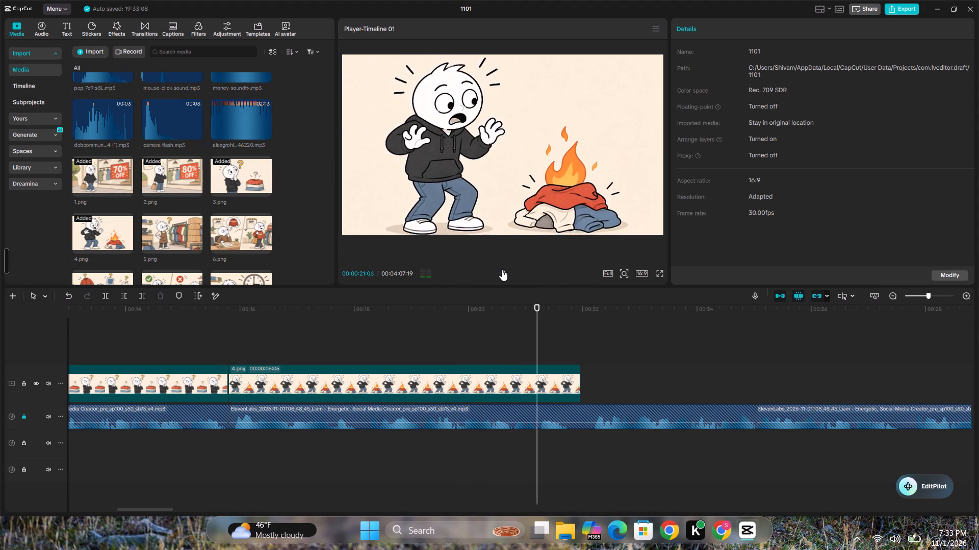
pyautogui.click(502, 269)
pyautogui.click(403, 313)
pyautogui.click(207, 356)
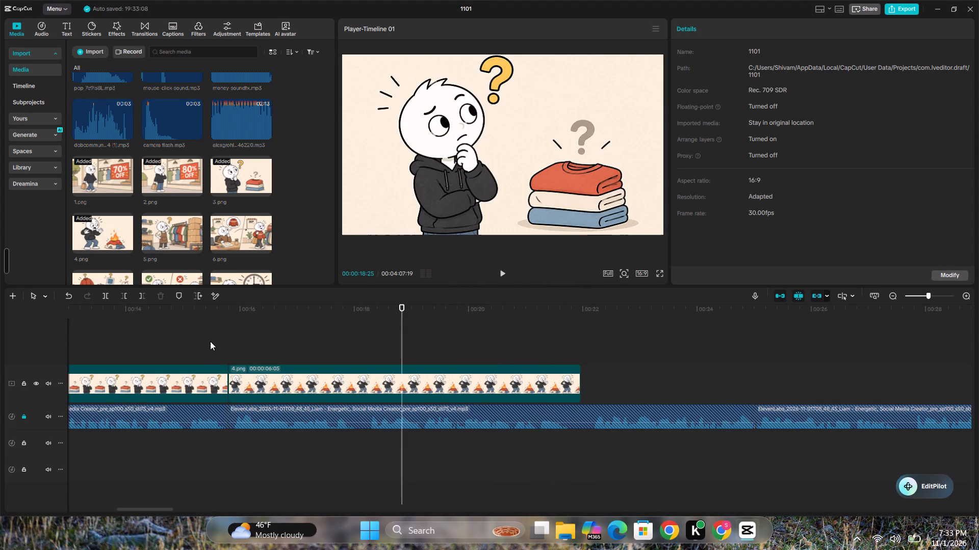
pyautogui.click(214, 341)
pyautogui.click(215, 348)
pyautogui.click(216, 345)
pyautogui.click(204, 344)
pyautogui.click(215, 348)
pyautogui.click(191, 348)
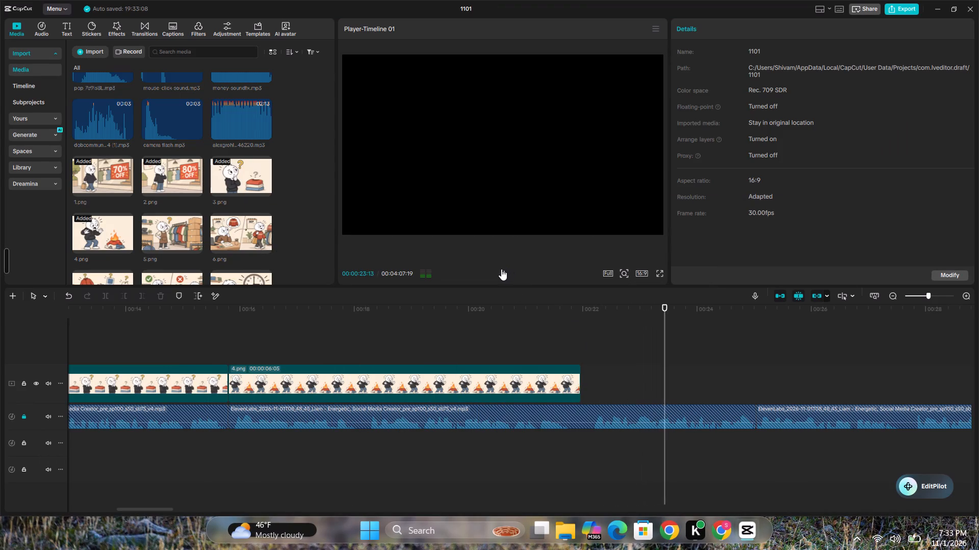
pyautogui.click(500, 268)
pyautogui.click(500, 337)
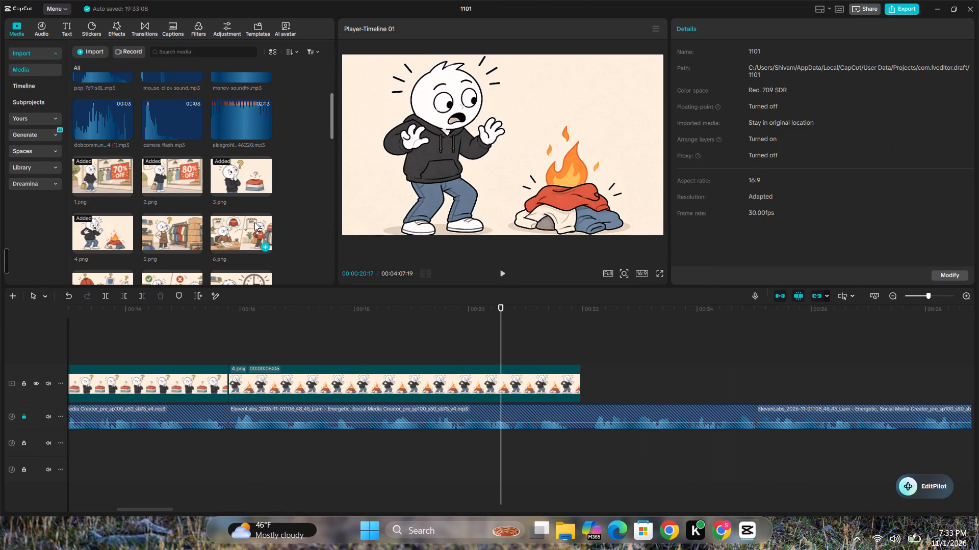
pyautogui.moveTo(164, 228); pyautogui.dragTo(585, 383)
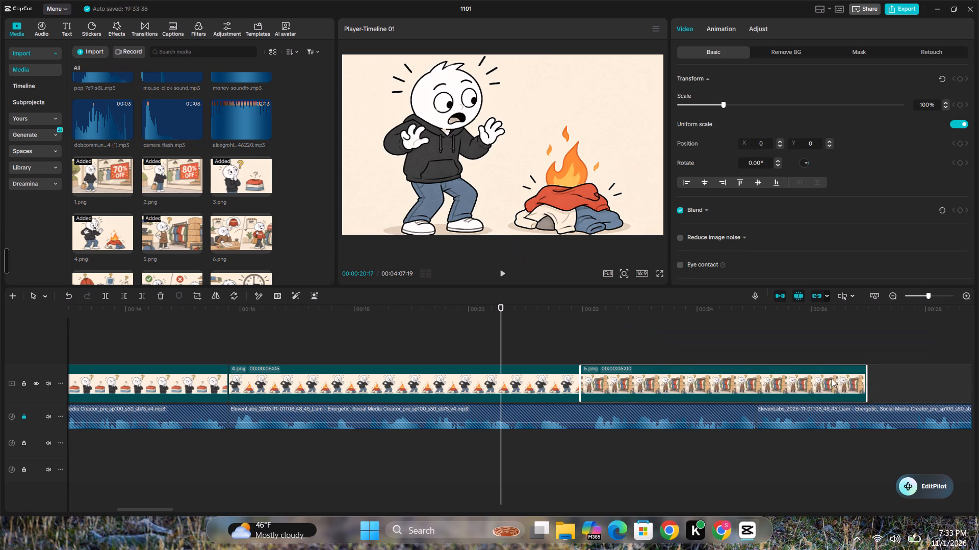
# Trim the end of 5.png back to the voiceover cut, giving the clip a duration of 00:00:03:02.
pyautogui.click(871, 372)
pyautogui.click(867, 372)
pyautogui.click(857, 375)
pyautogui.moveTo(866, 374); pyautogui.dragTo(842, 375)
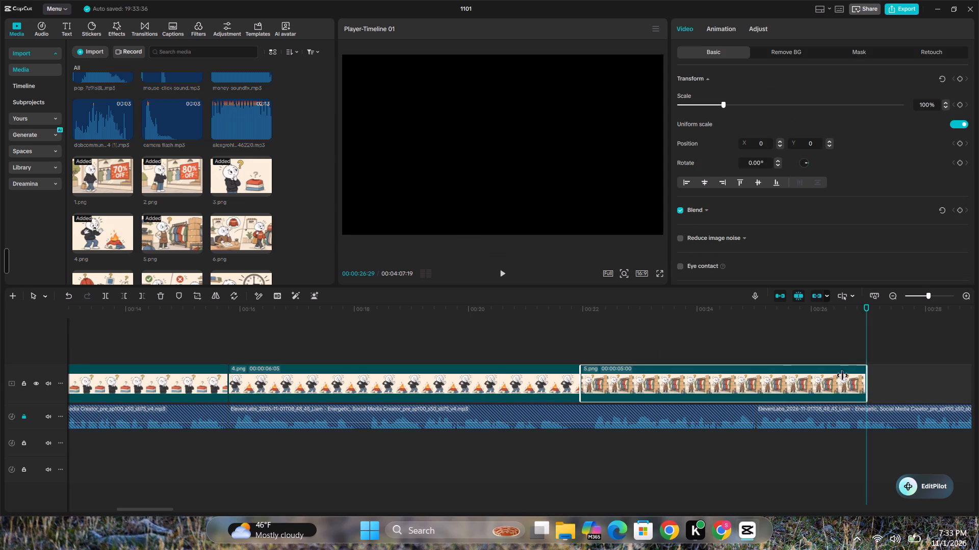
pyautogui.moveTo(842, 375); pyautogui.dragTo(756, 393)
pyautogui.click(586, 359)
pyautogui.click(601, 378)
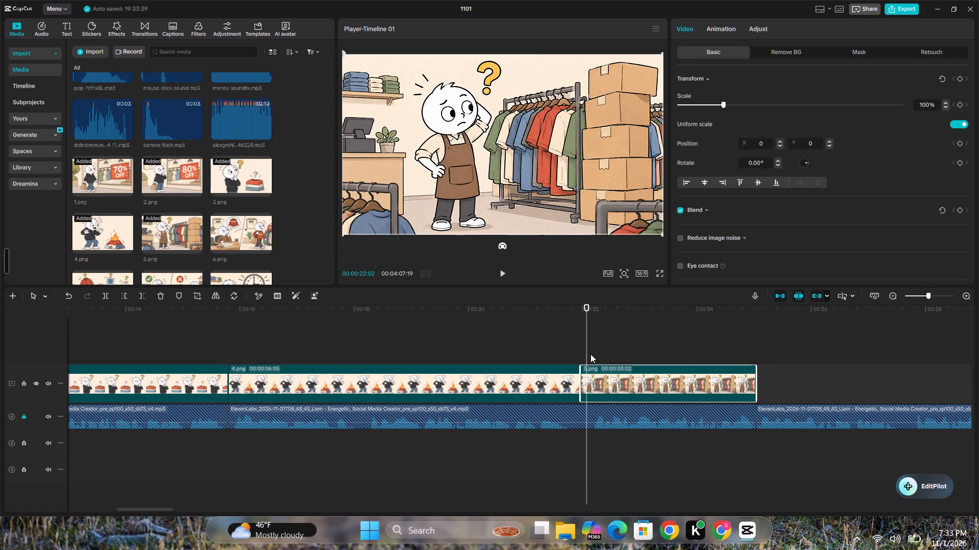
pyautogui.click(584, 353)
pyautogui.click(512, 363)
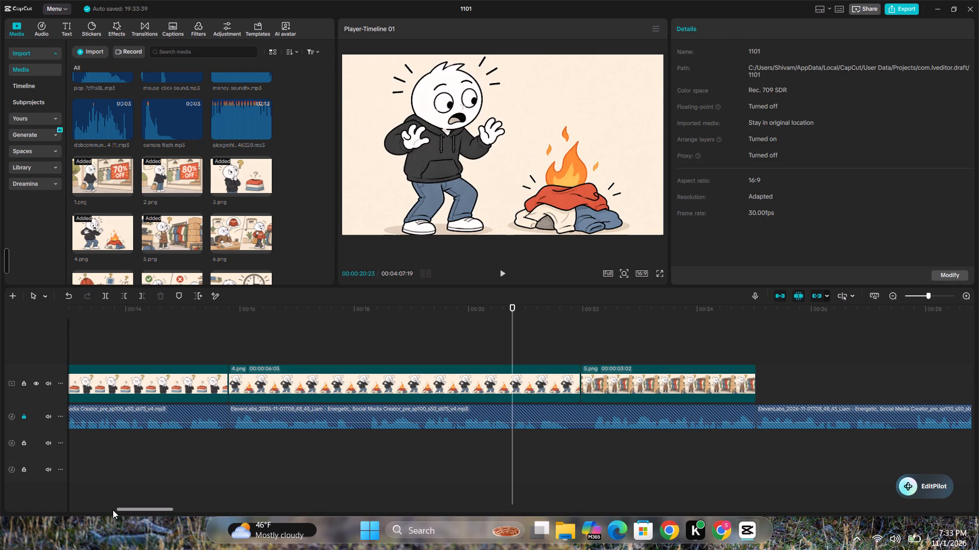
# Shift the money sound effect under the end of 2.png slightly earlier, to about 00:00:09:15, and check it in playback.
pyautogui.moveTo(117, 509); pyautogui.dragTo(96, 509)
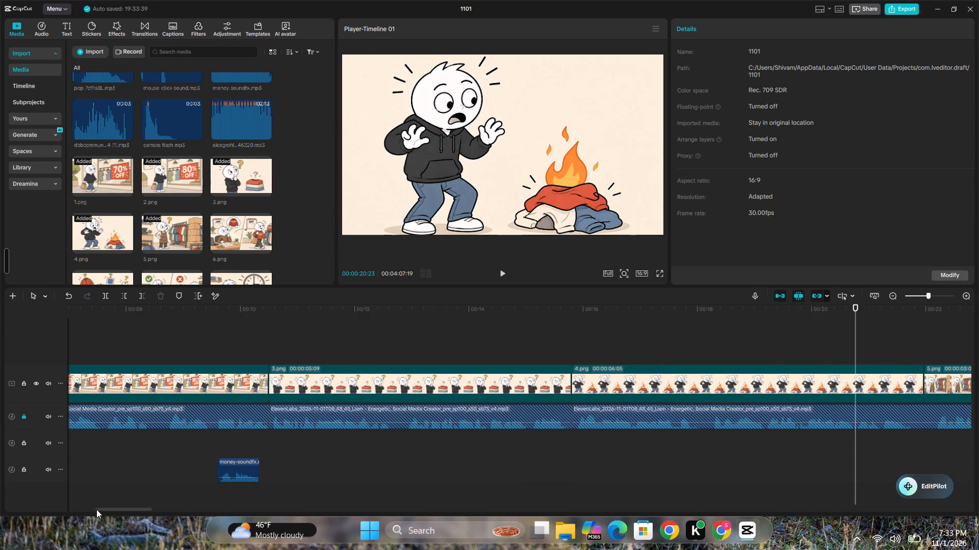
pyautogui.moveTo(96, 509); pyautogui.dragTo(95, 509)
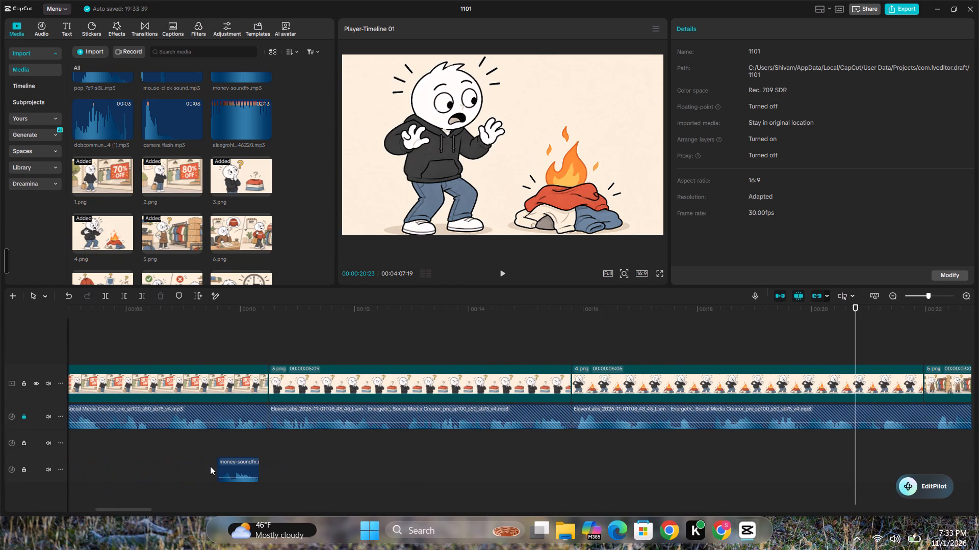
pyautogui.click(214, 466)
pyautogui.press('space')
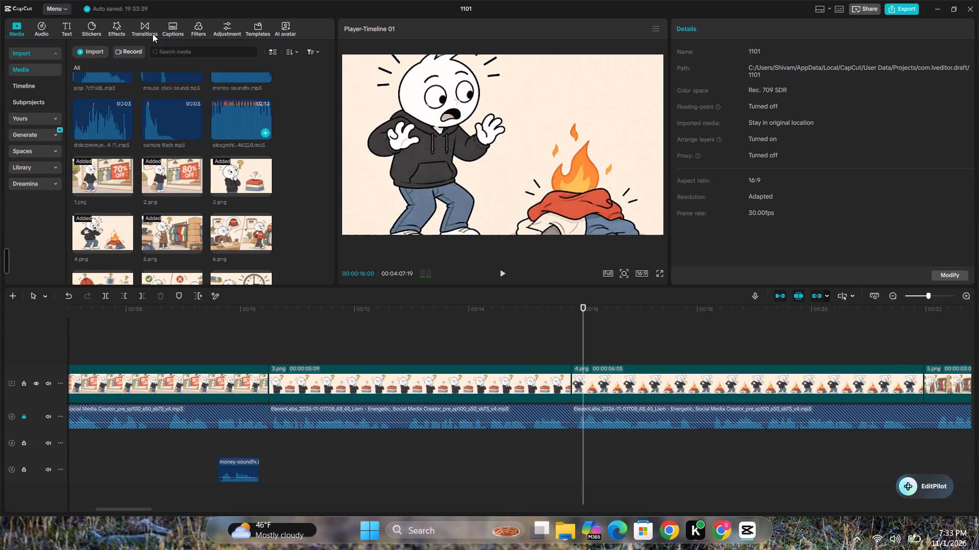
pyautogui.click(554, 341)
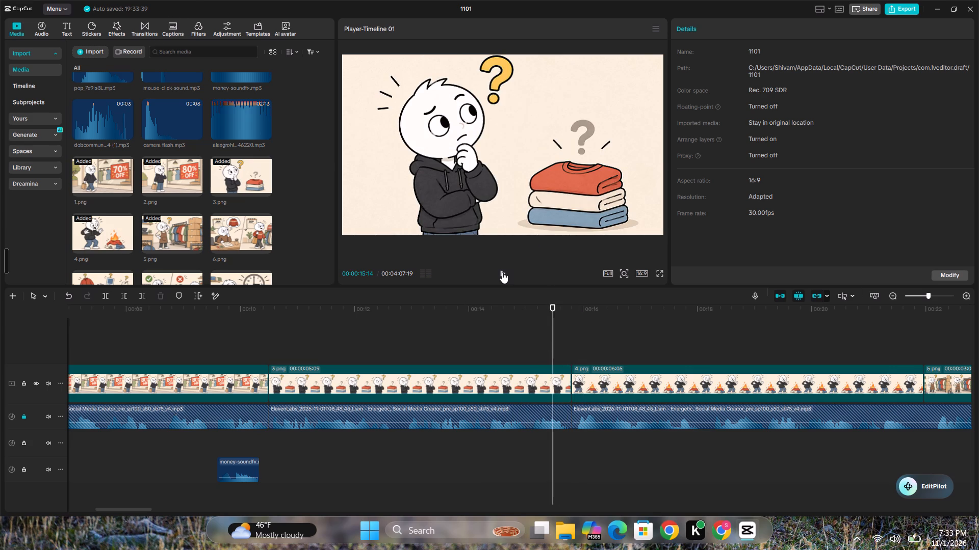
pyautogui.click(501, 271)
pyautogui.click(501, 271)
pyautogui.click(230, 463)
pyautogui.moveTo(243, 463); pyautogui.dragTo(236, 464)
pyautogui.click(178, 460)
pyautogui.press('space')
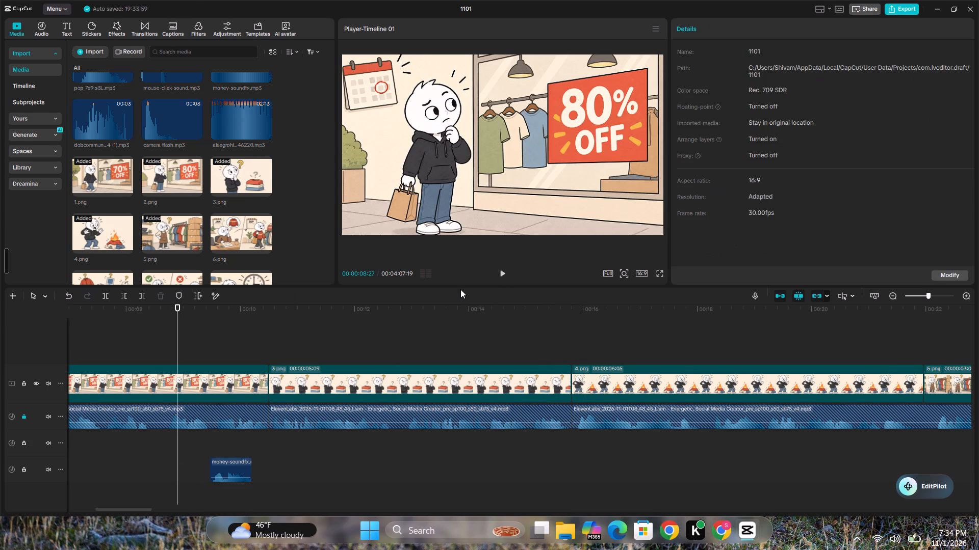
pyautogui.press('space')
pyautogui.click(503, 271)
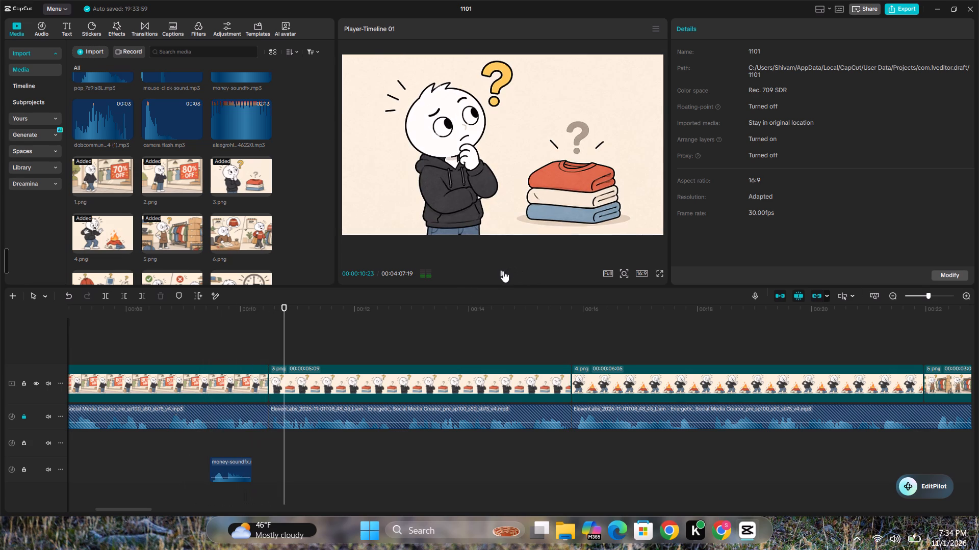
# Shorten the end of that money sound effect to about 00:00:10:02 and play the section back.
pyautogui.click(239, 474)
pyautogui.moveTo(252, 463); pyautogui.dragTo(242, 463)
pyautogui.click(178, 438)
pyautogui.press('space')
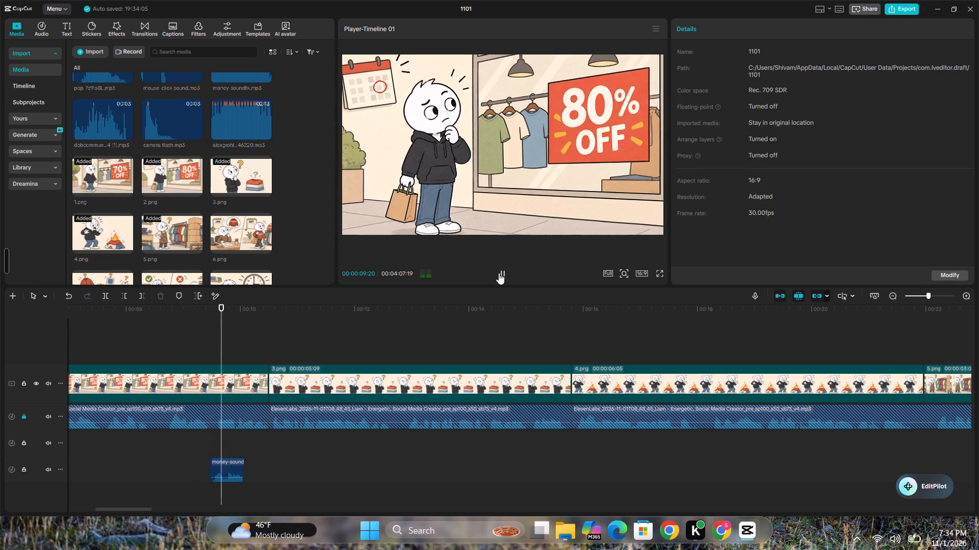
pyautogui.click(502, 268)
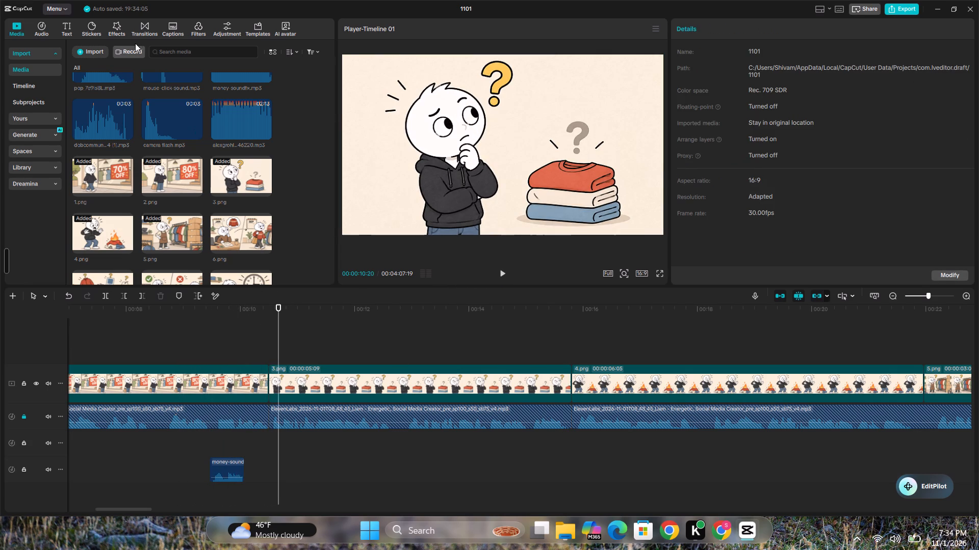
# Add the favourite Comic Cut transition between 2.png and 3.png.
pyautogui.click(140, 29)
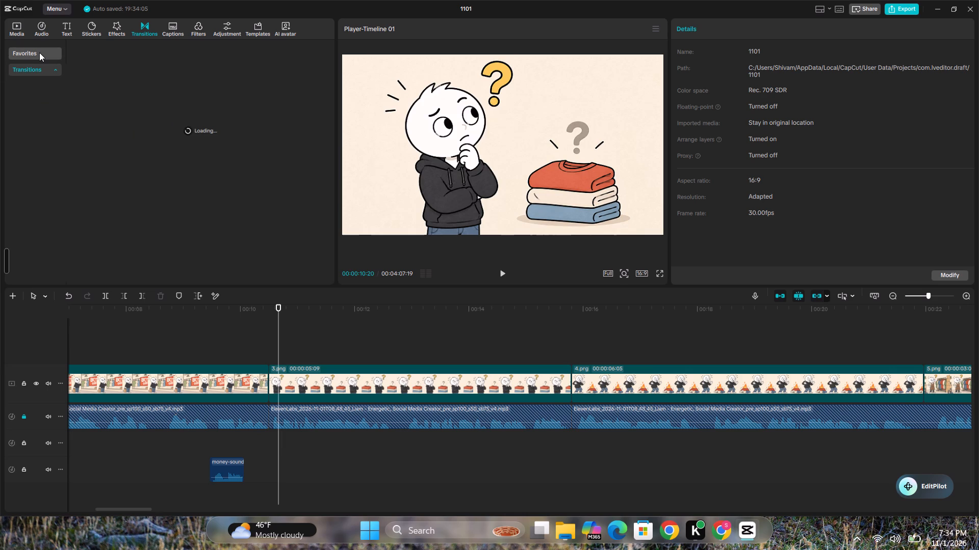
pyautogui.click(39, 52)
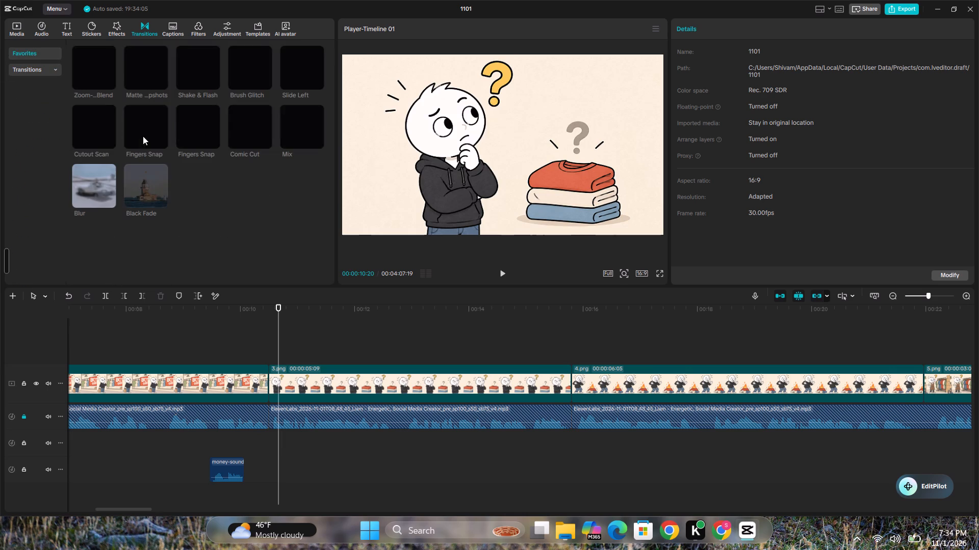
pyautogui.moveTo(233, 123); pyautogui.dragTo(243, 376)
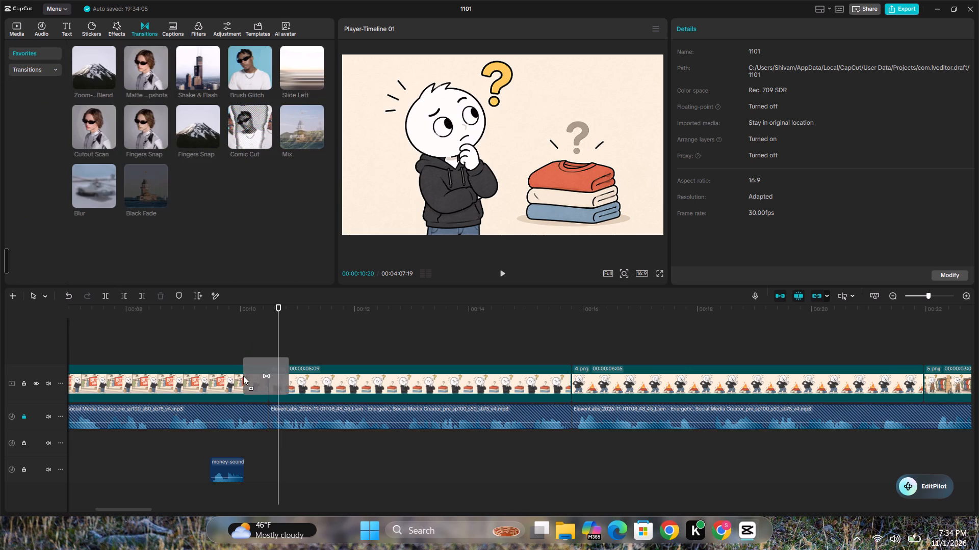
pyautogui.moveTo(243, 376); pyautogui.dragTo(243, 376)
pyautogui.click(534, 292)
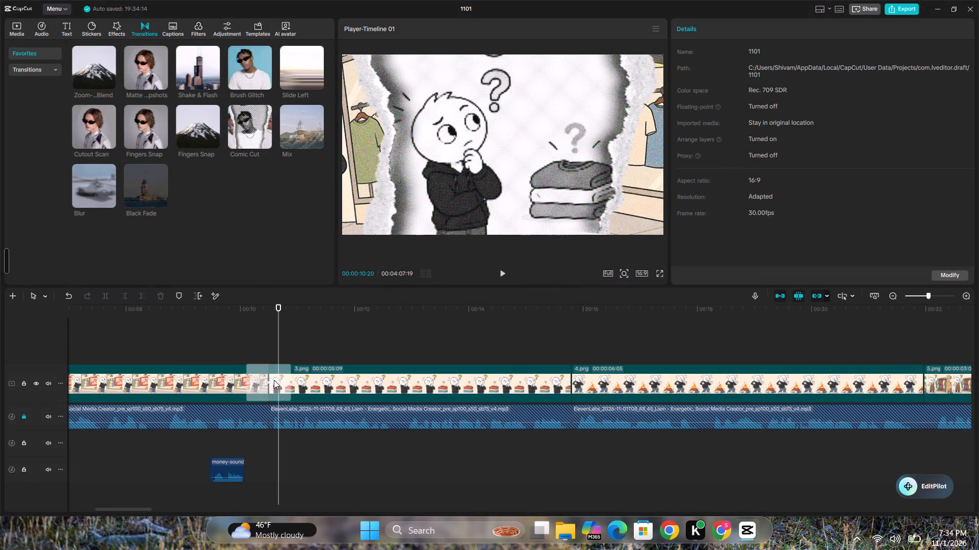
# Shorten the Comic Cut transition between 2.png and 3.png slightly and play back from it.
pyautogui.click(274, 379)
pyautogui.moveTo(250, 375); pyautogui.dragTo(257, 375)
pyautogui.click(247, 374)
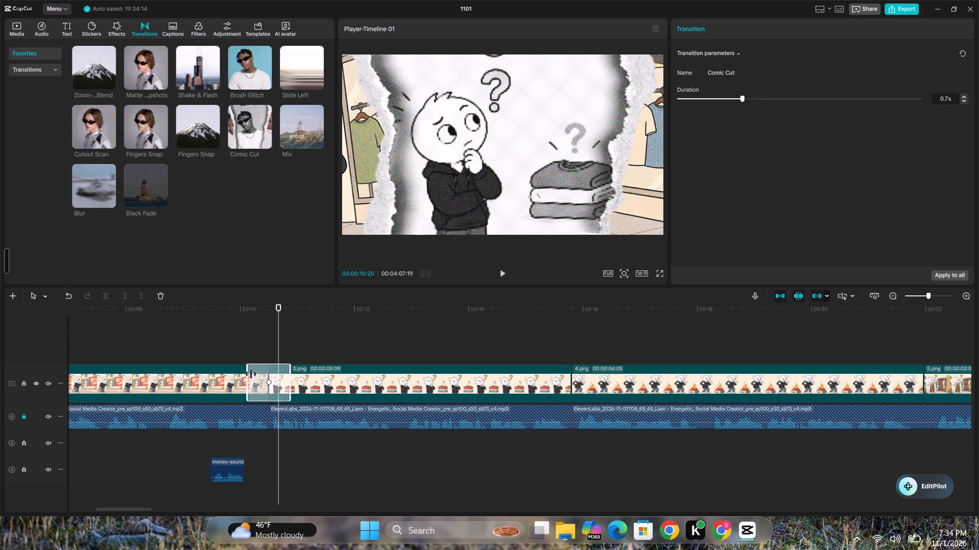
pyautogui.click(221, 354)
pyautogui.press('space')
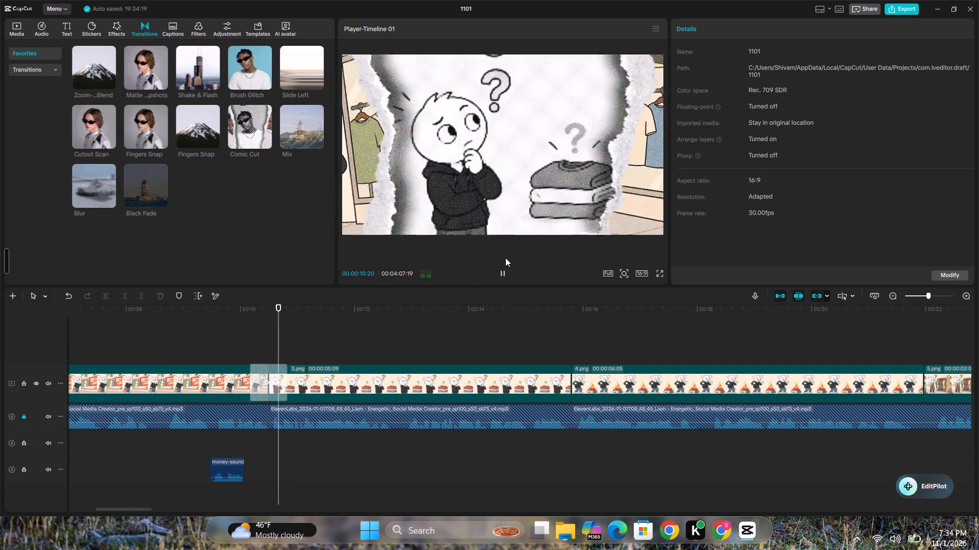
pyautogui.click(507, 272)
# Add the paper-bag-rustling sound to the lower effects track under 3.png and trim both ends to about half a second.
pyautogui.click(11, 30)
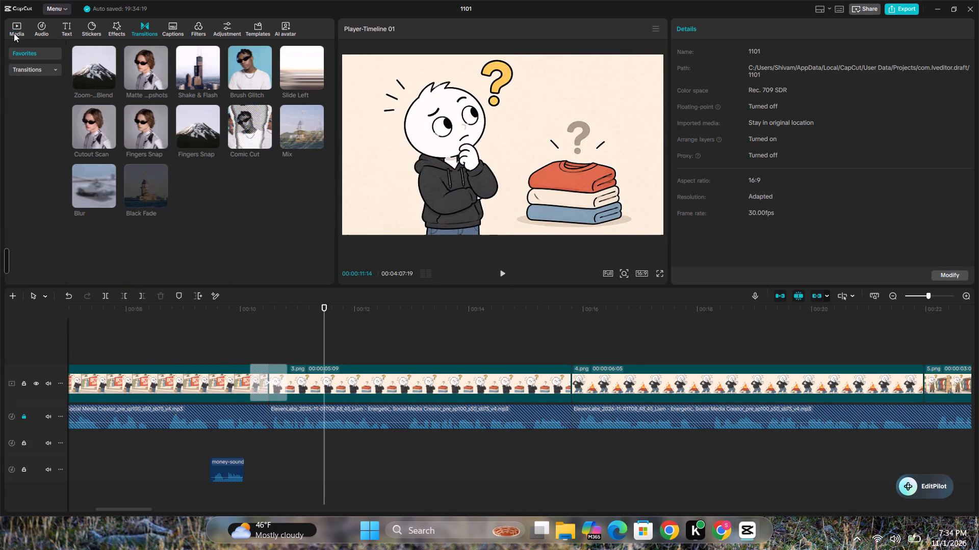
pyautogui.scroll(2, 181, 166)
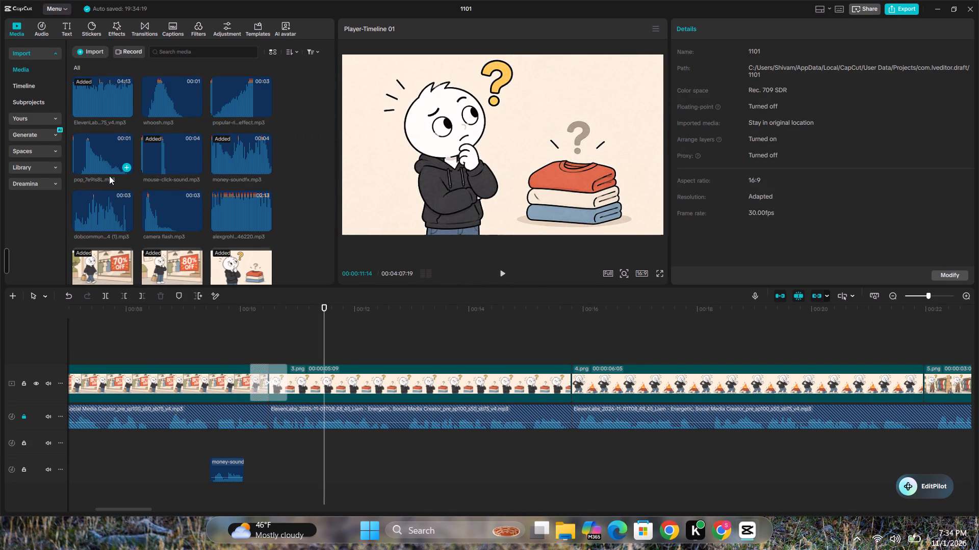
pyautogui.moveTo(96, 211); pyautogui.dragTo(280, 479)
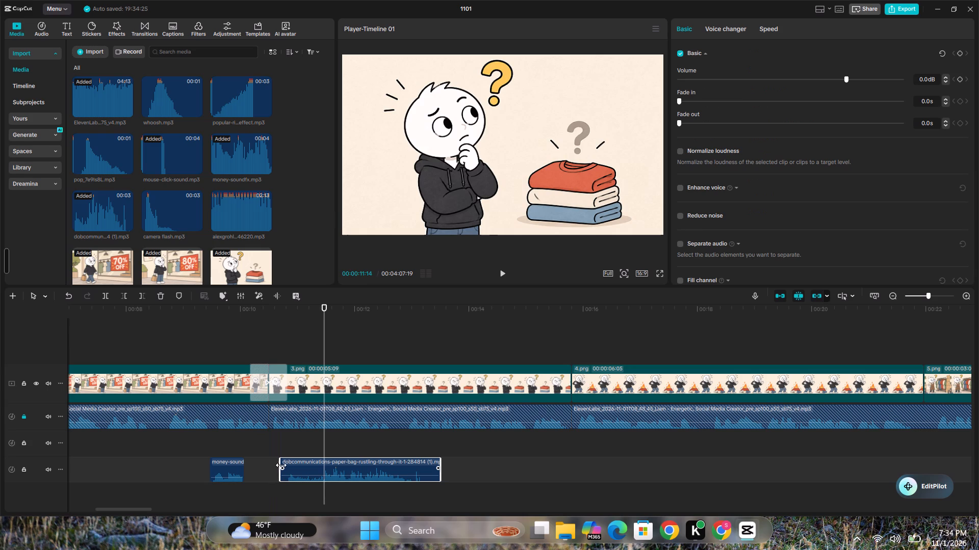
pyautogui.moveTo(280, 463); pyautogui.dragTo(321, 464)
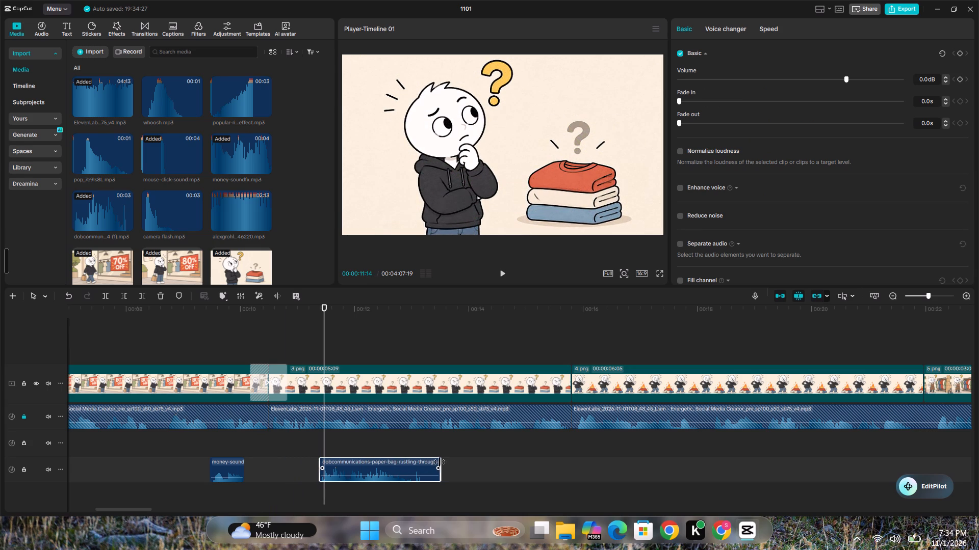
pyautogui.moveTo(440, 462); pyautogui.dragTo(349, 465)
# Lower the paper-bag-rustling sound to -5.1 dB, place it directly after the money sound under the transition, and play it back.
pyautogui.click(340, 476)
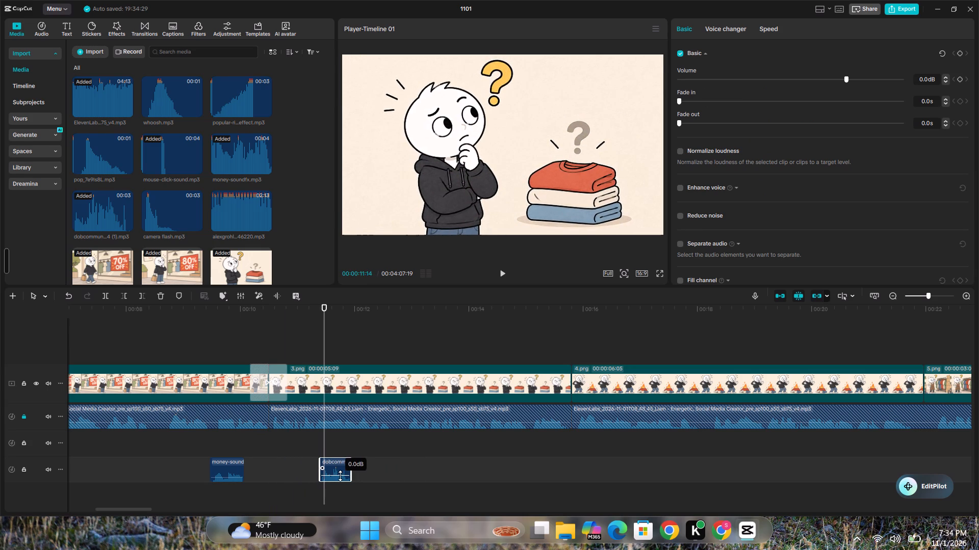
pyautogui.moveTo(336, 464); pyautogui.dragTo(254, 465)
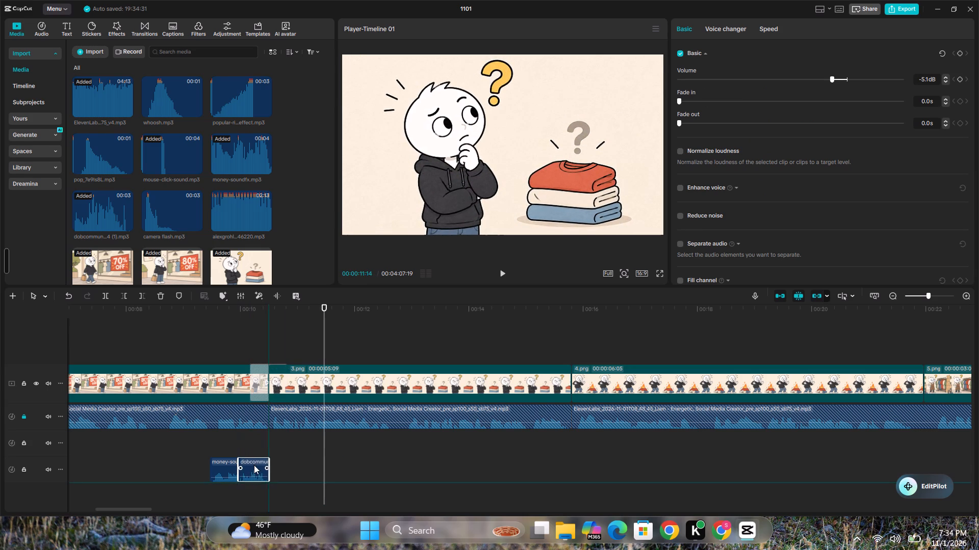
pyautogui.moveTo(254, 465); pyautogui.dragTo(261, 466)
pyautogui.click(201, 443)
pyautogui.press('space')
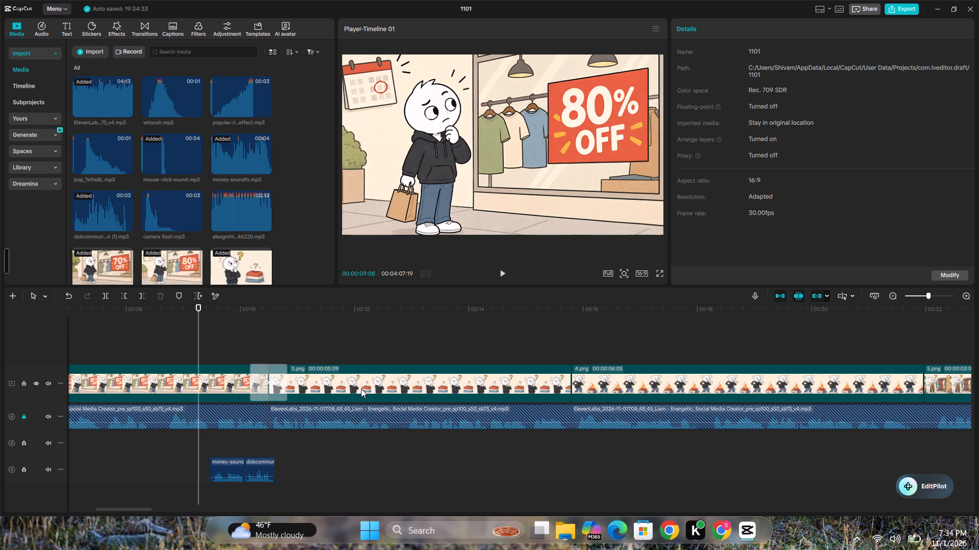
pyautogui.press('space')
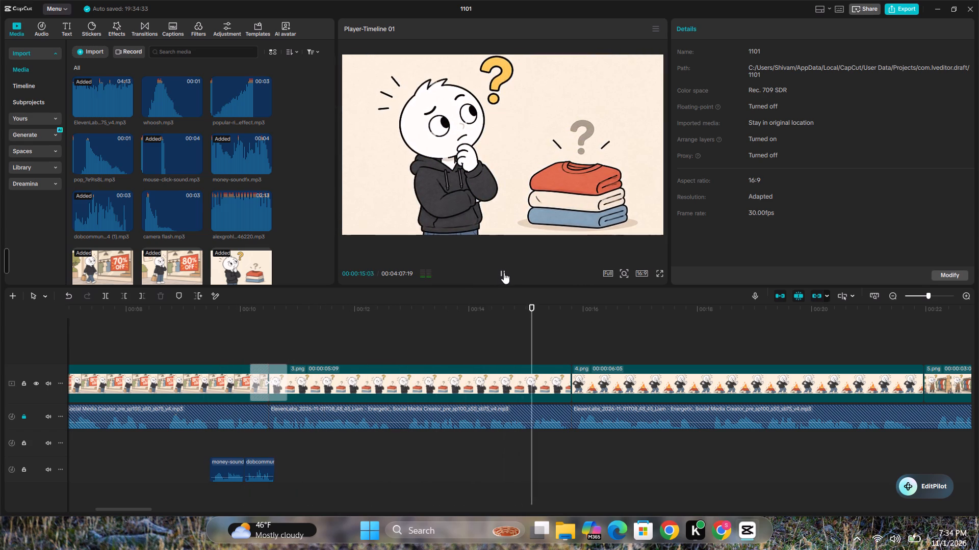
pyautogui.click(504, 272)
# Add the pop sound effect to the upper effects track under 2.png at about 00:00:06:27, checking the timing in playback.
pyautogui.moveTo(132, 508); pyautogui.dragTo(58, 509)
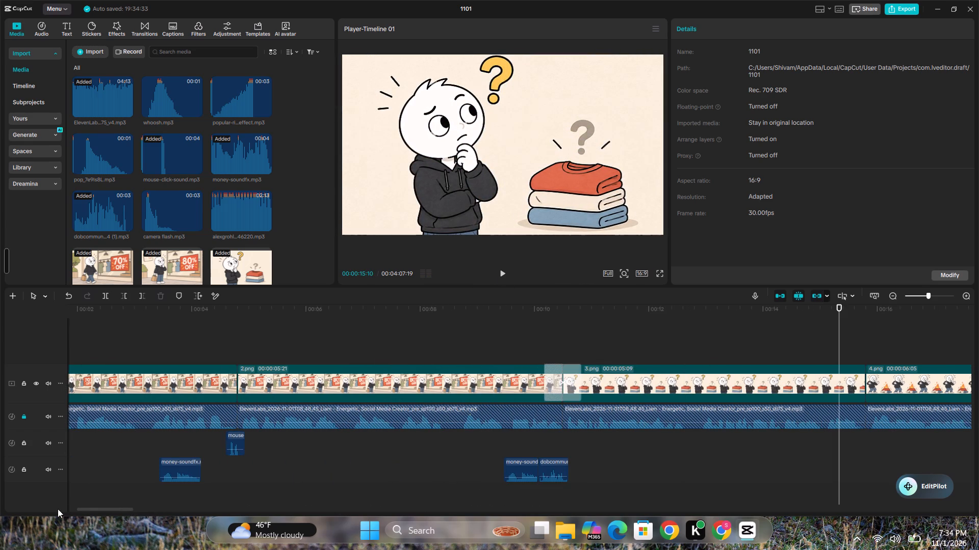
pyautogui.moveTo(58, 509); pyautogui.dragTo(125, 509)
pyautogui.click(135, 463)
pyautogui.press('space')
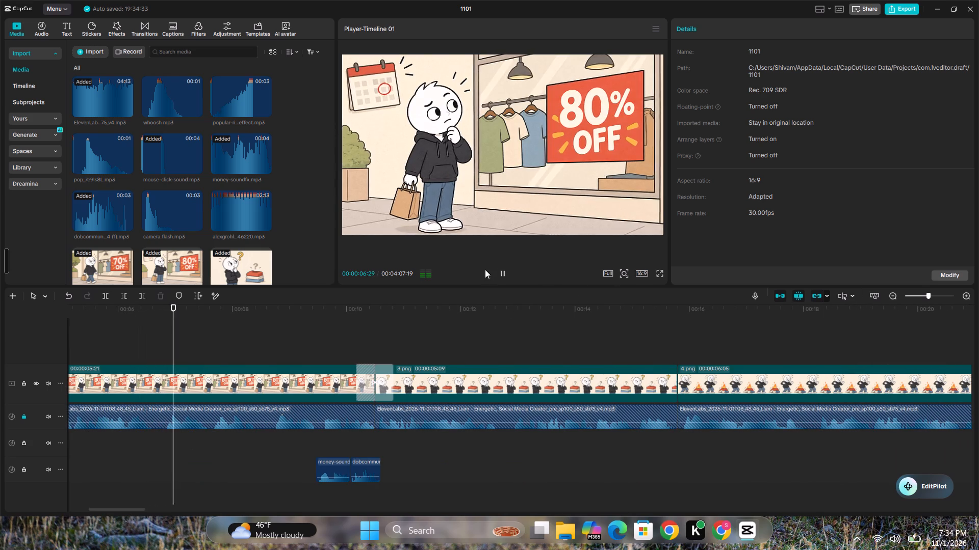
pyautogui.click(502, 272)
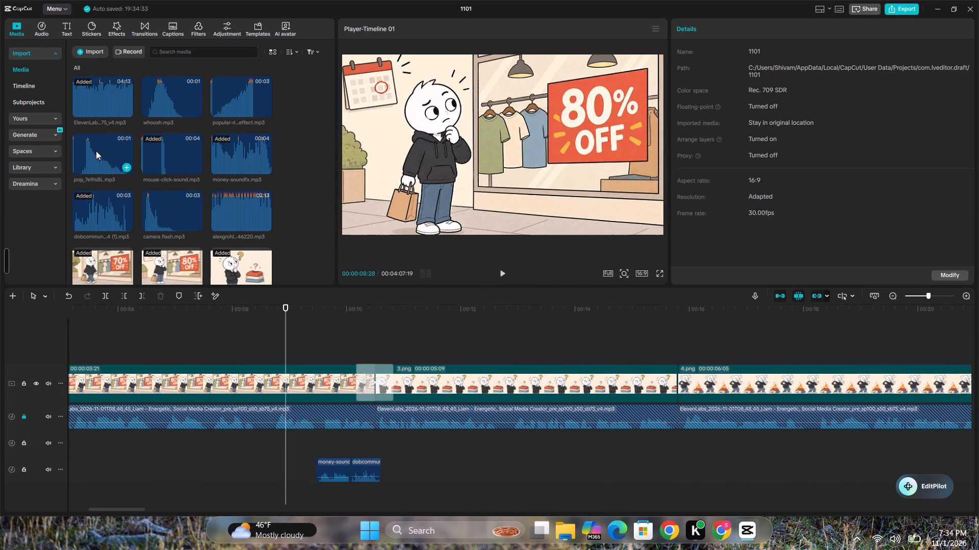
pyautogui.moveTo(96, 151); pyautogui.dragTo(140, 449)
pyautogui.click(114, 446)
pyautogui.press('space')
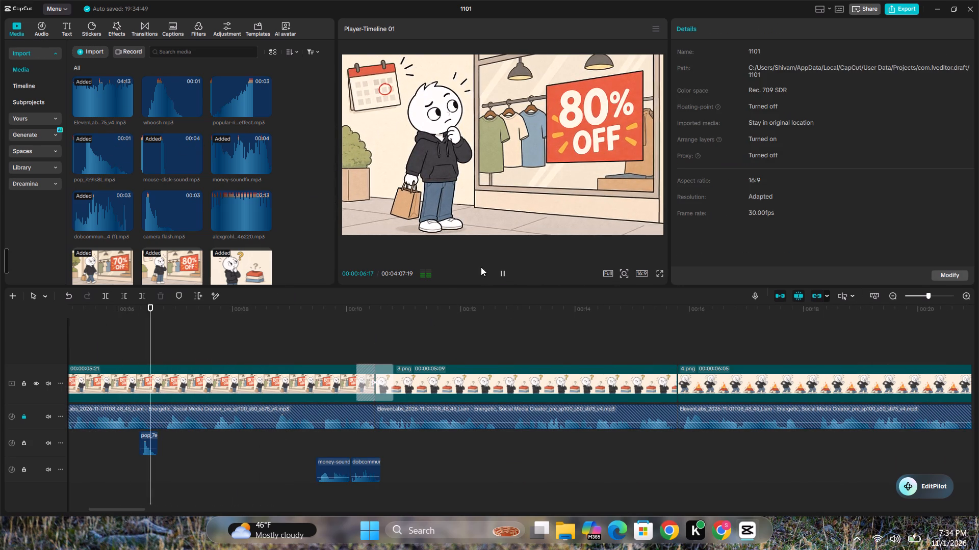
pyautogui.click(503, 270)
pyautogui.moveTo(146, 440); pyautogui.dragTo(172, 440)
pyautogui.press('space')
pyautogui.click(158, 442)
pyautogui.press('space')
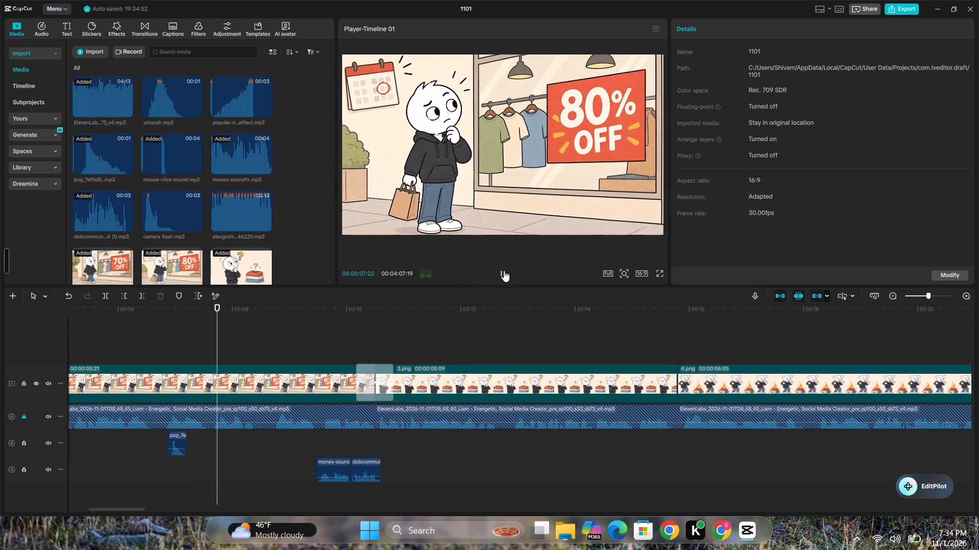
pyautogui.click(504, 270)
# Duplicate the pop sound on the upper effects track and place the copy at about 00:00:07:21 under 2.png, checking the timing in playback.
pyautogui.click(178, 443)
pyautogui.hotkey('ctrl', 'c')
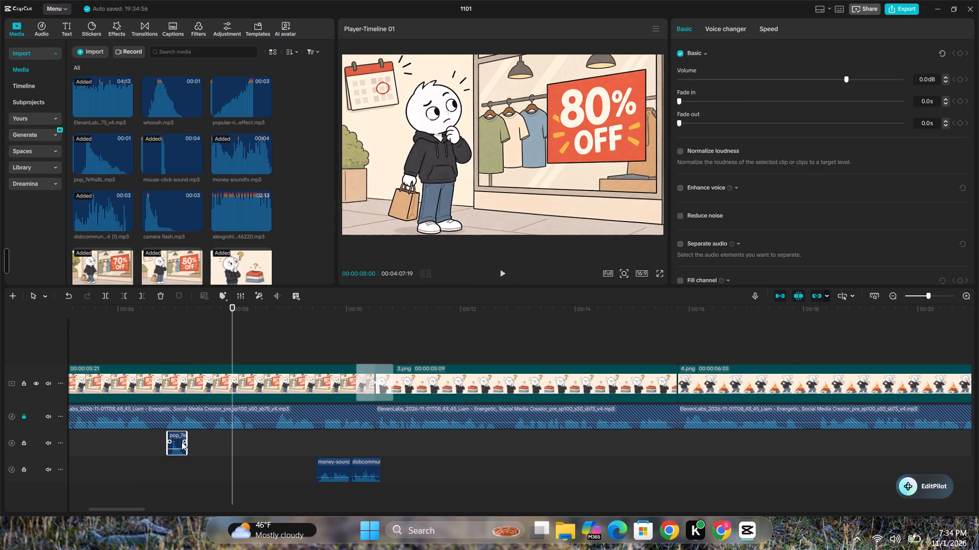
pyautogui.hotkey('ctrl', 'v')
pyautogui.press('space')
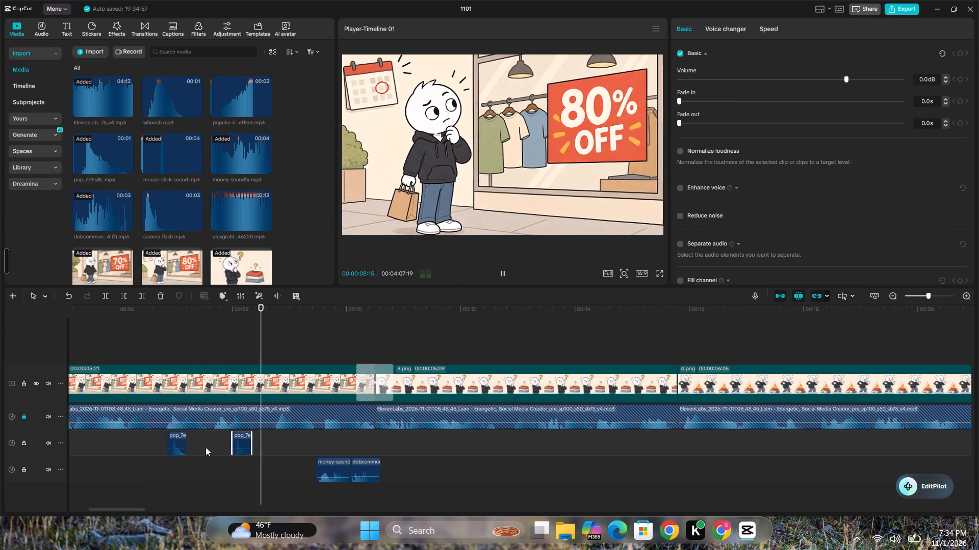
pyautogui.moveTo(239, 439); pyautogui.dragTo(227, 439)
pyautogui.click(126, 453)
pyautogui.press('space')
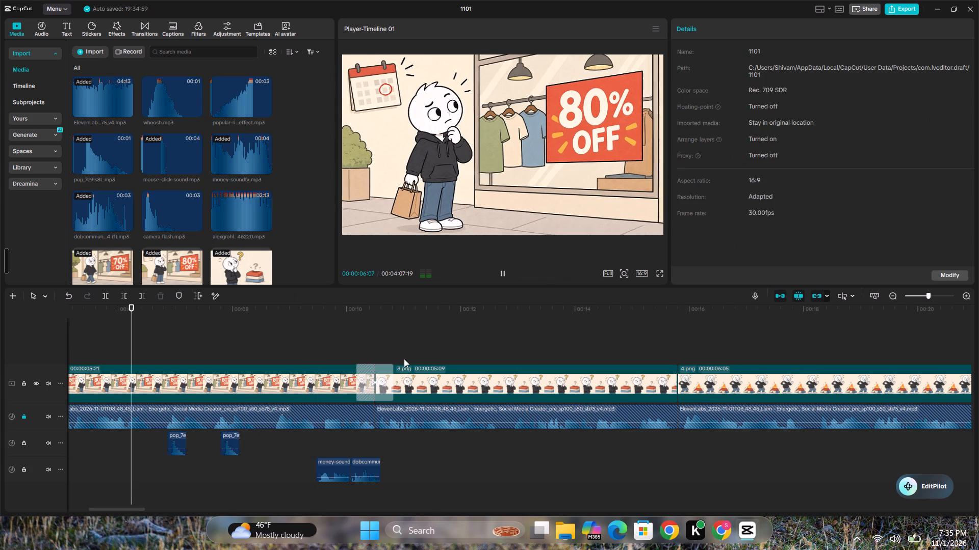
pyautogui.click(503, 270)
pyautogui.moveTo(227, 440); pyautogui.dragTo(220, 440)
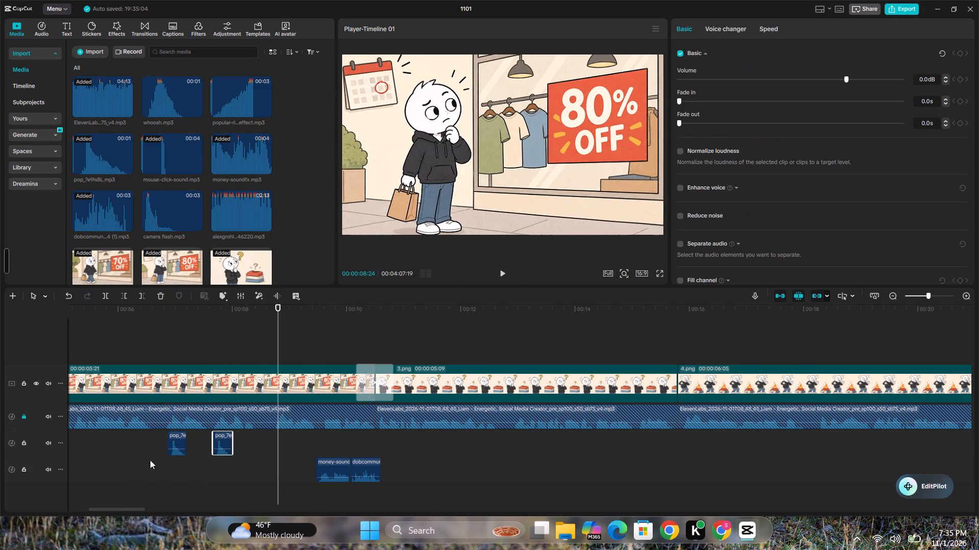
pyautogui.moveTo(128, 463); pyautogui.dragTo(136, 463)
pyautogui.press('space')
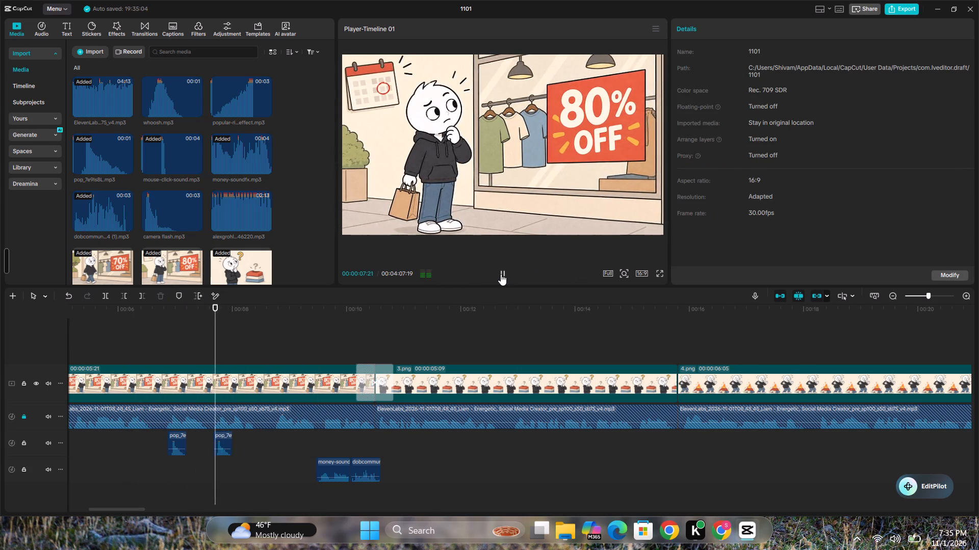
pyautogui.click(502, 268)
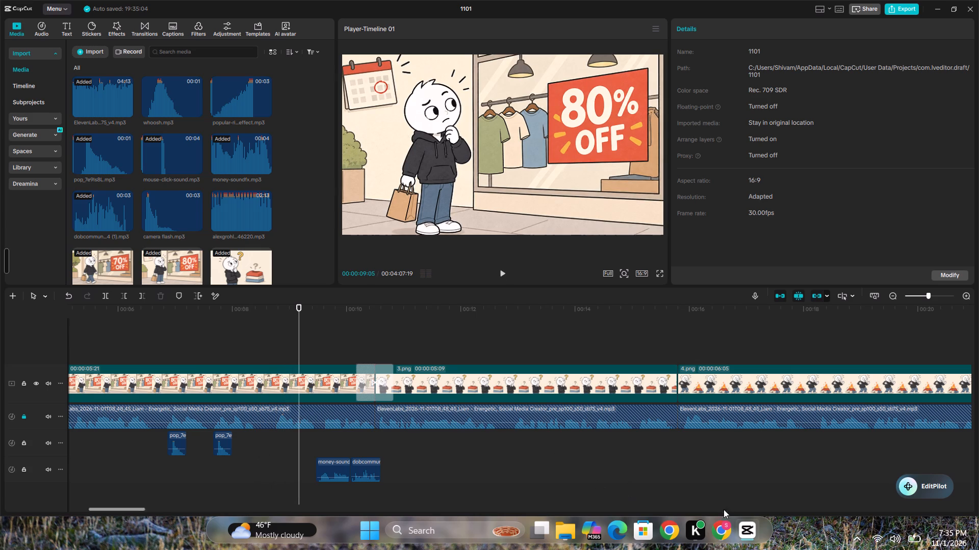
# Lower the volume of the first pop sound under 2.png slightly.
pyautogui.click(177, 450)
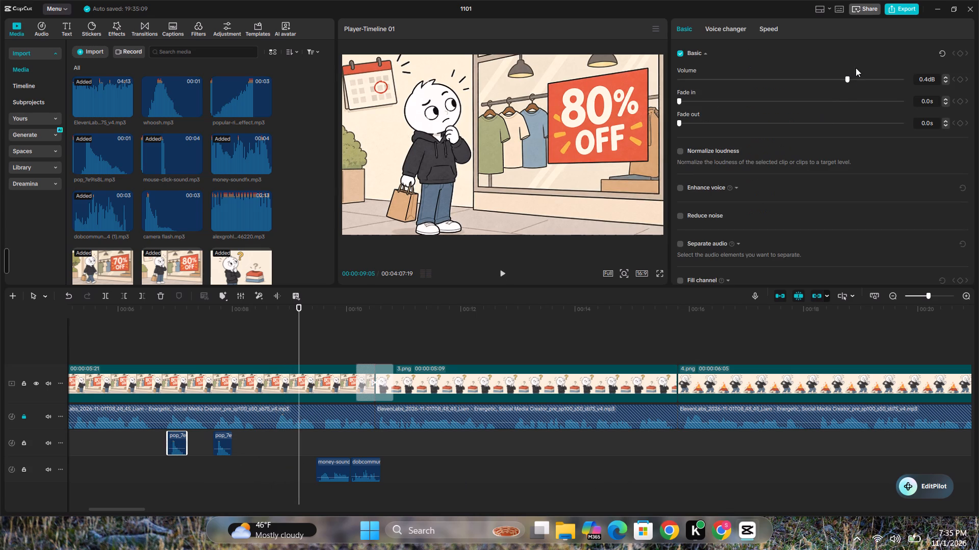
pyautogui.moveTo(845, 78); pyautogui.dragTo(836, 78)
# Lower the second pop sound under 2.png to -3.2 dB and play back both pops.
pyautogui.click(223, 444)
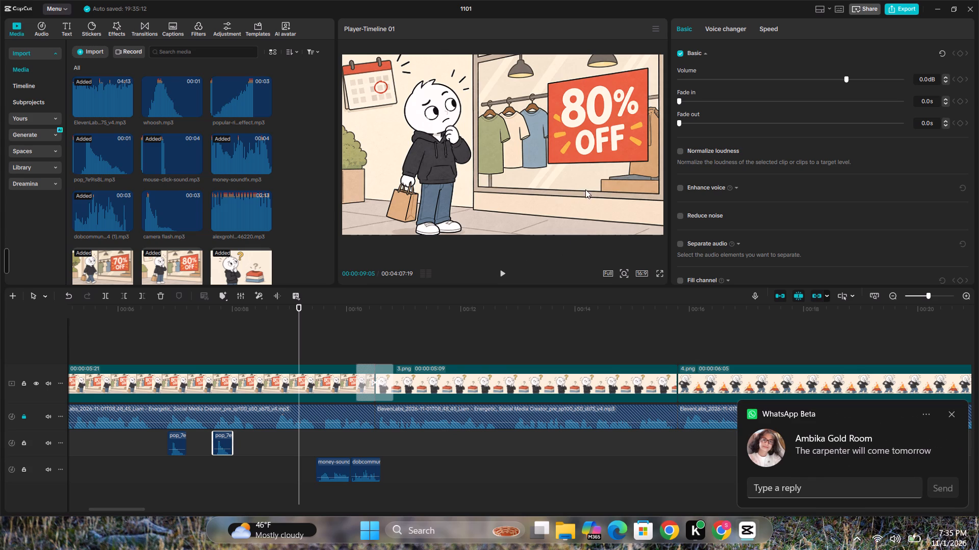
pyautogui.moveTo(846, 78); pyautogui.dragTo(844, 77)
pyautogui.moveTo(844, 77); pyautogui.dragTo(836, 77)
pyautogui.moveTo(846, 77); pyautogui.dragTo(847, 77)
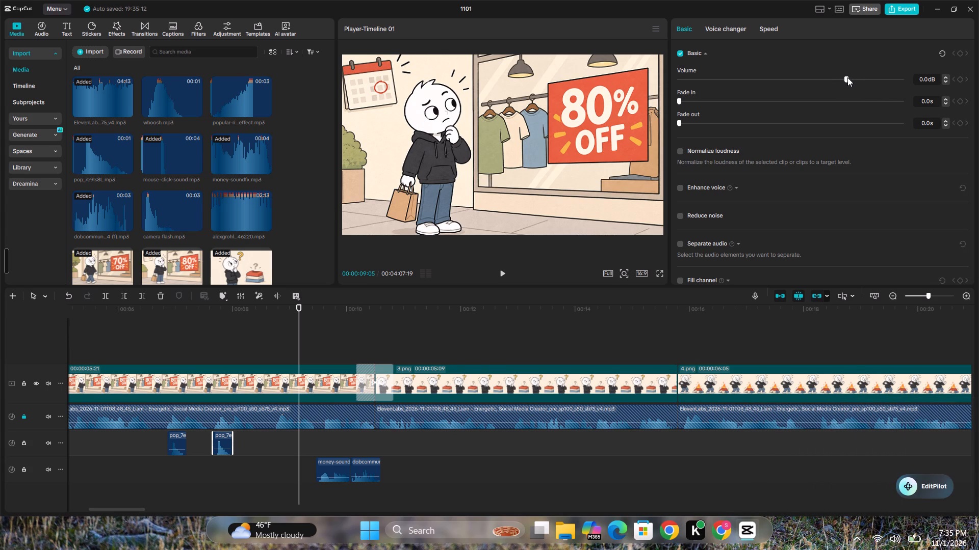
pyautogui.moveTo(847, 77); pyautogui.dragTo(838, 78)
pyautogui.moveTo(848, 80); pyautogui.dragTo(839, 80)
pyautogui.moveTo(844, 79); pyautogui.dragTo(835, 79)
pyautogui.click(838, 78)
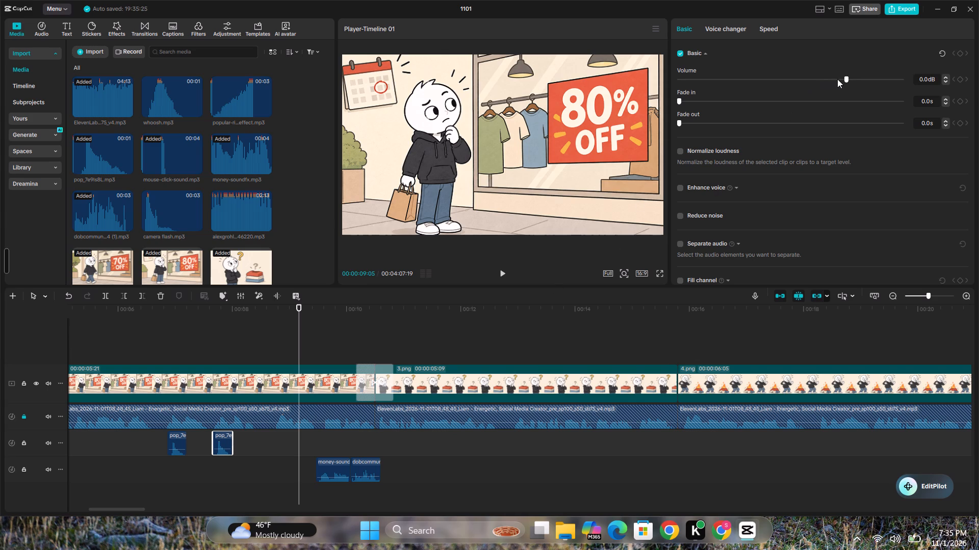
pyautogui.moveTo(847, 80); pyautogui.dragTo(837, 82)
pyautogui.click(844, 79)
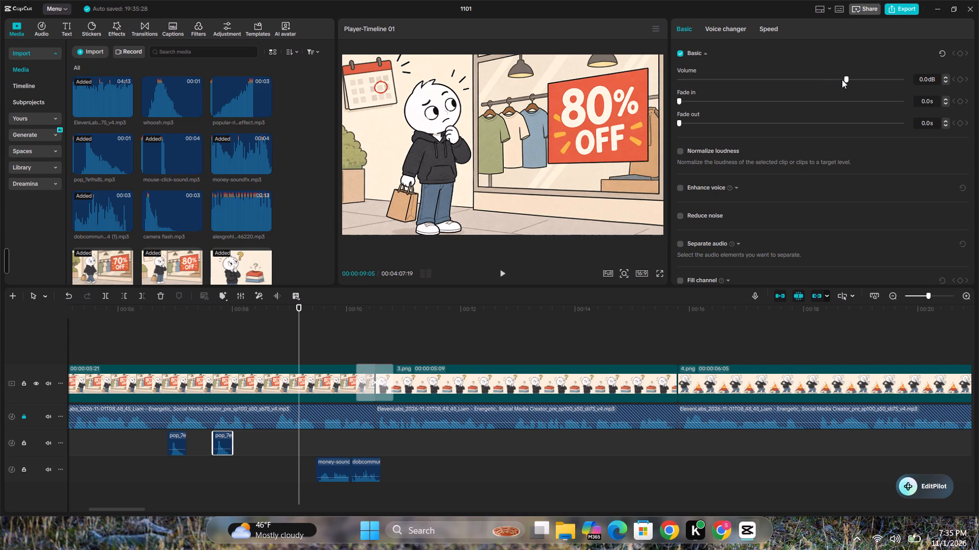
pyautogui.click(842, 79)
pyautogui.moveTo(844, 78); pyautogui.dragTo(833, 79)
pyautogui.click(833, 79)
pyautogui.click(157, 355)
pyautogui.press('space')
pyautogui.press('space')
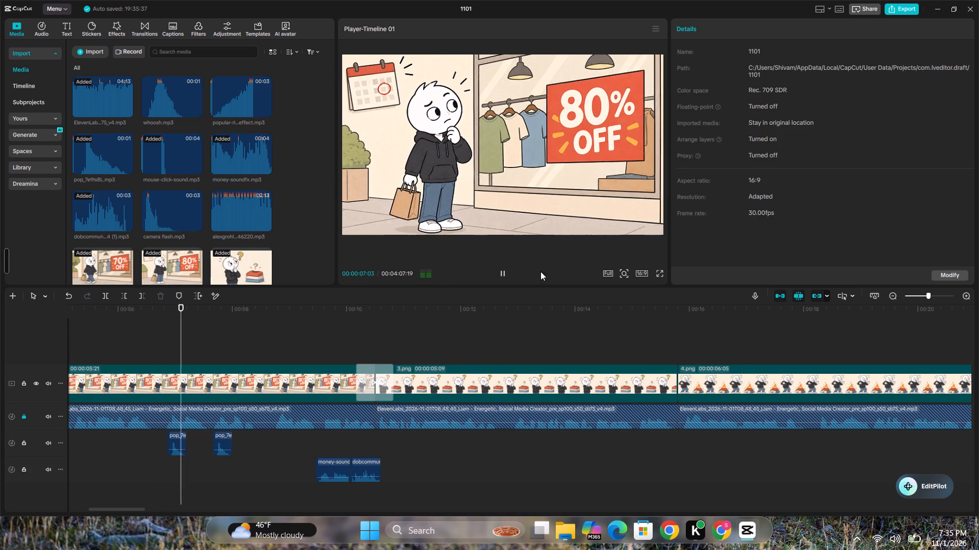
pyautogui.click(503, 270)
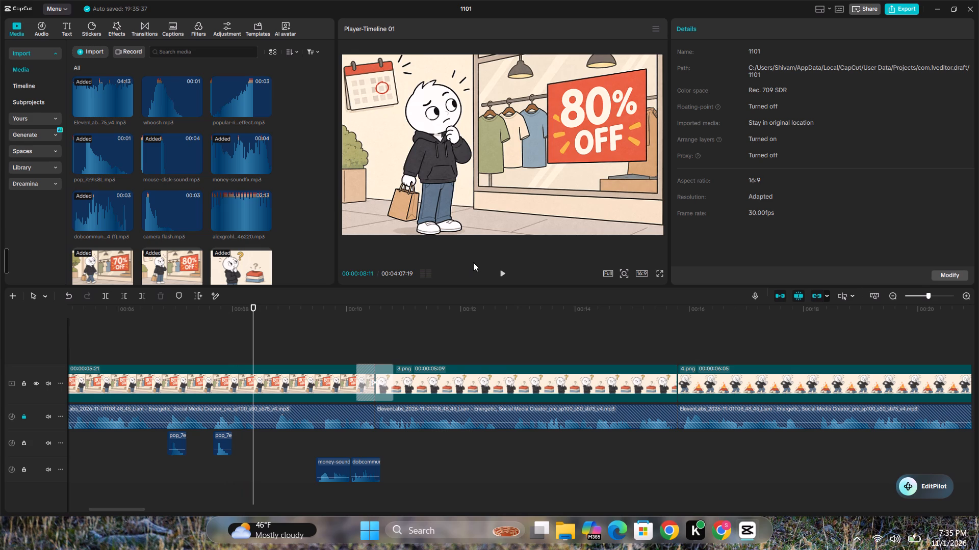
# Paste the copied pop sound on the upper effects track under 3.png at about 00:00:14:25 and play it back.
pyautogui.click(501, 271)
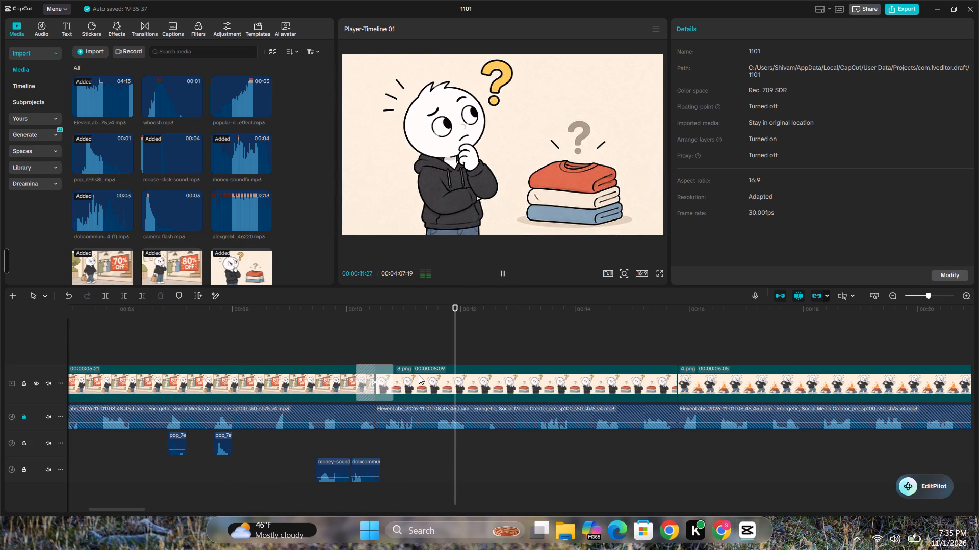
pyautogui.moveTo(131, 509); pyautogui.dragTo(150, 509)
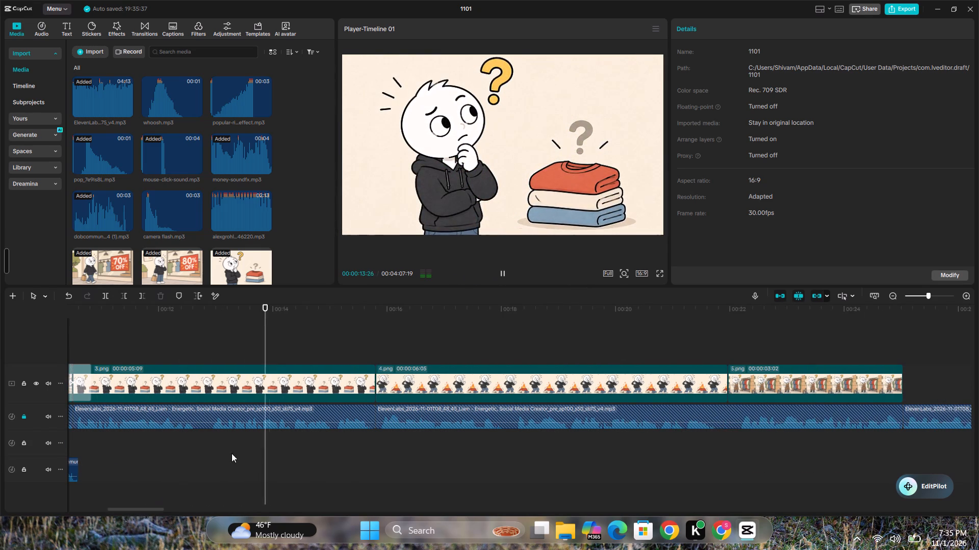
pyautogui.click(501, 269)
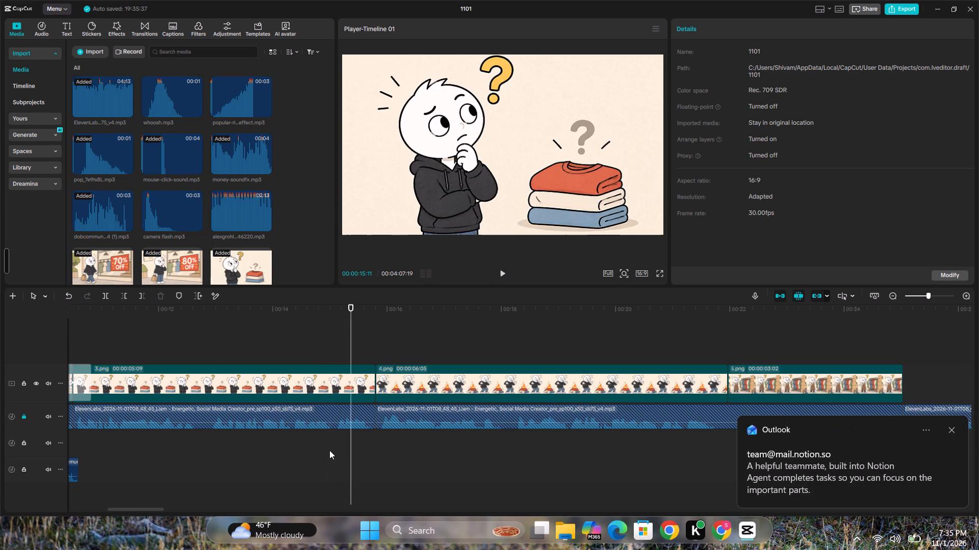
pyautogui.click(326, 451)
pyautogui.click(320, 451)
pyautogui.hotkey('ctrl', 'v')
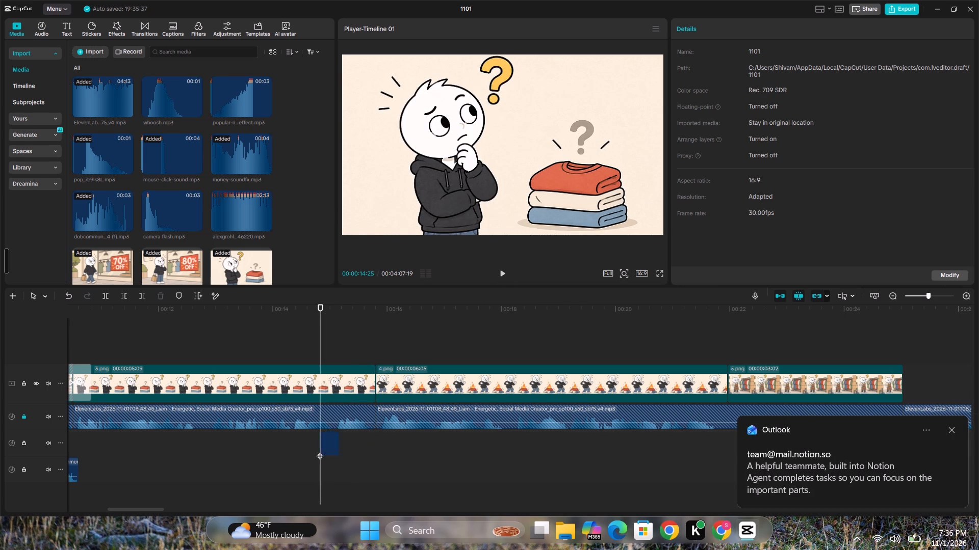
pyautogui.click(312, 451)
pyautogui.press('space')
pyautogui.click(504, 271)
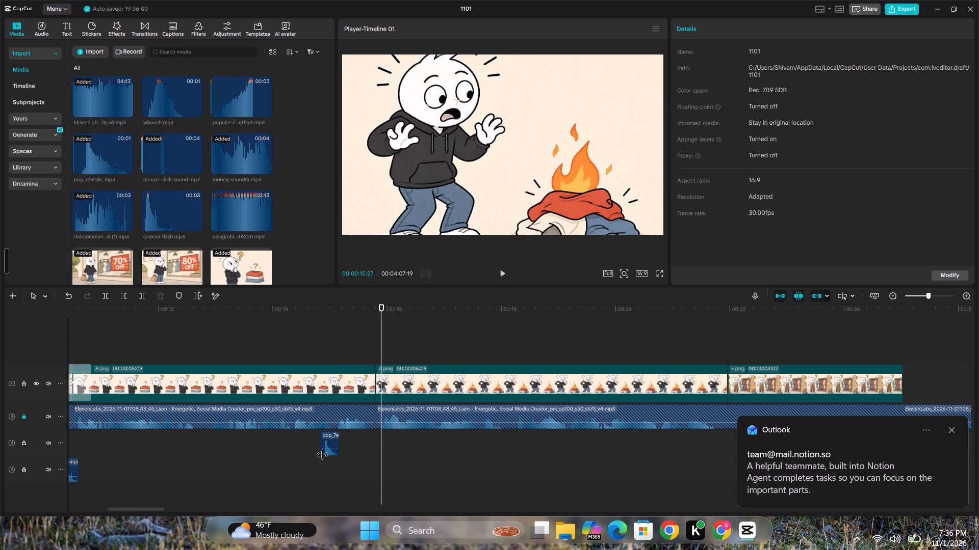
# Move the pop sound under 3.png earlier to about 00:00:14:12, checking the timing against the voiceover in playback.
pyautogui.moveTo(327, 445); pyautogui.dragTo(318, 445)
pyautogui.click(277, 450)
pyautogui.press('space')
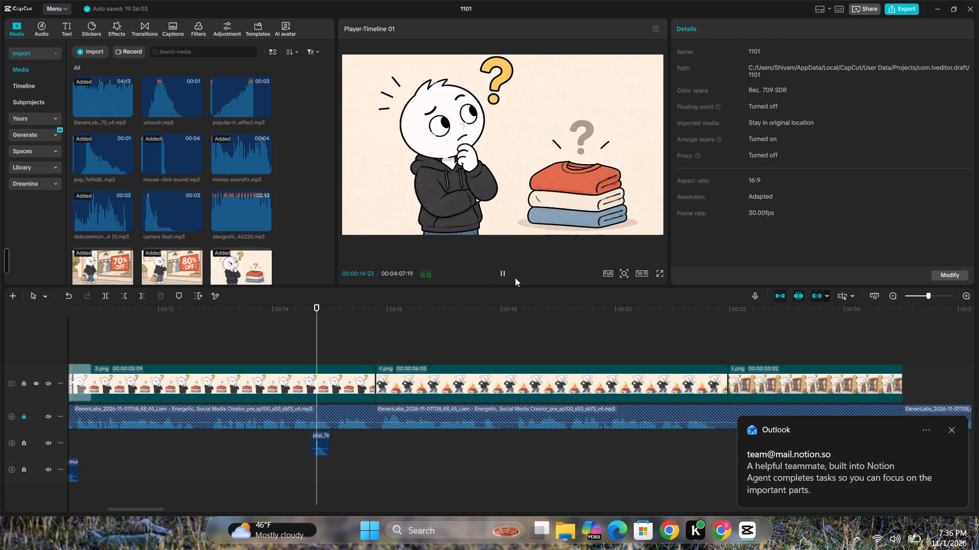
pyautogui.click(505, 271)
pyautogui.moveTo(322, 443); pyautogui.dragTo(308, 443)
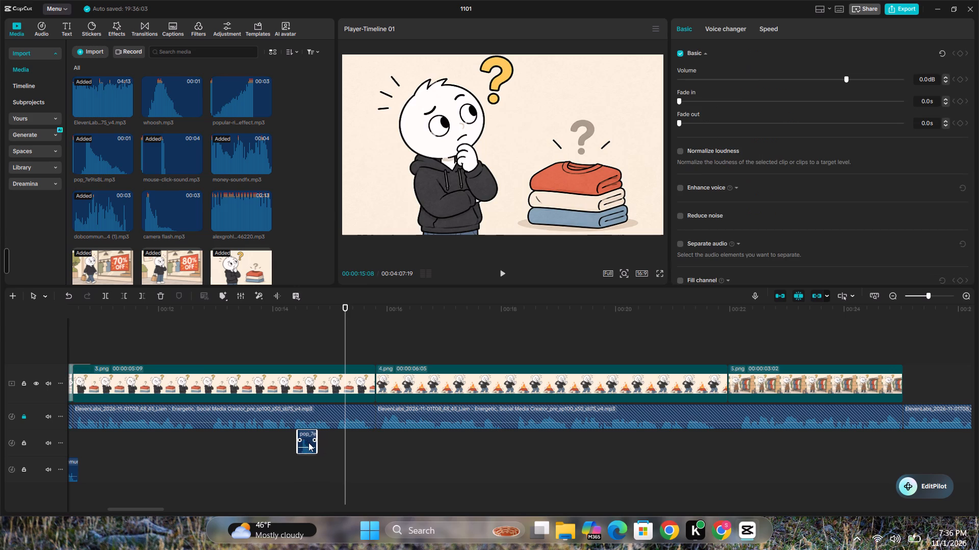
pyautogui.moveTo(308, 443); pyautogui.dragTo(304, 443)
pyautogui.click(282, 447)
pyautogui.press('space')
pyautogui.click(505, 271)
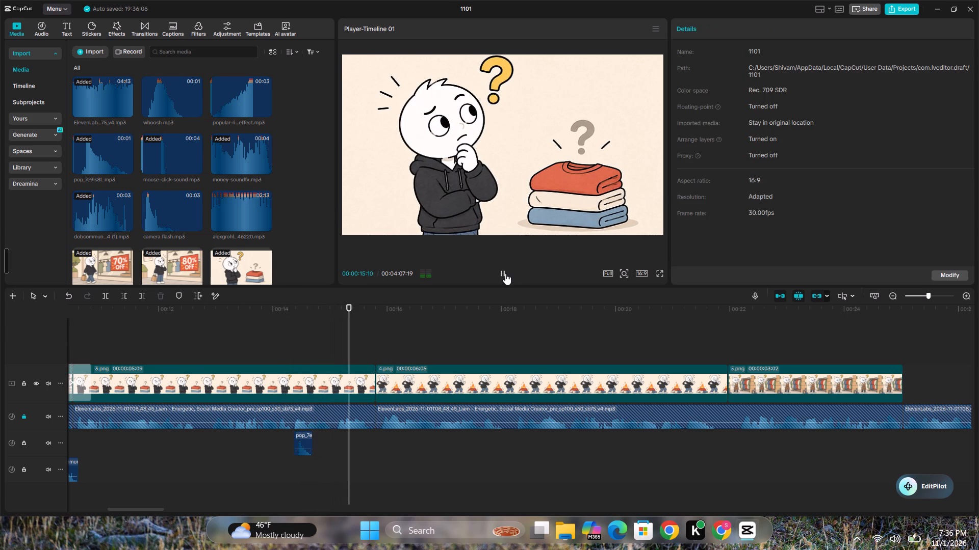
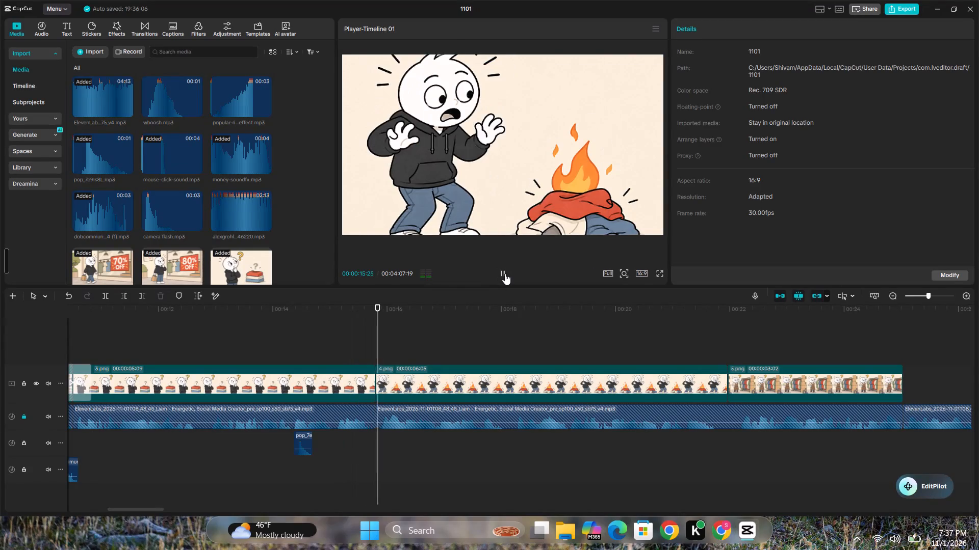
# Copy the mouse-click sound from the 1.png–2.png cut and paste it at 00:00:15:17, near the end of 3.png.
pyautogui.click(505, 273)
pyautogui.click(363, 444)
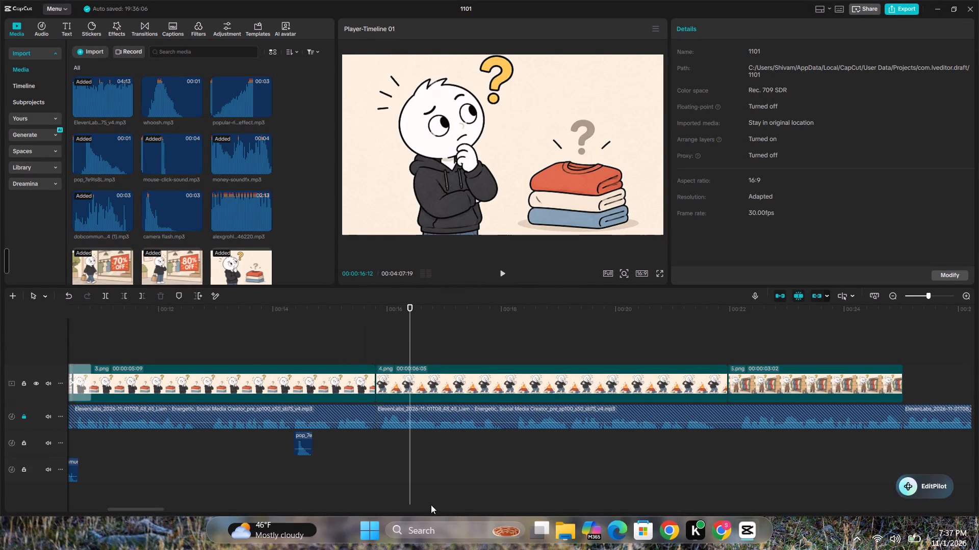
pyautogui.moveTo(152, 509); pyautogui.dragTo(120, 510)
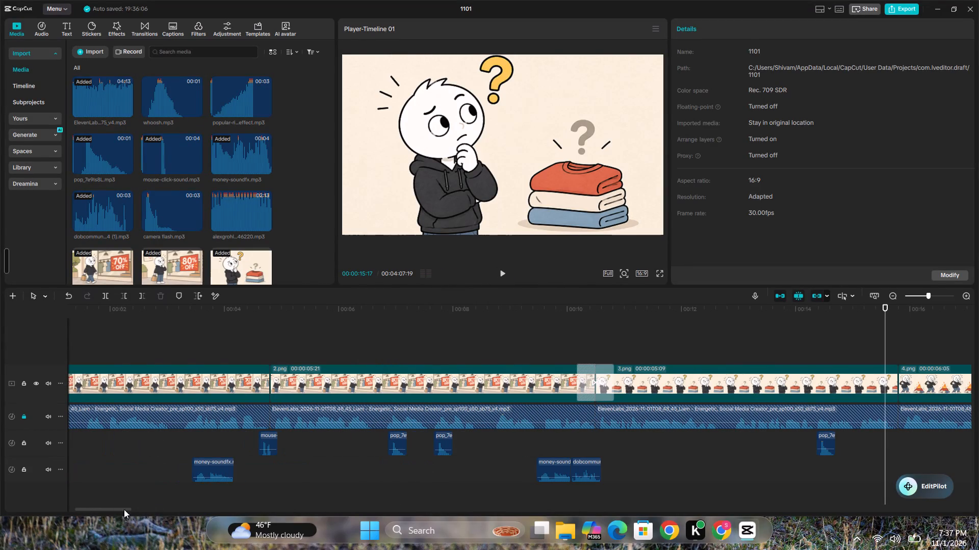
pyautogui.click(264, 440)
pyautogui.hotkey('ctrl', 'c')
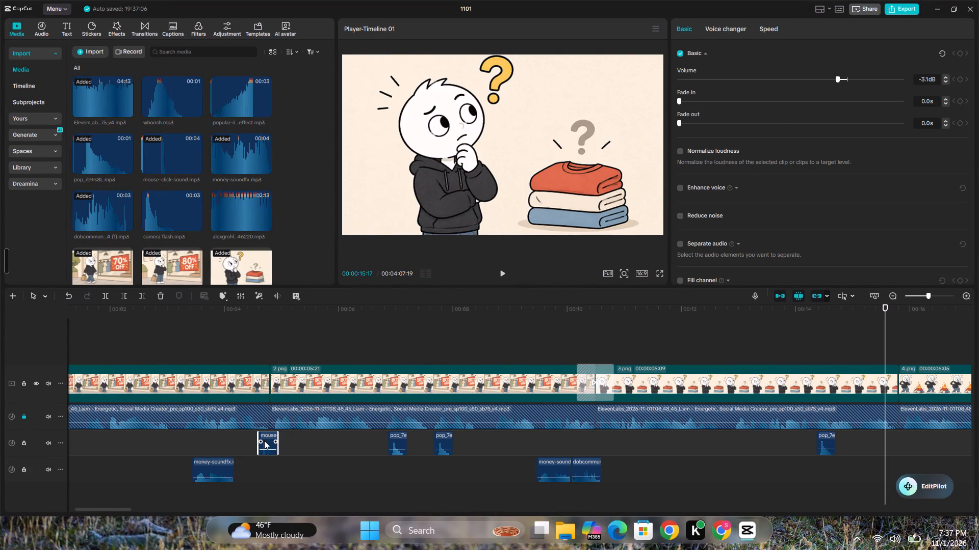
pyautogui.hotkey('ctrl', 'v')
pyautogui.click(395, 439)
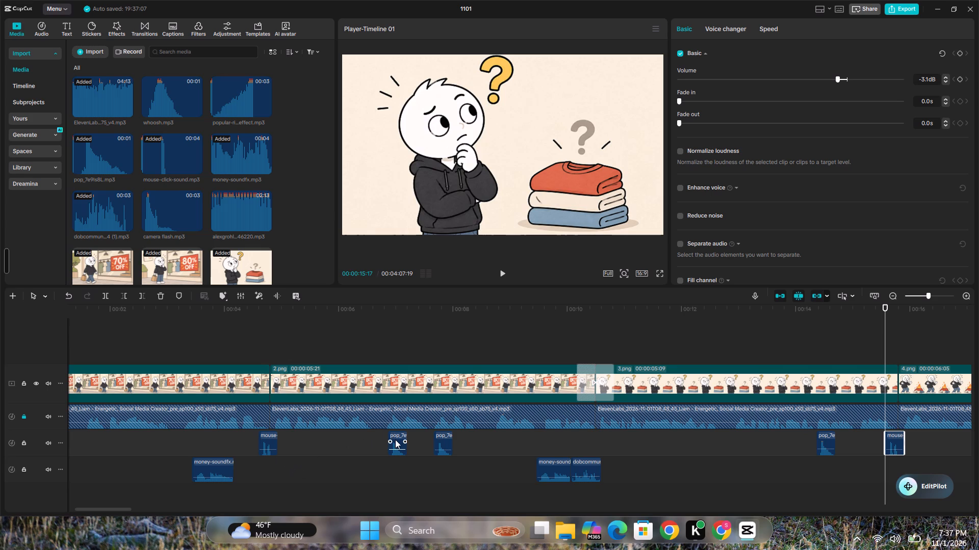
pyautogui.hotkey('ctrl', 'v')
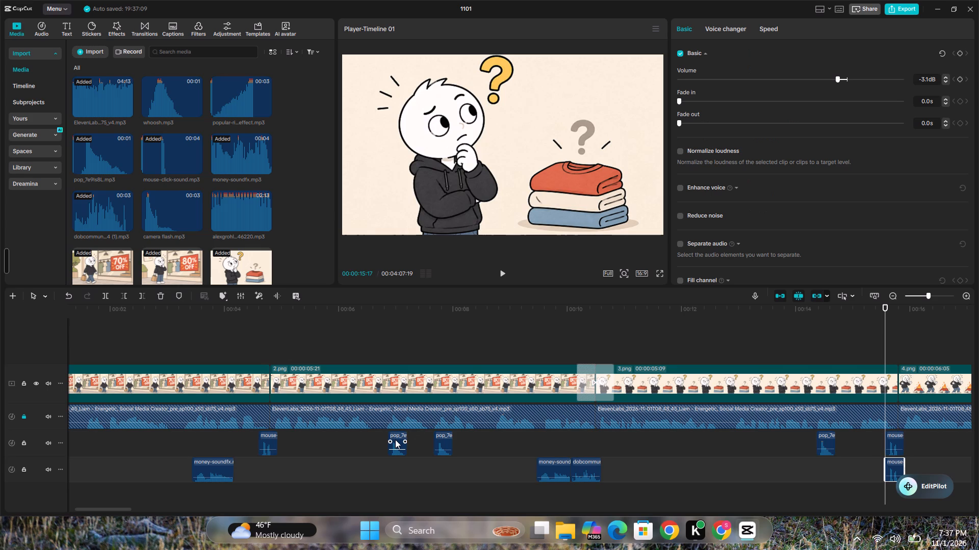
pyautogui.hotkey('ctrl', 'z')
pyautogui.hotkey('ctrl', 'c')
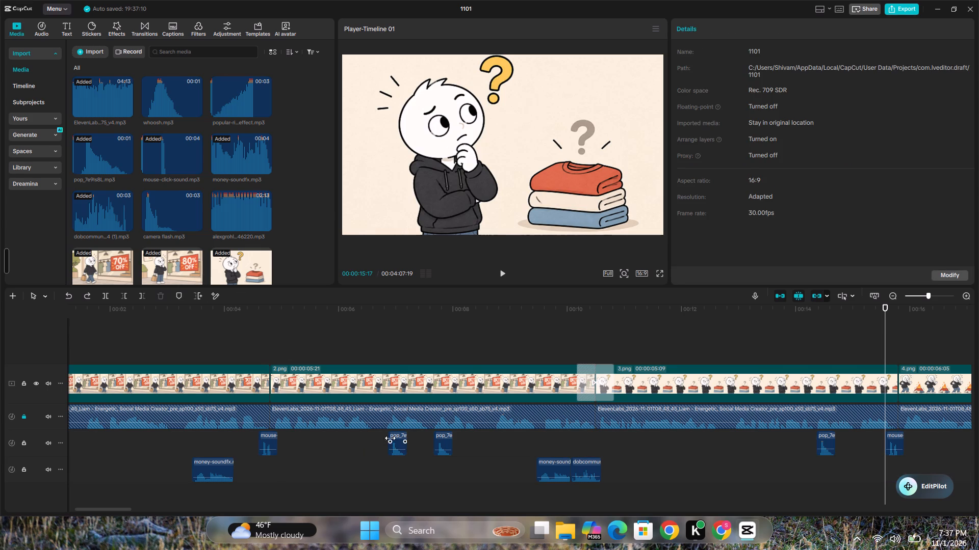
# Copy the first pop sound under 2.png, paste it under the end of 4.png at about 00:00:21:13, and play it back.
pyautogui.click(393, 437)
pyautogui.hotkey('ctrl', 'c')
pyautogui.moveTo(122, 507); pyautogui.dragTo(135, 507)
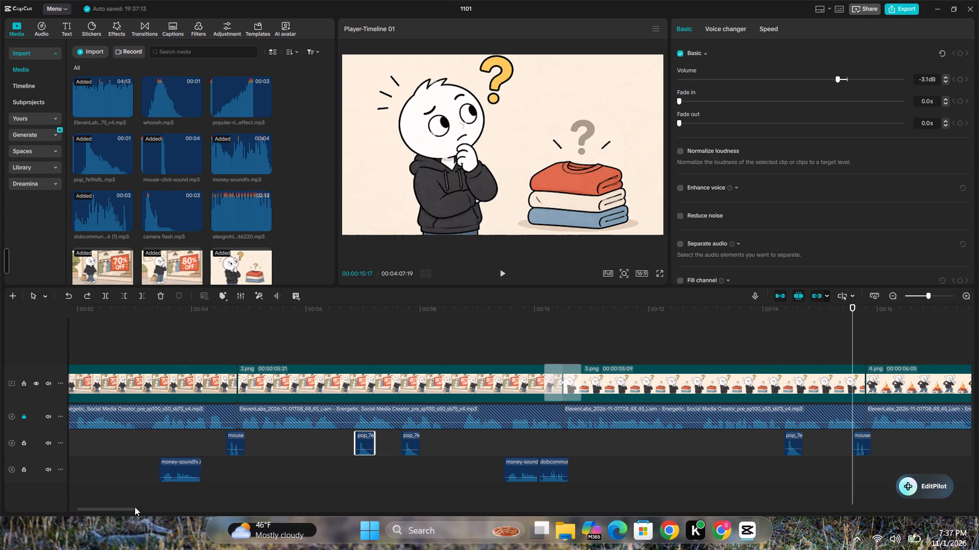
pyautogui.moveTo(135, 507); pyautogui.dragTo(174, 507)
pyautogui.press('space')
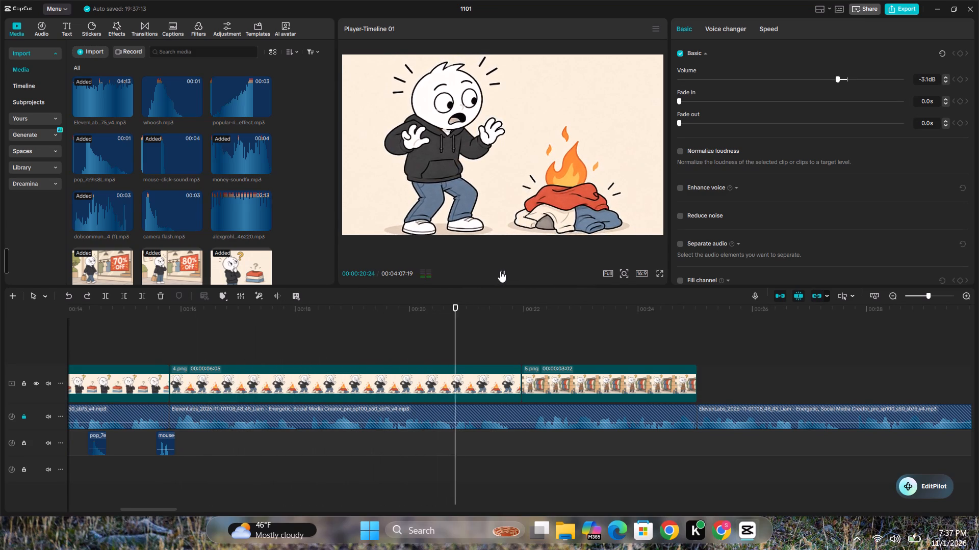
pyautogui.click(500, 271)
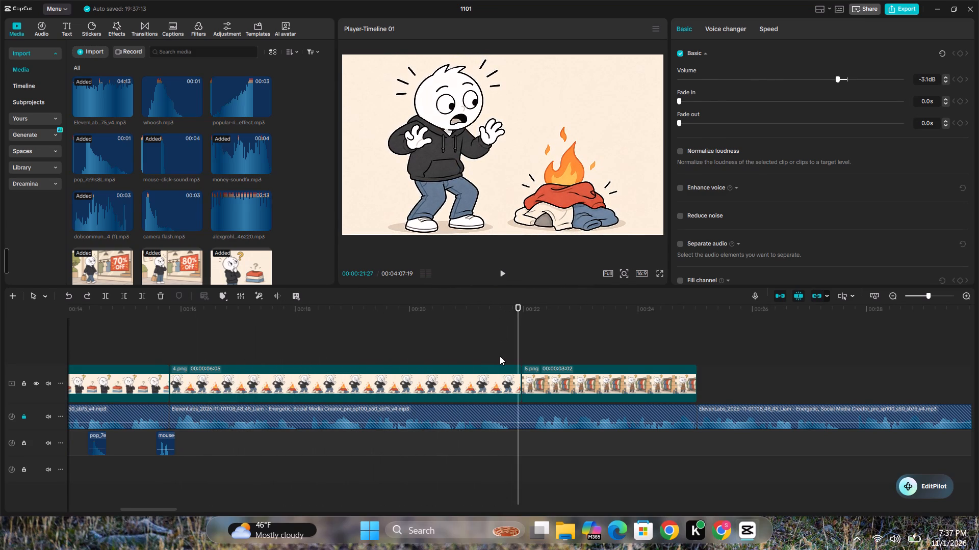
pyautogui.click(500, 356)
pyautogui.click(492, 351)
pyautogui.hotkey('ctrl', 'v')
pyautogui.press('space')
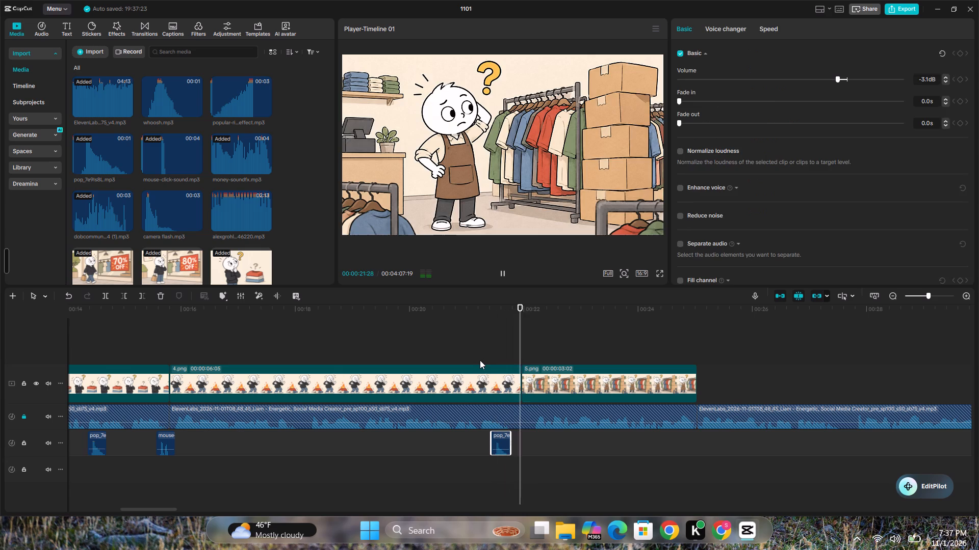
# Move the pop sound under the end of 4.png earlier to about 00:00:21:05 and check it in playback.
pyautogui.click(469, 347)
pyautogui.moveTo(501, 436); pyautogui.dragTo(488, 436)
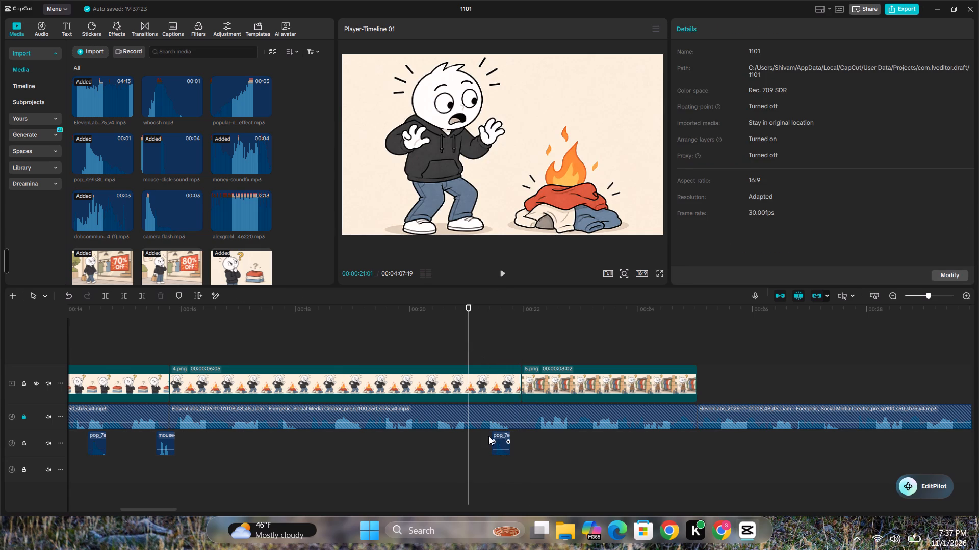
pyautogui.moveTo(488, 436); pyautogui.dragTo(486, 436)
pyautogui.press('space')
pyautogui.click(465, 437)
pyautogui.press('space')
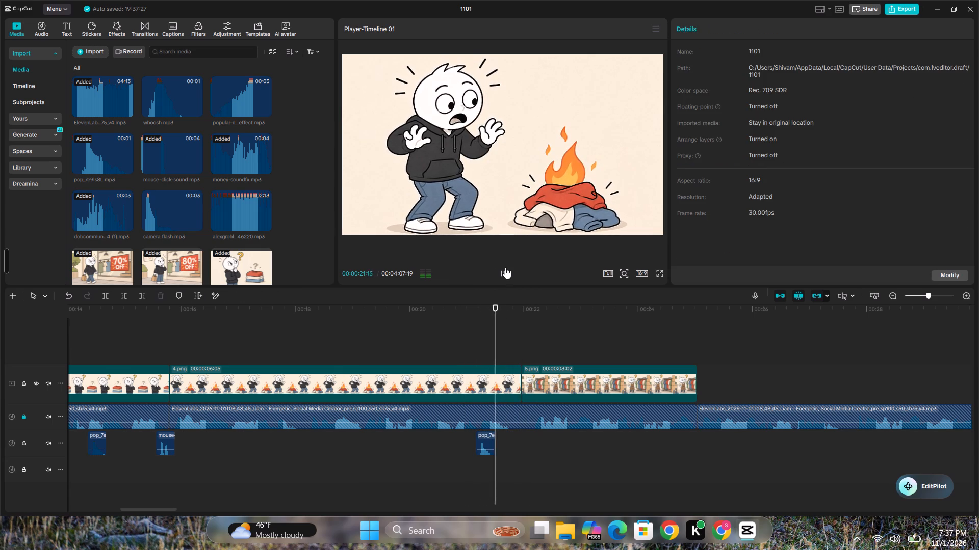
pyautogui.click(505, 269)
pyautogui.click(511, 349)
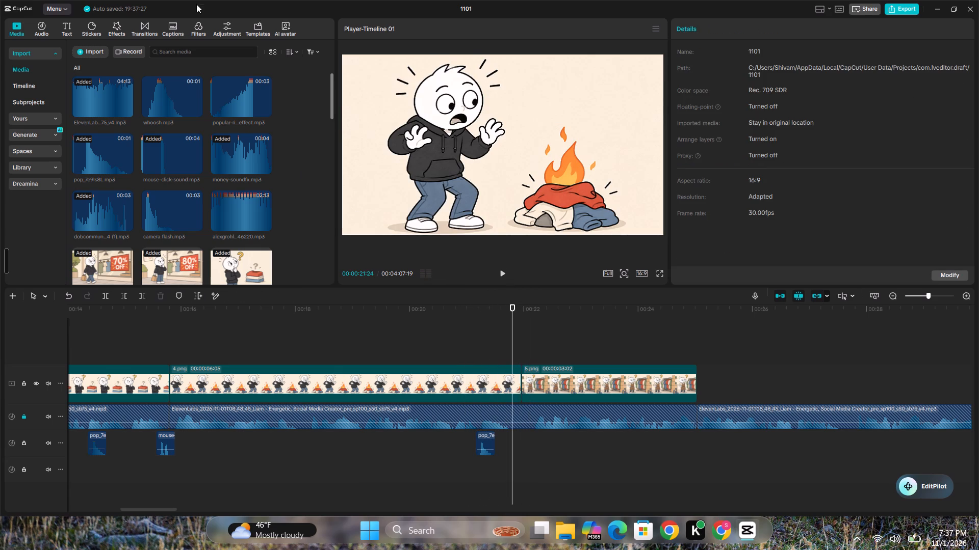
# Add the Zoom-out Blend transition between 4.png and 5.png, shorten it to about half its length, and play it back.
pyautogui.click(166, 31)
pyautogui.click(149, 31)
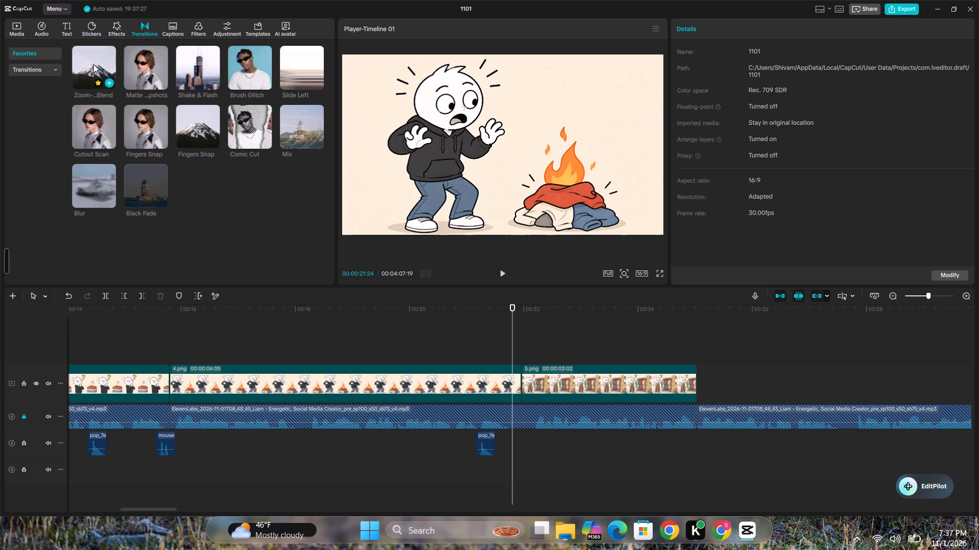
pyautogui.moveTo(93, 64); pyautogui.dragTo(478, 373)
pyautogui.click(537, 385)
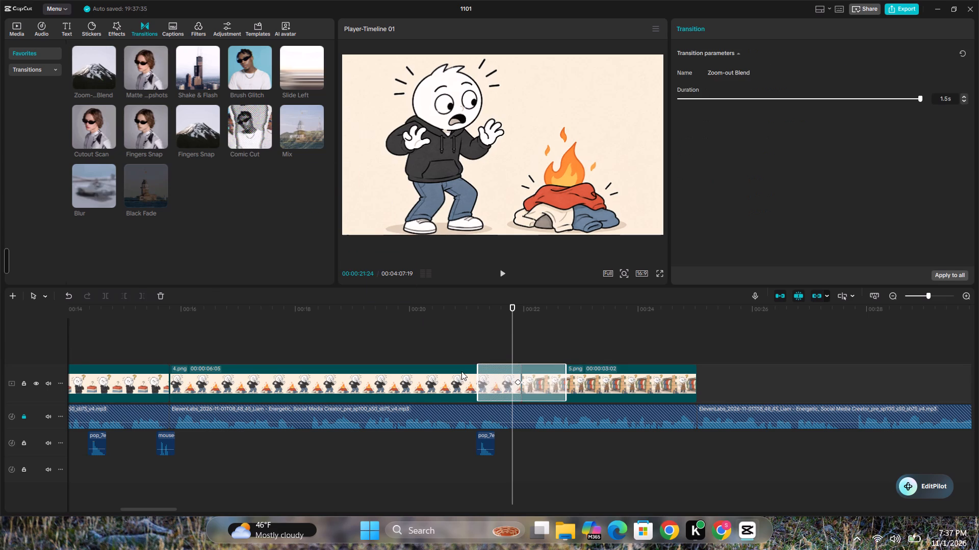
pyautogui.moveTo(477, 371); pyautogui.dragTo(499, 372)
pyautogui.click(491, 356)
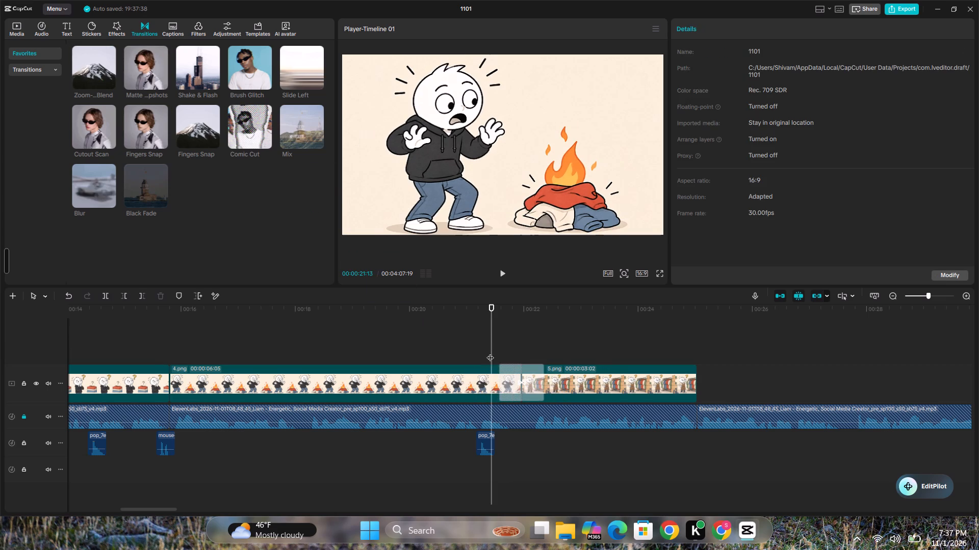
pyautogui.press('space')
pyautogui.press('space')
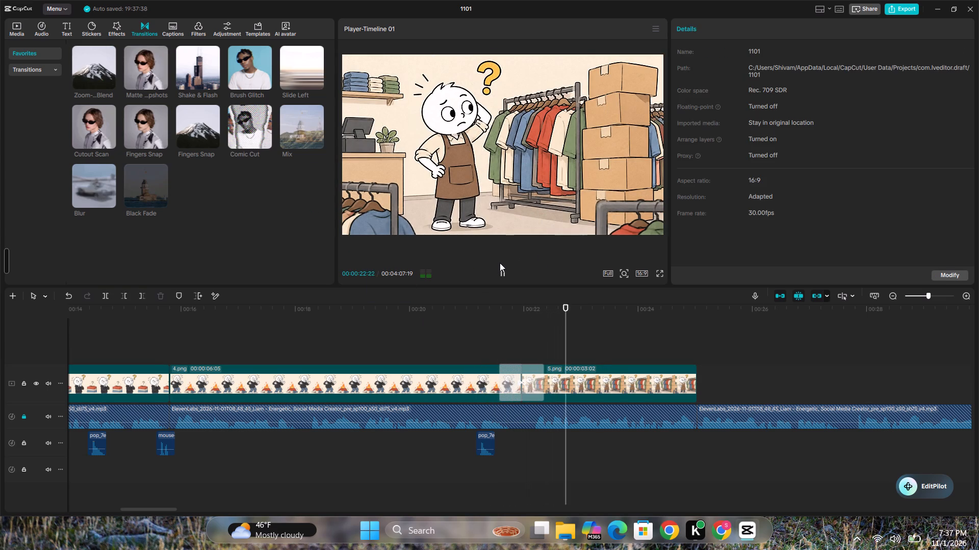
pyautogui.click(502, 270)
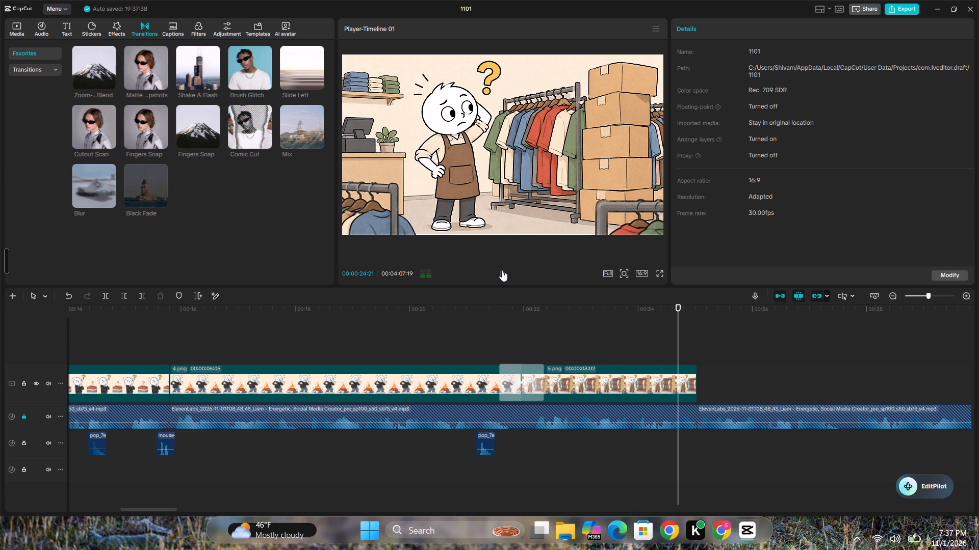
pyautogui.doubleClick(502, 270)
# Add camera flash.mp3 directly after the pop sound under the 4.png–5.png transition, trim its end near the transition's end, and set its volume to -5.1 dB.
pyautogui.click(20, 24)
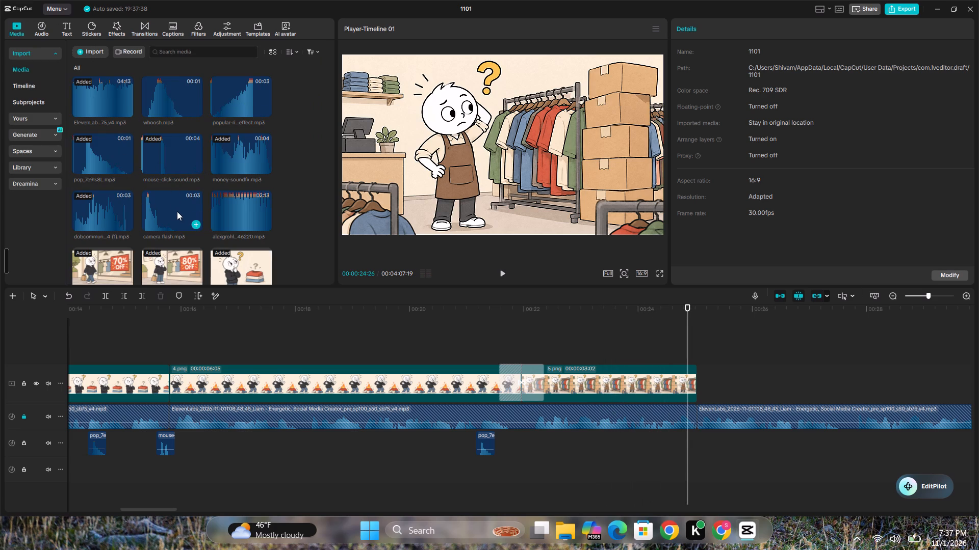
pyautogui.moveTo(167, 206); pyautogui.dragTo(494, 442)
pyautogui.moveTo(620, 435); pyautogui.dragTo(539, 442)
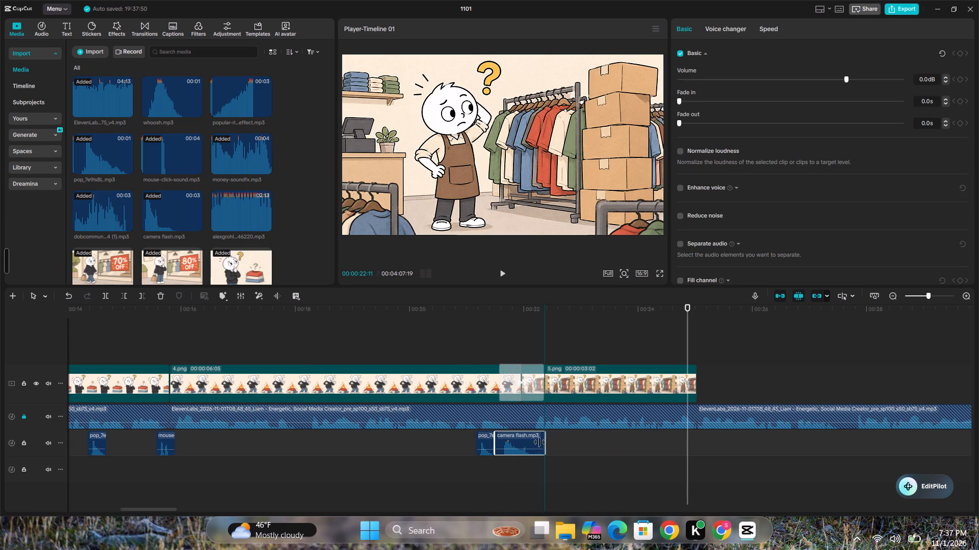
pyautogui.moveTo(539, 442); pyautogui.dragTo(540, 442)
pyautogui.click(525, 449)
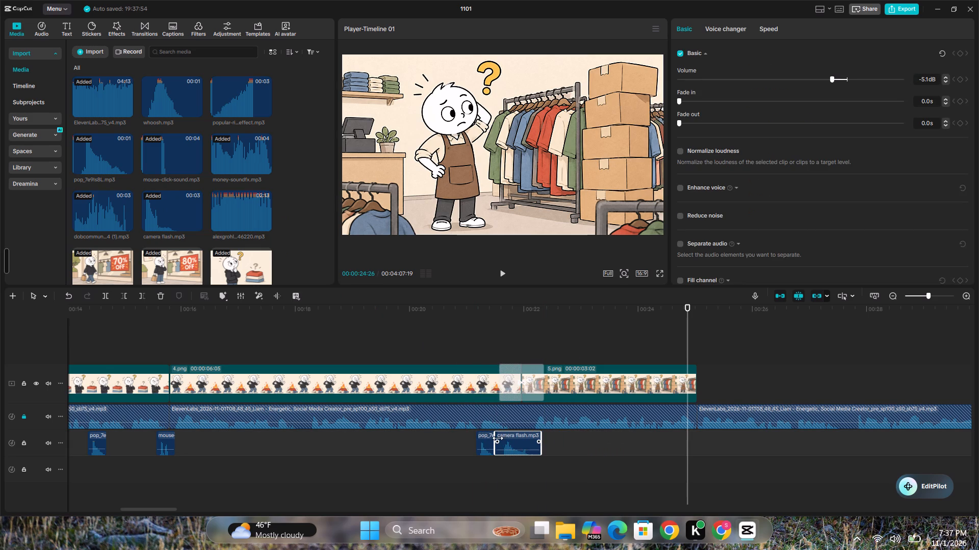
# Trim the start of the camera flash sound slightly, move it back against the pop sound, and play it.
pyautogui.click(497, 437)
pyautogui.moveTo(495, 431); pyautogui.dragTo(503, 431)
pyautogui.moveTo(511, 438); pyautogui.dragTo(506, 441)
pyautogui.click(497, 464)
pyautogui.click(491, 465)
pyautogui.press('space')
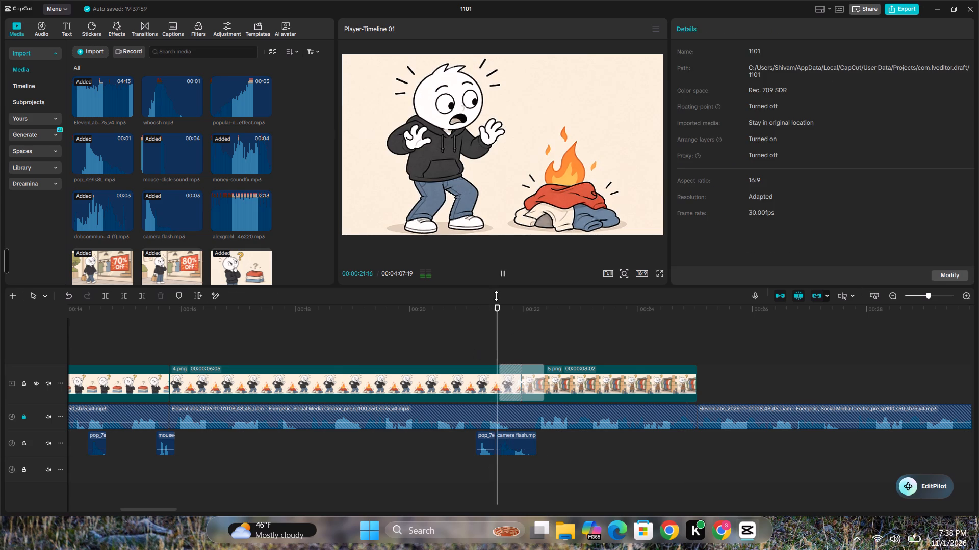
pyautogui.click(503, 273)
pyautogui.click(471, 323)
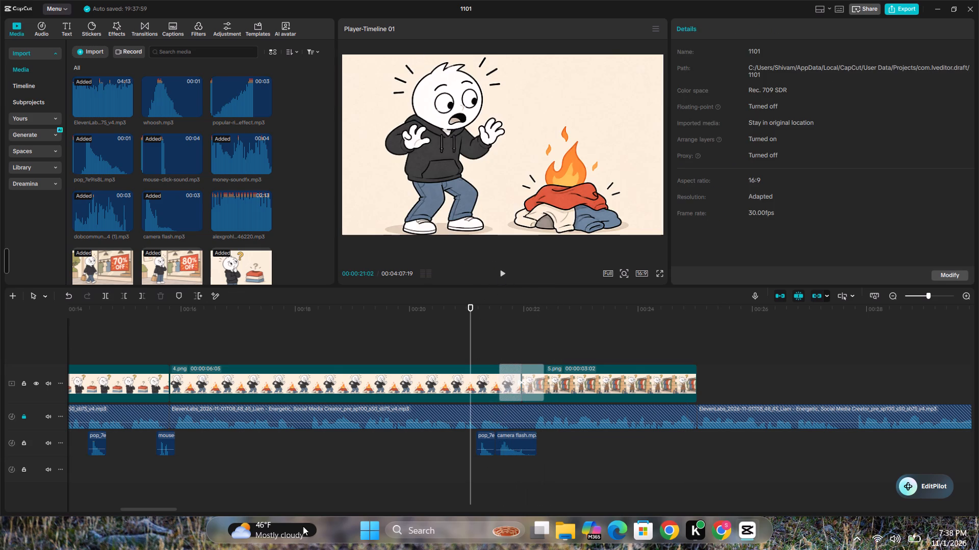
# Paste the copied pop sound on the upper effects track at the very start of the timeline under 1.png.
pyautogui.moveTo(173, 509); pyautogui.dragTo(130, 514)
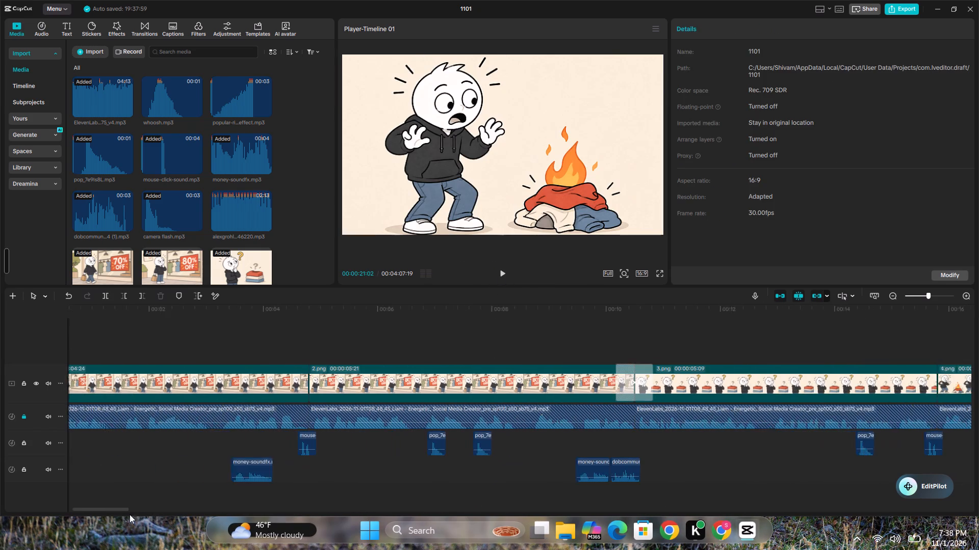
pyautogui.moveTo(130, 514); pyautogui.dragTo(95, 514)
pyautogui.click(104, 453)
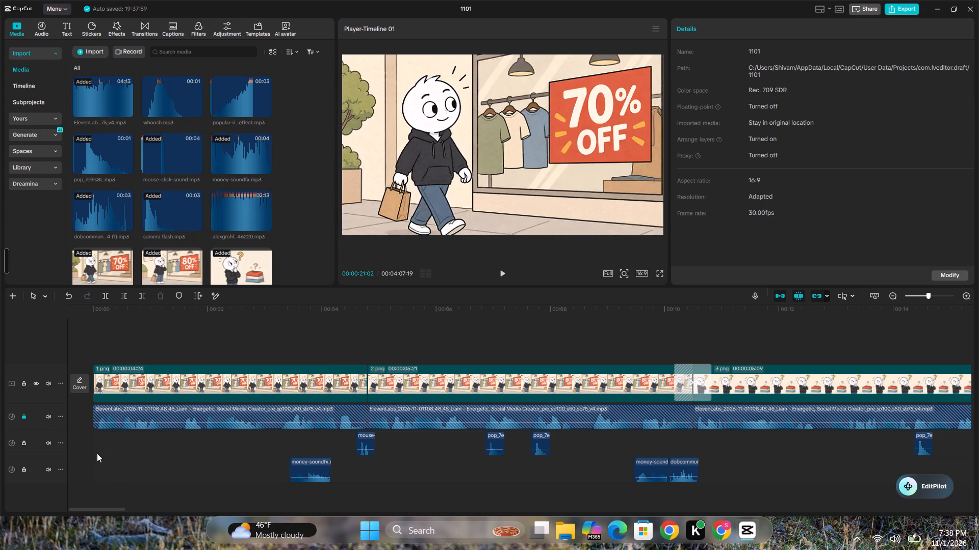
pyautogui.click(96, 453)
pyautogui.press('space')
pyautogui.click(504, 269)
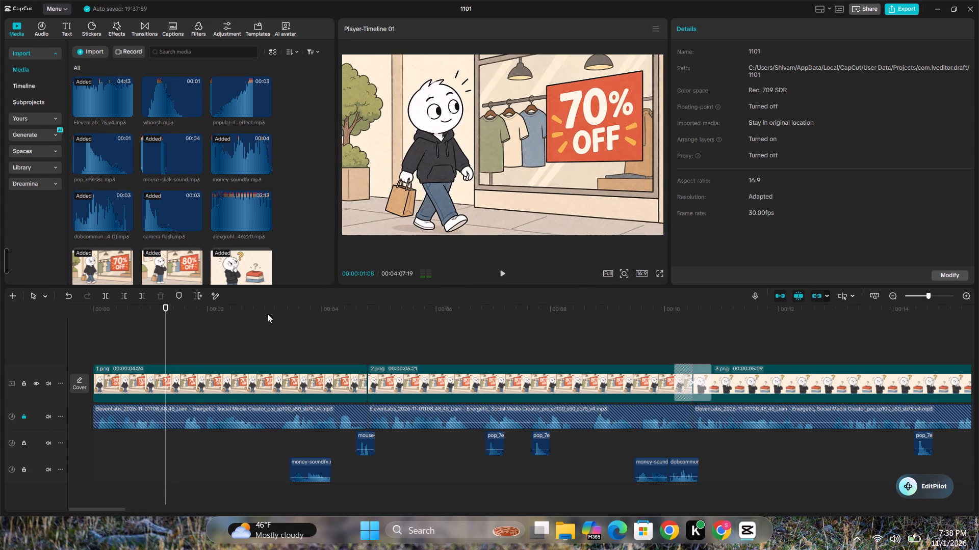
pyautogui.click(93, 446)
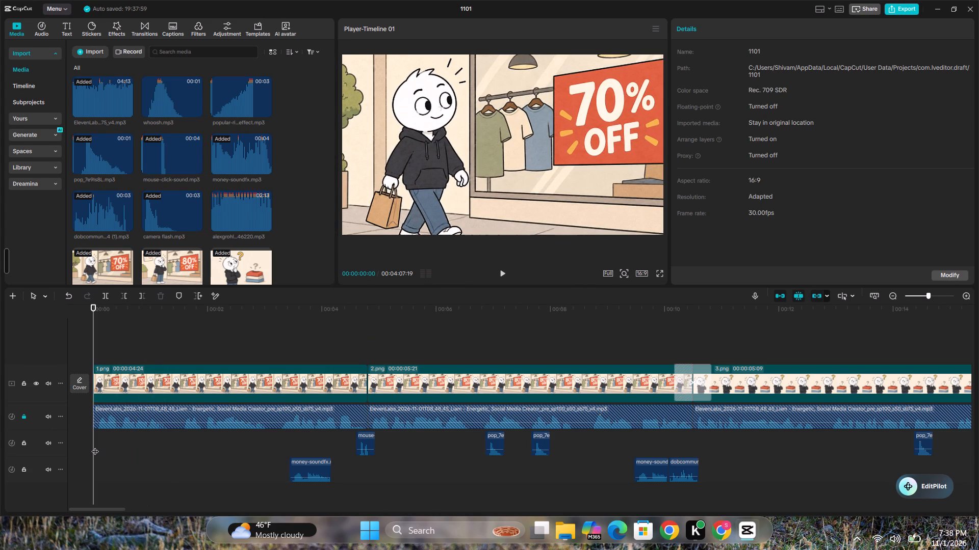
pyautogui.hotkey('ctrl', 'v')
pyautogui.press('space')
# Play the timeline from the very start through 5.png to review the images, transitions and sound effects against the voiceover.
pyautogui.click(93, 462)
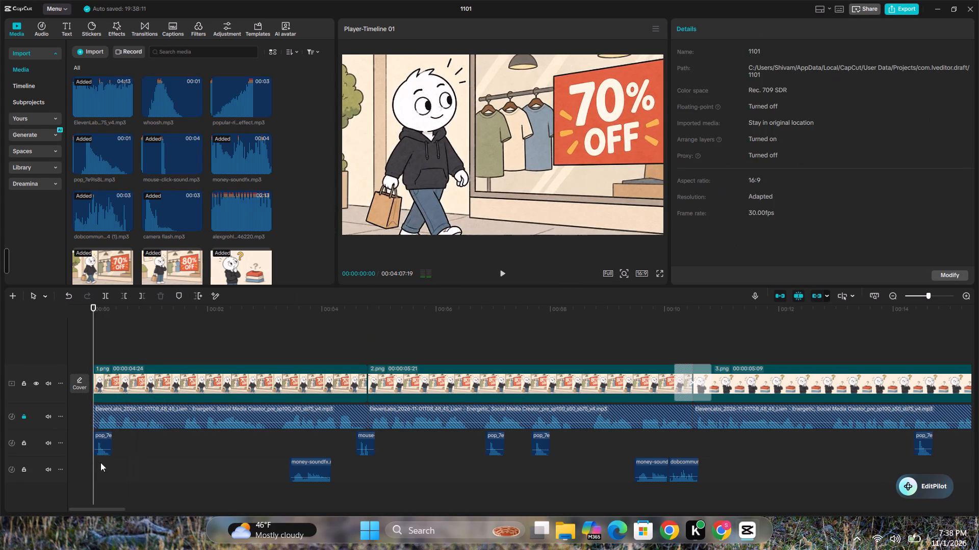
pyautogui.press('space')
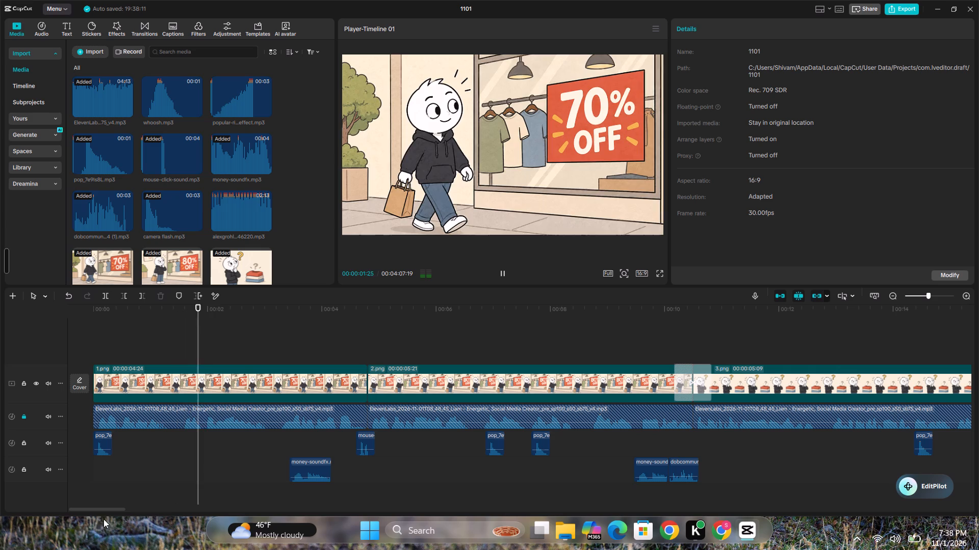
pyautogui.moveTo(102, 510); pyautogui.dragTo(140, 508)
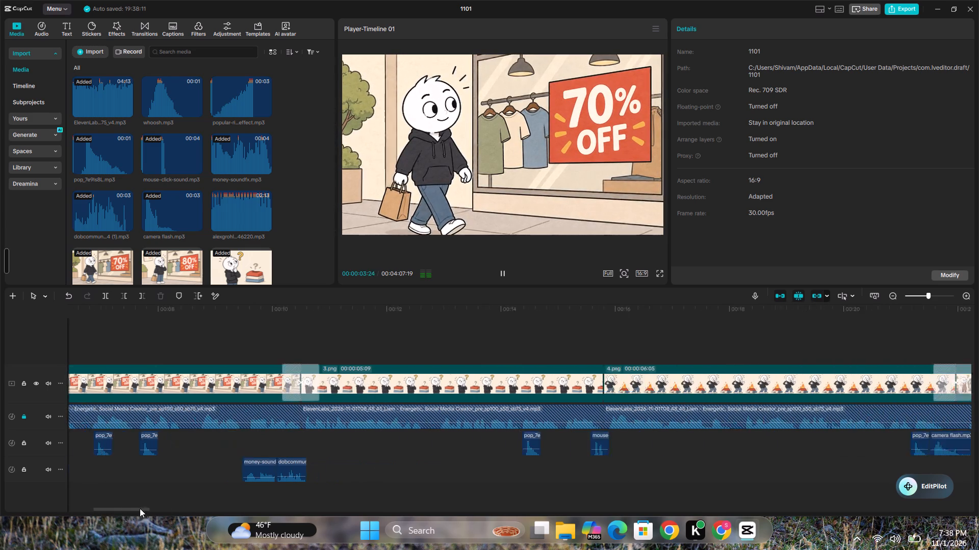
pyautogui.moveTo(140, 508); pyautogui.dragTo(152, 508)
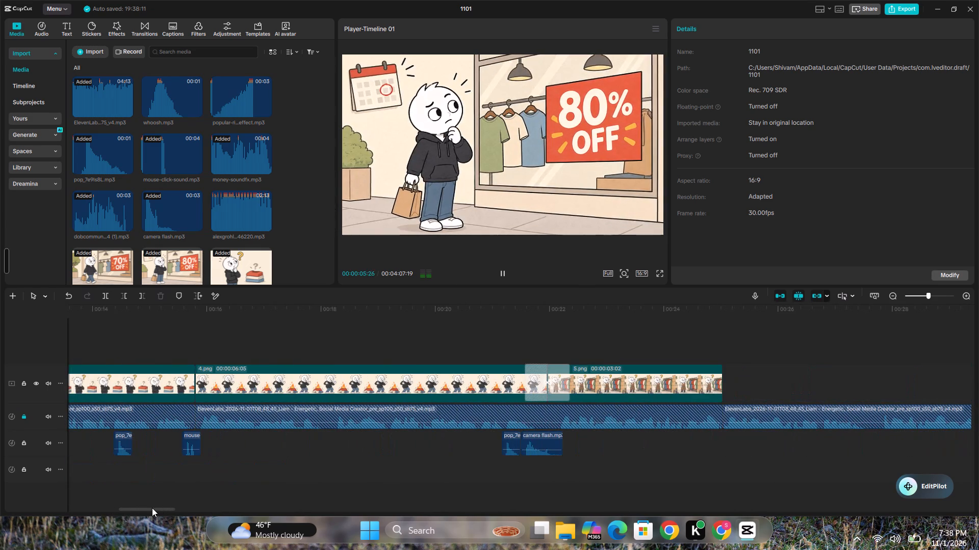
pyautogui.moveTo(152, 508); pyautogui.dragTo(118, 509)
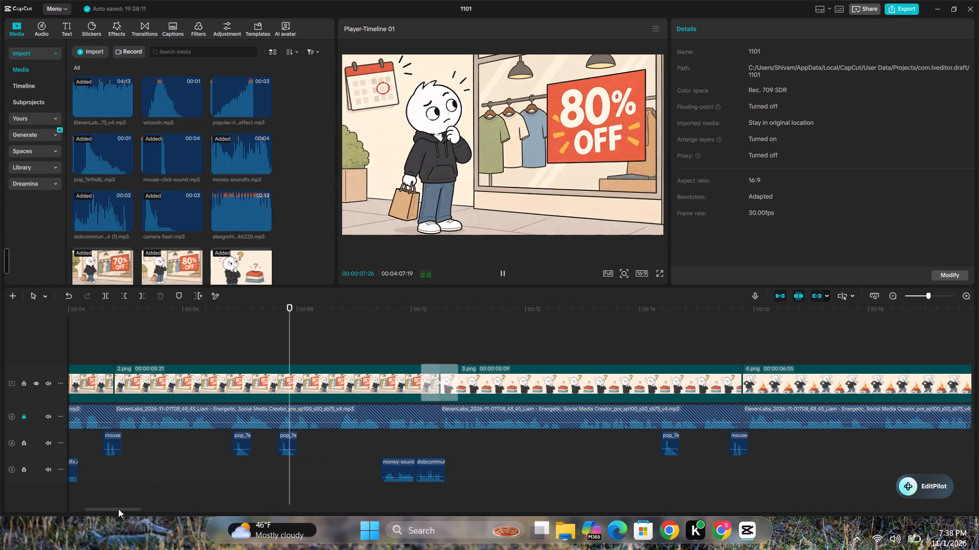
pyautogui.moveTo(118, 509); pyautogui.dragTo(139, 508)
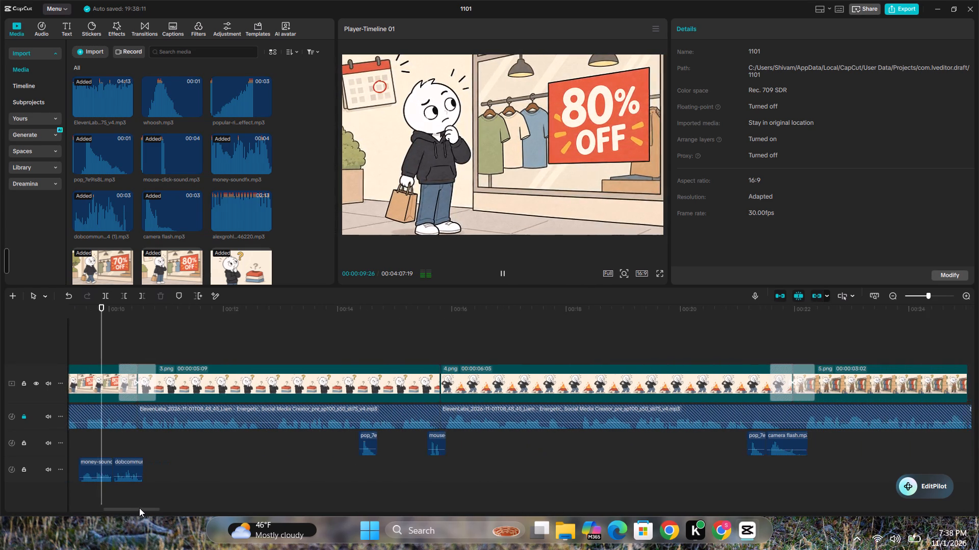
pyautogui.moveTo(139, 508); pyautogui.dragTo(149, 504)
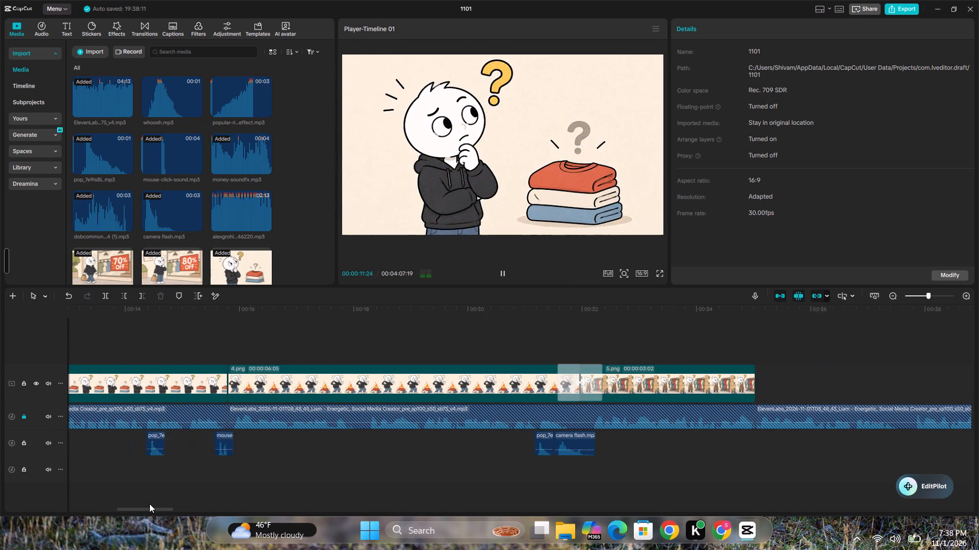
pyautogui.moveTo(149, 504); pyautogui.dragTo(150, 504)
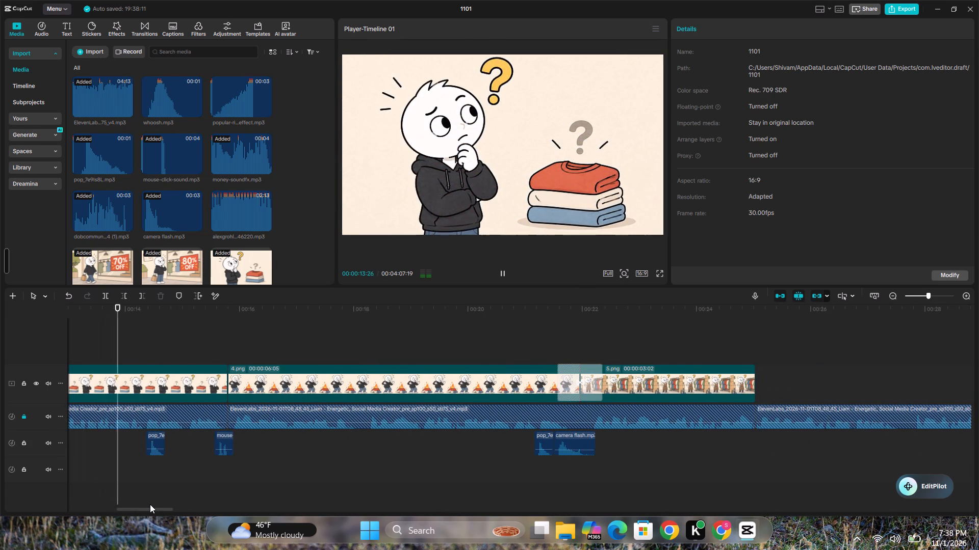
pyautogui.moveTo(150, 504); pyautogui.dragTo(157, 504)
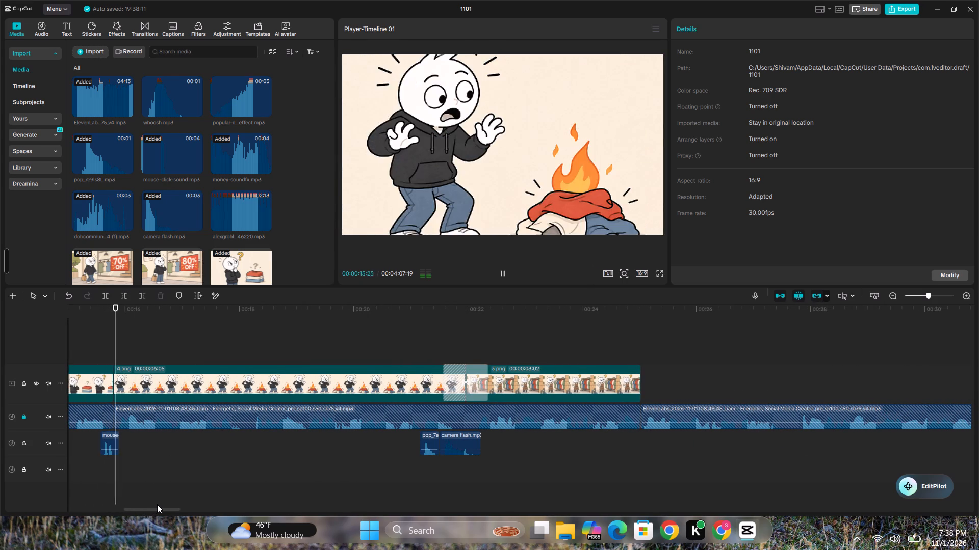
pyautogui.moveTo(157, 504); pyautogui.dragTo(166, 504)
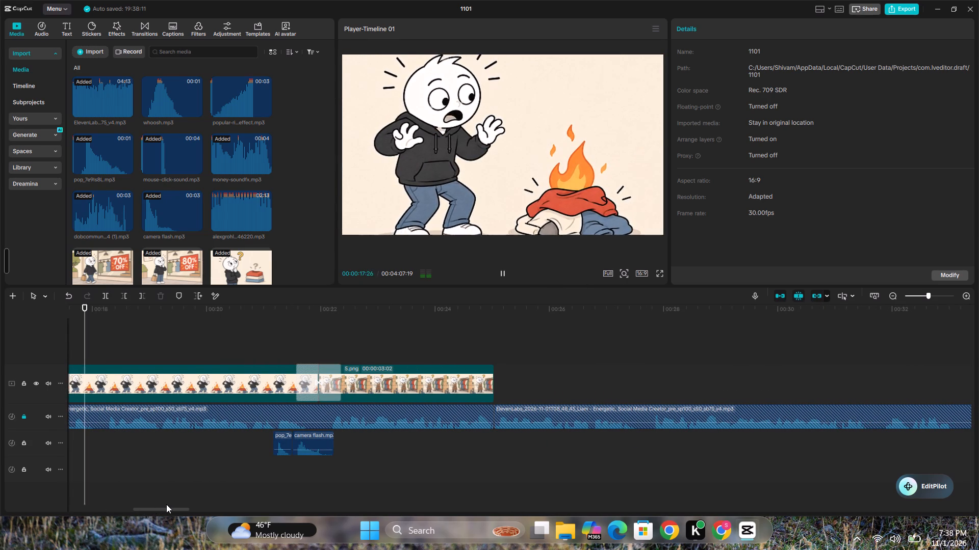
pyautogui.moveTo(166, 504); pyautogui.dragTo(169, 504)
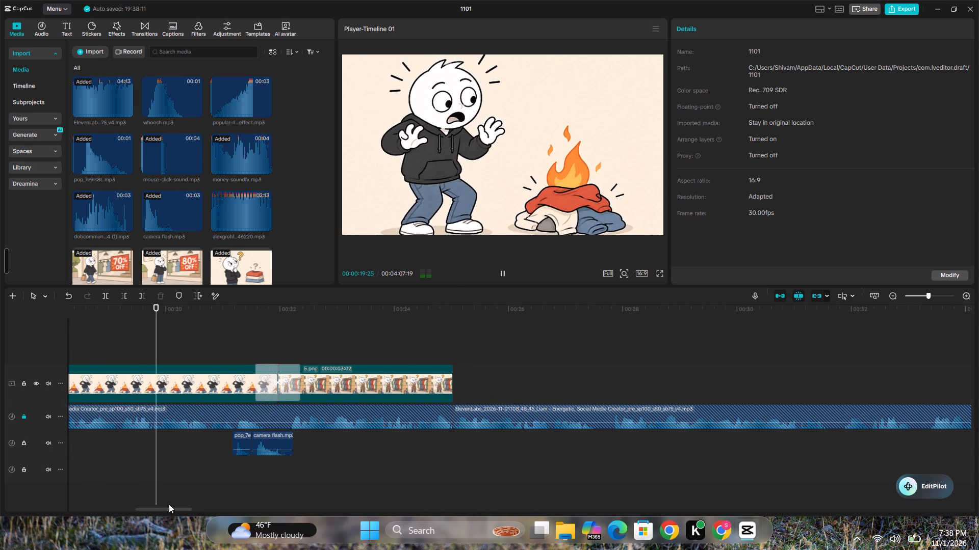
pyautogui.moveTo(169, 504); pyautogui.dragTo(176, 504)
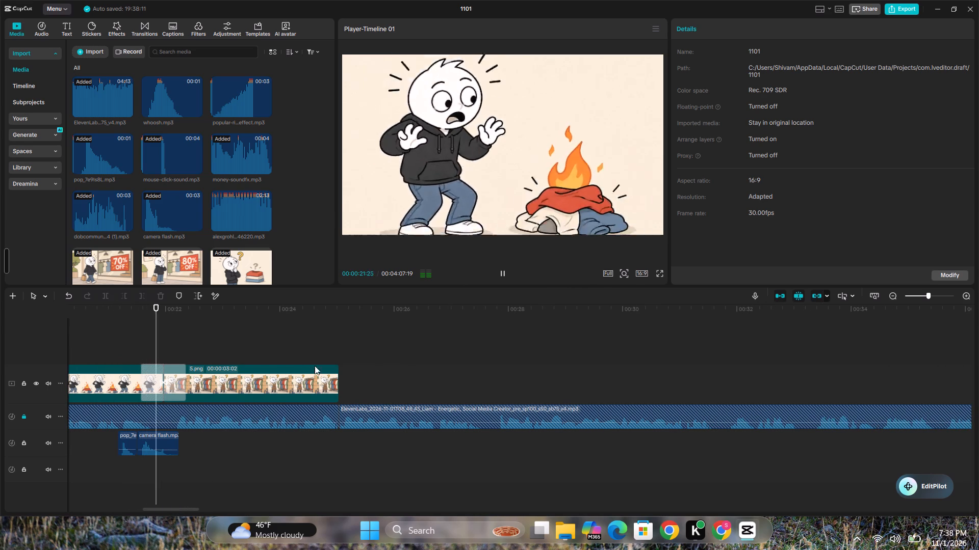
pyautogui.click(502, 273)
# Check the scene 6 narration in the Claude script in Chrome, and add 6.png to CapCut's main track directly after 5.png.
pyautogui.hotkey('alt', 'Tab')
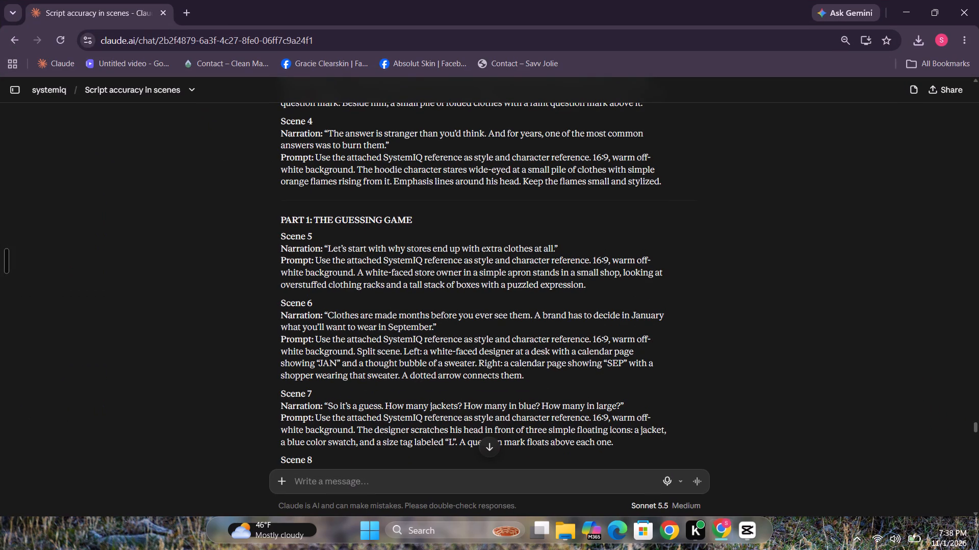
pyautogui.hotkey('alt', 'Tab')
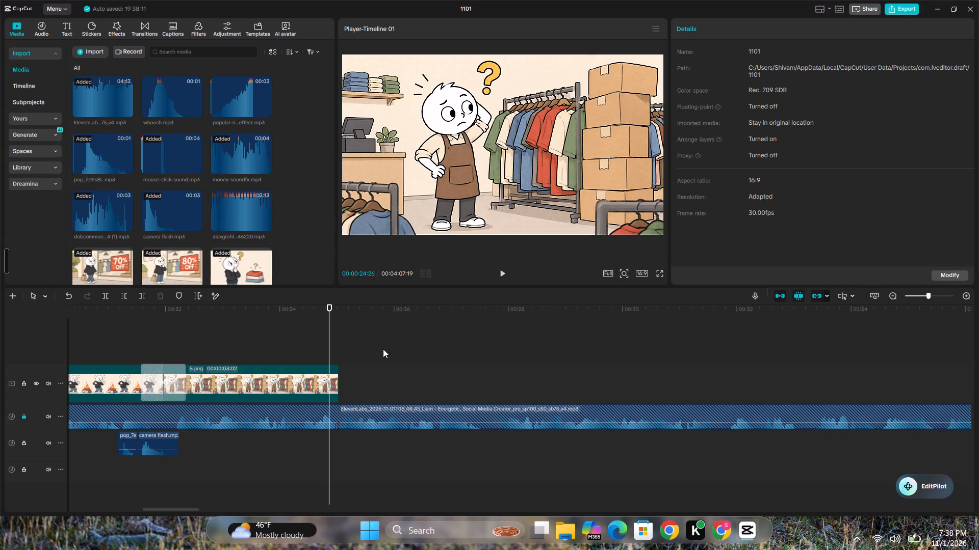
pyautogui.scroll(-2, 109, 241)
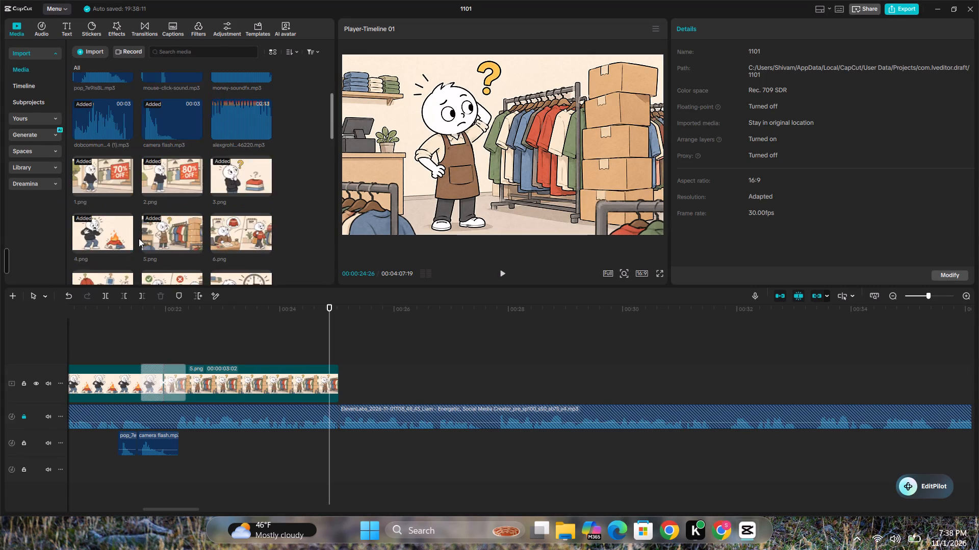
pyautogui.scroll(-1, 139, 238)
pyautogui.scroll(-1, 185, 220)
pyautogui.moveTo(226, 141); pyautogui.dragTo(350, 363)
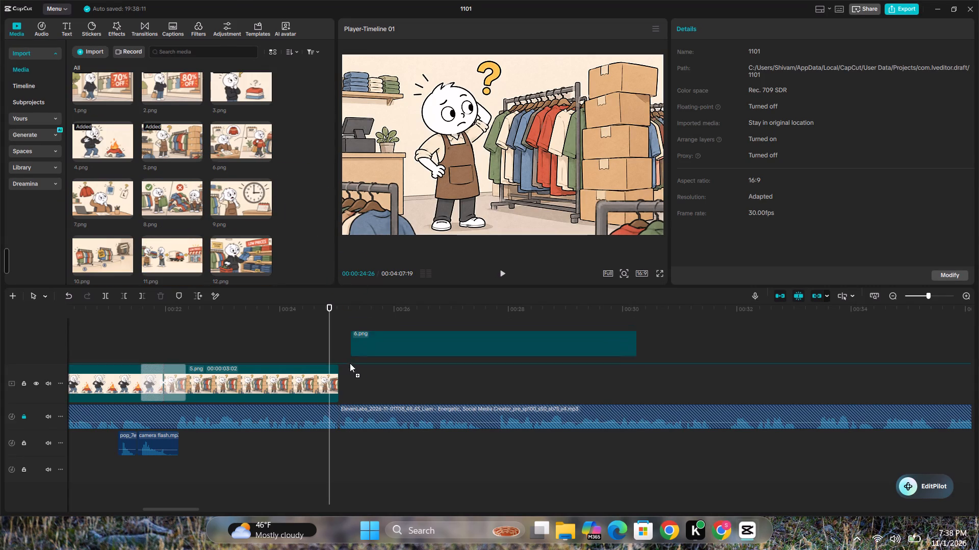
pyautogui.moveTo(350, 363); pyautogui.dragTo(339, 380)
pyautogui.moveTo(512, 333); pyautogui.dragTo(519, 332)
# Listen to the scene 6 narration and extend the end of 6.png to a duration of 00:00:06:21 to cover it.
pyautogui.press('space')
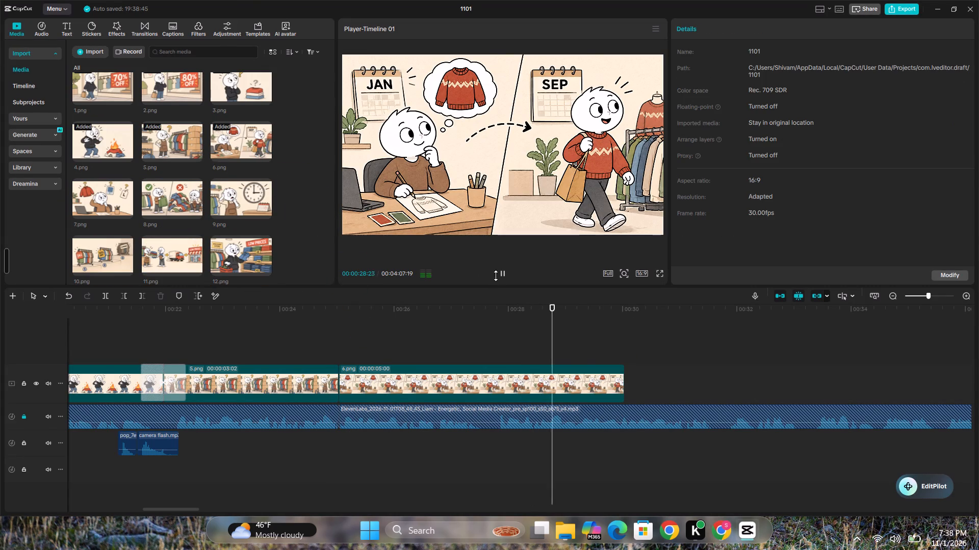
pyautogui.click(503, 276)
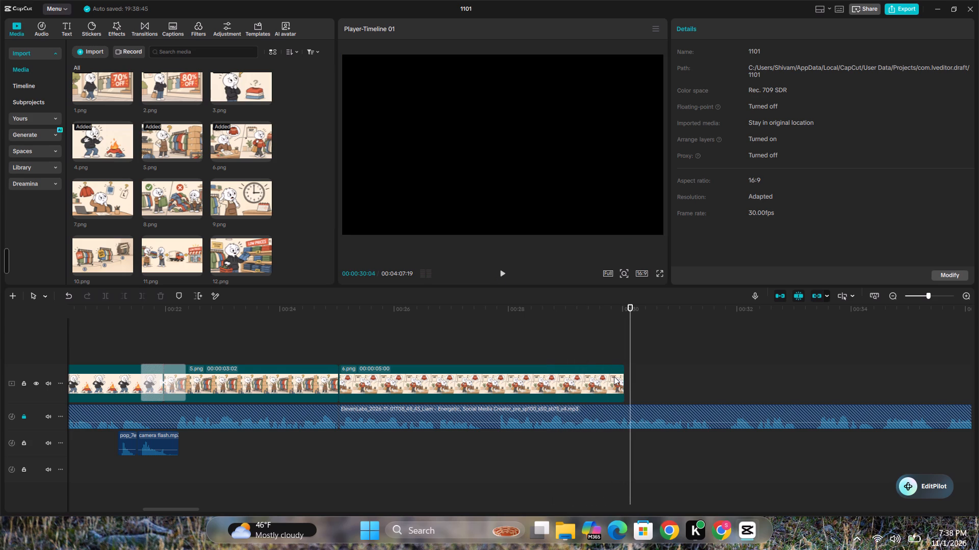
pyautogui.click(614, 376)
pyautogui.moveTo(622, 369); pyautogui.dragTo(719, 377)
pyautogui.press('space')
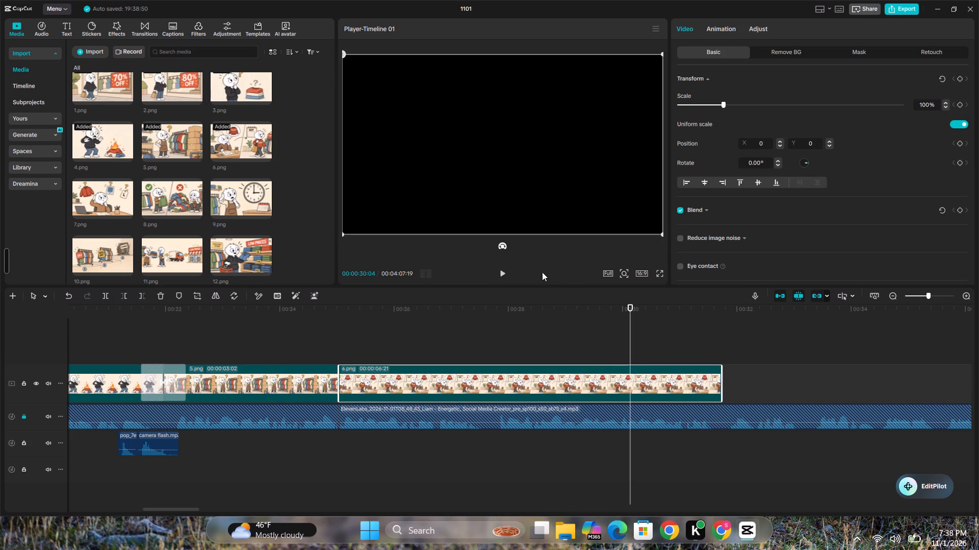
pyautogui.press('space')
pyautogui.click(504, 269)
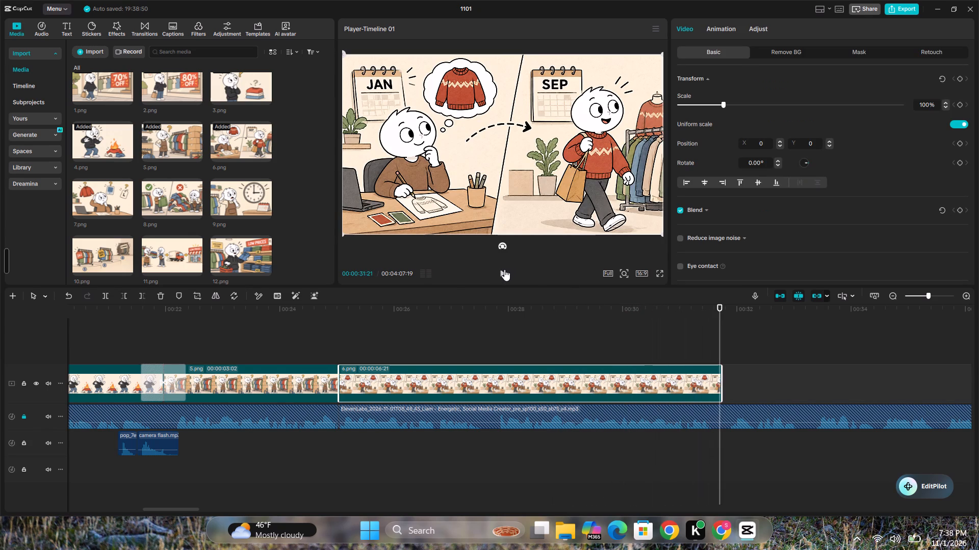
# Add a 100% scale keyframe at the start of 6.png, enlarge the scale slightly near its end, and preview the zoom.
pyautogui.click(342, 352)
pyautogui.click(363, 376)
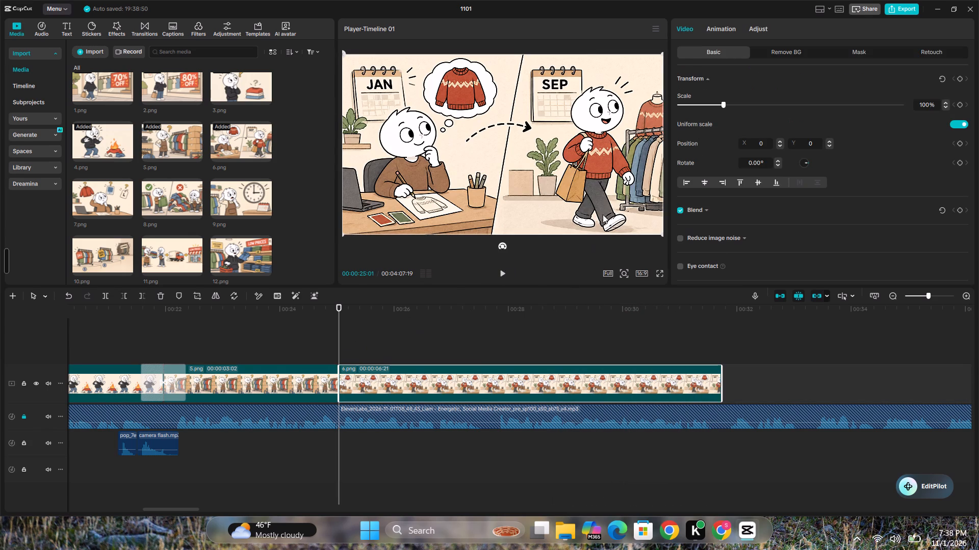
pyautogui.click(959, 102)
pyautogui.click(719, 354)
pyautogui.click(710, 373)
pyautogui.click(720, 348)
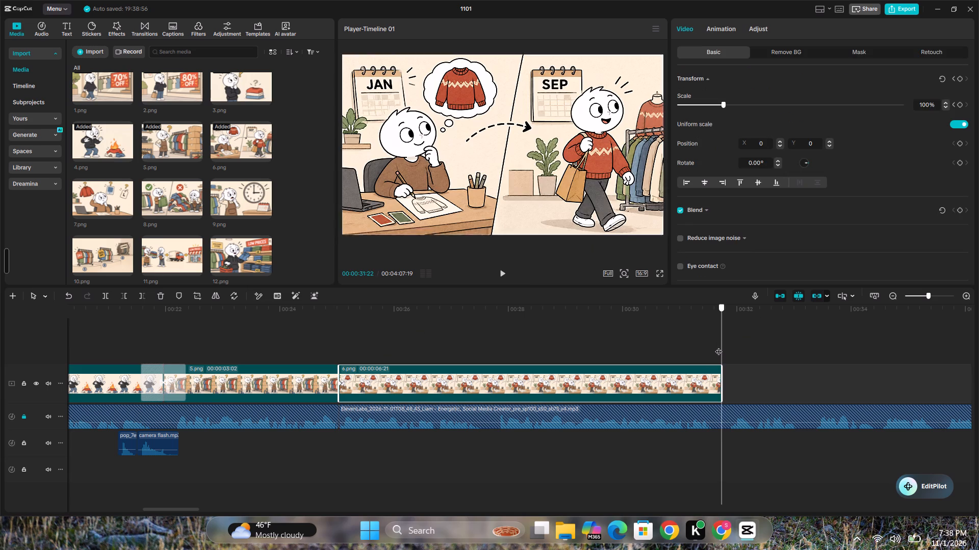
pyautogui.click(725, 104)
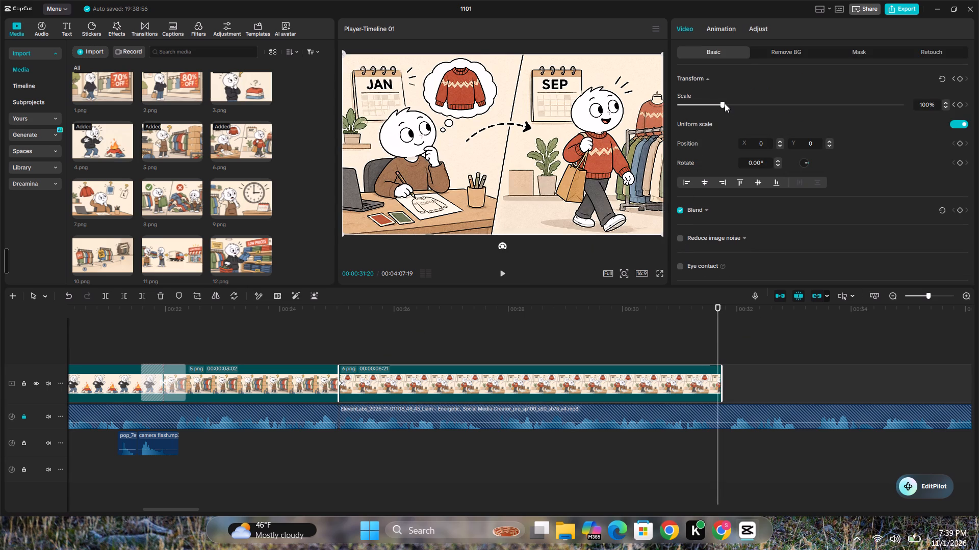
pyautogui.click(388, 314)
pyautogui.press('space')
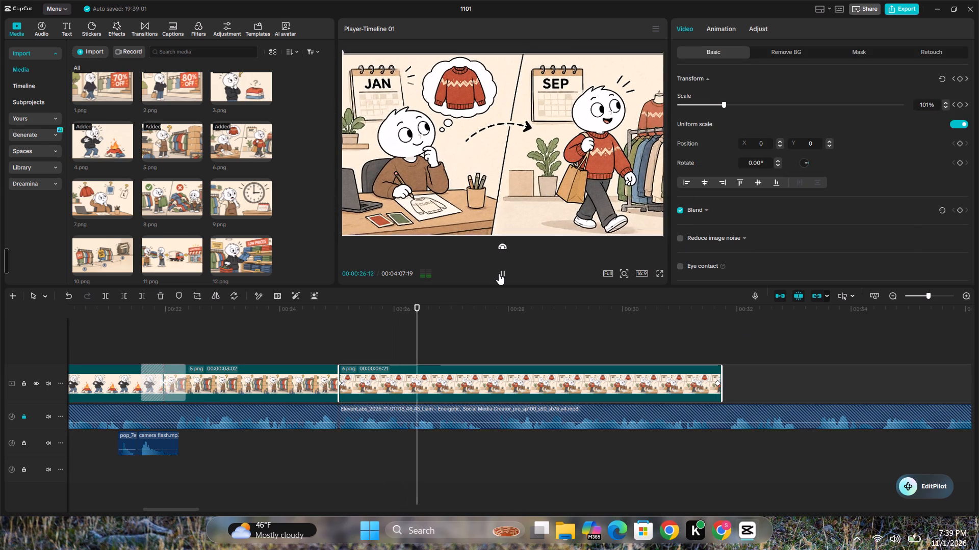
pyautogui.click(496, 272)
# Play back the cut from 5.png to 6.png and the slow zoom on 6.png.
pyautogui.click(308, 346)
pyautogui.click(325, 341)
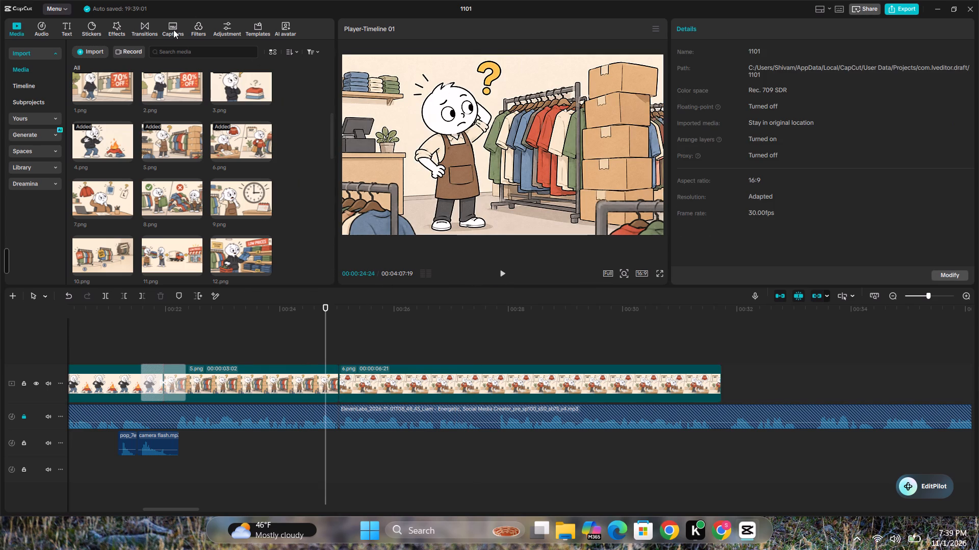
pyautogui.press('space')
pyautogui.click(500, 269)
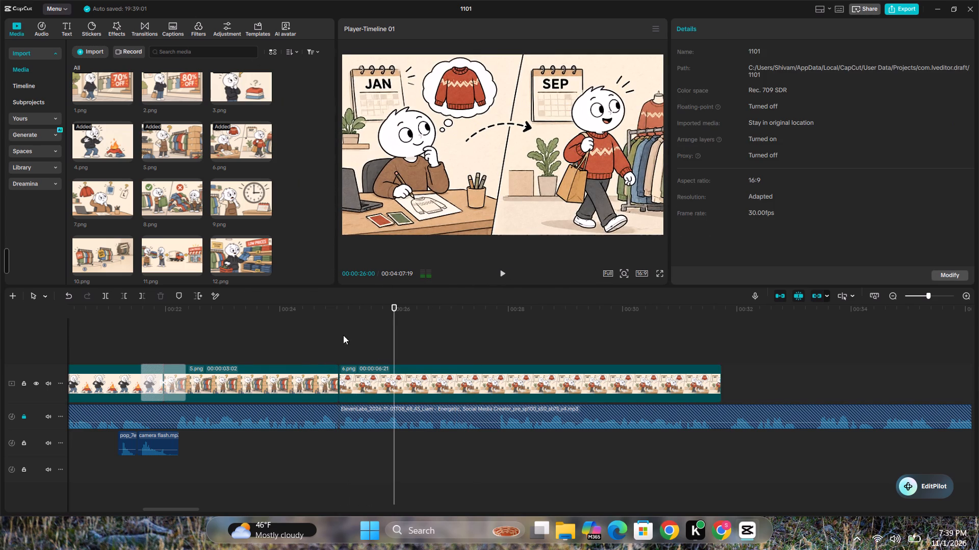
pyautogui.click(300, 338)
pyautogui.press('space')
pyautogui.press('space')
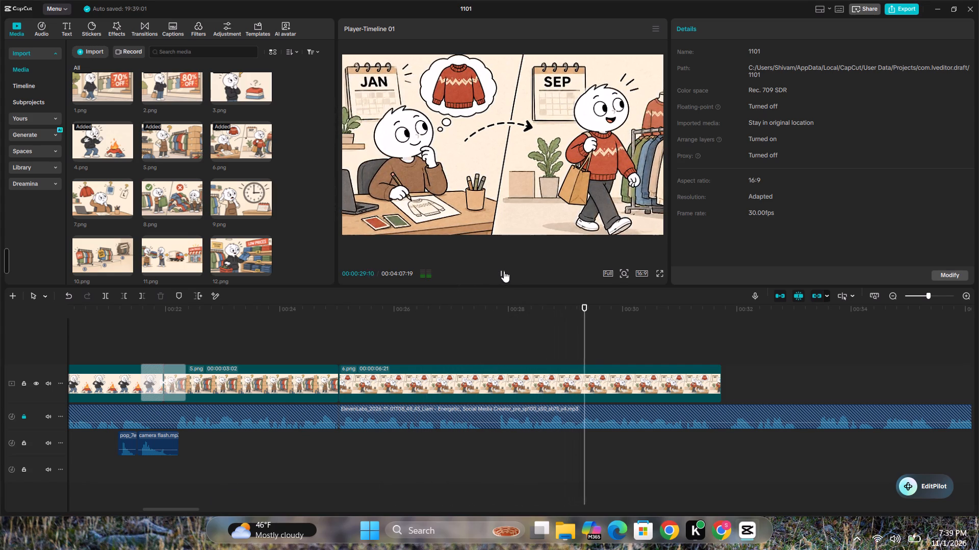
# Add the favourite "Matte ..pshots" transition between 5.png and 6.png and play it back to the end of 6.png.
pyautogui.click(142, 28)
pyautogui.moveTo(147, 61); pyautogui.dragTo(306, 383)
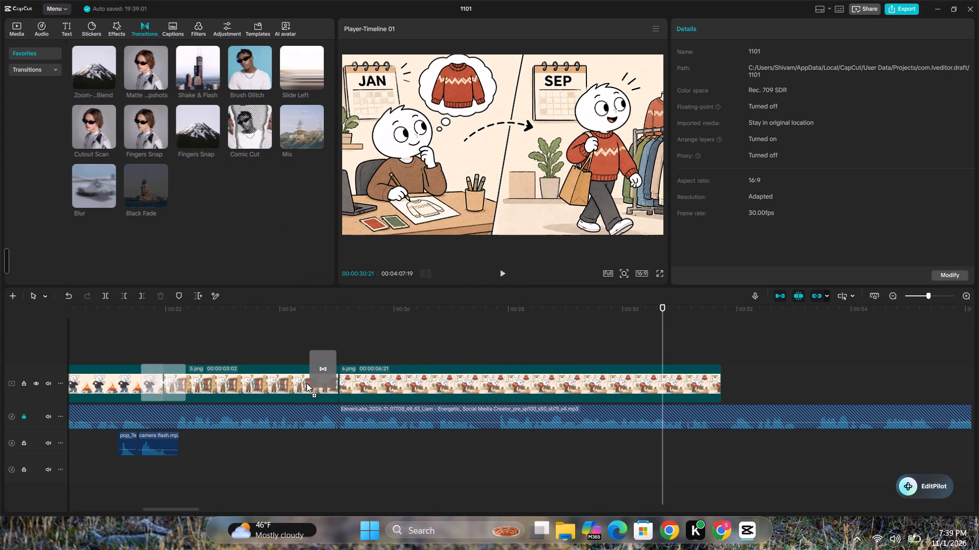
pyautogui.moveTo(306, 383); pyautogui.dragTo(312, 390)
pyautogui.click(300, 315)
pyautogui.press('space')
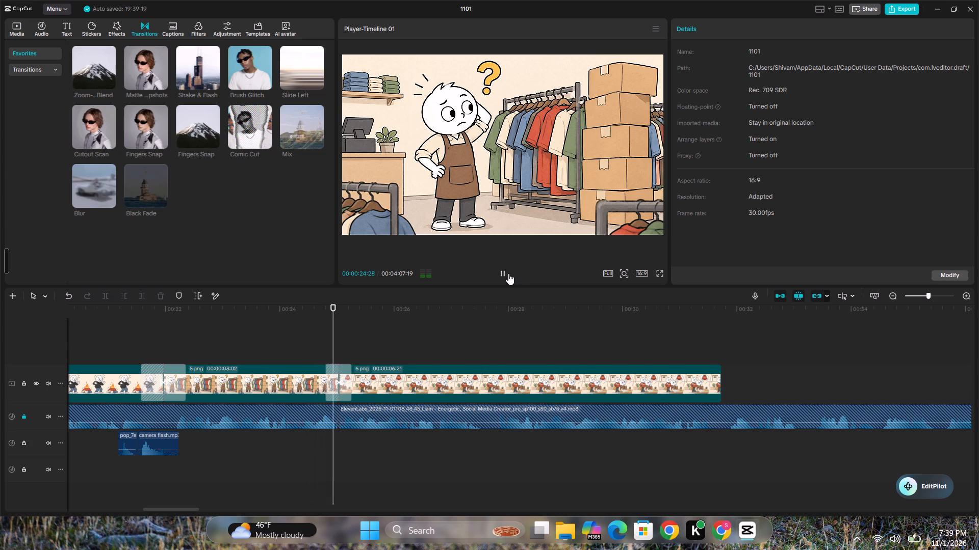
pyautogui.click(318, 340)
pyautogui.press('space')
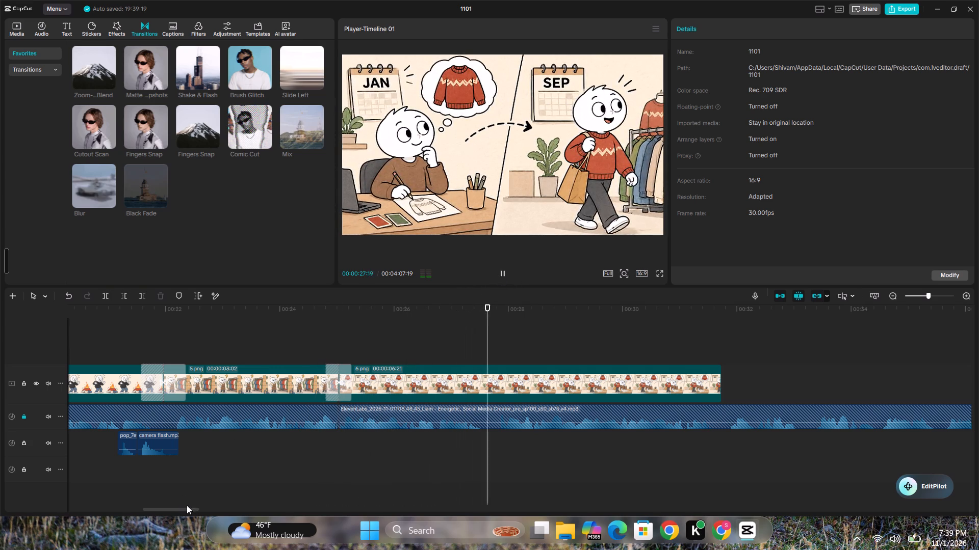
pyautogui.moveTo(198, 509); pyautogui.dragTo(233, 511)
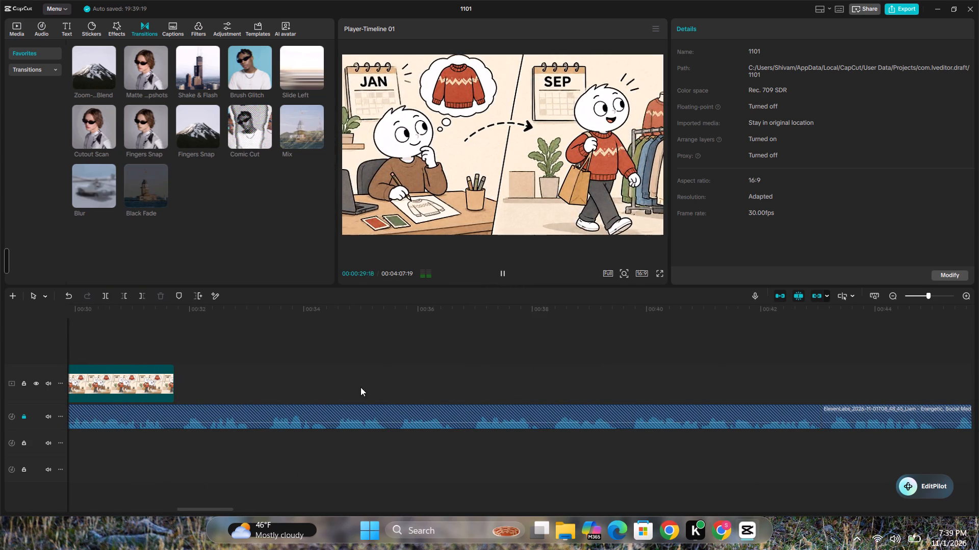
pyautogui.click(506, 271)
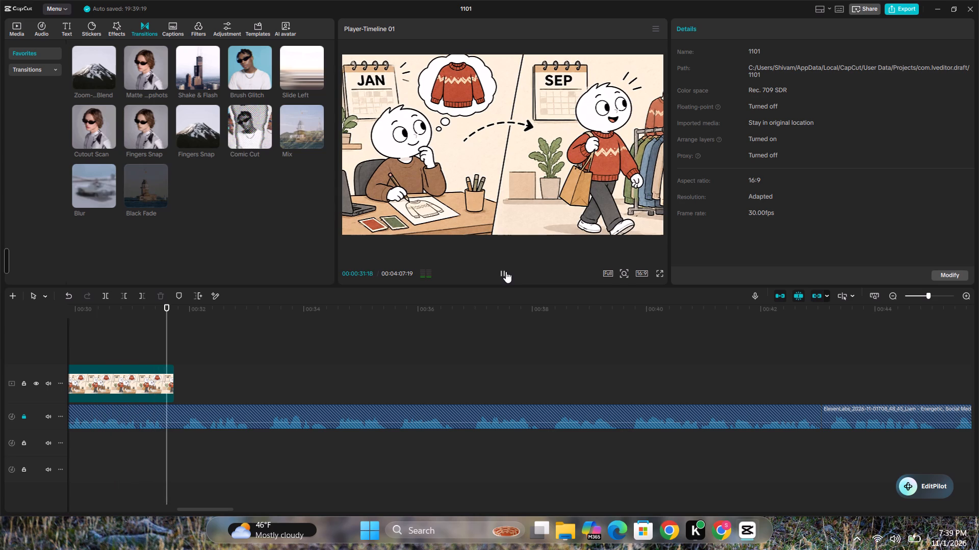
pyautogui.click(14, 27)
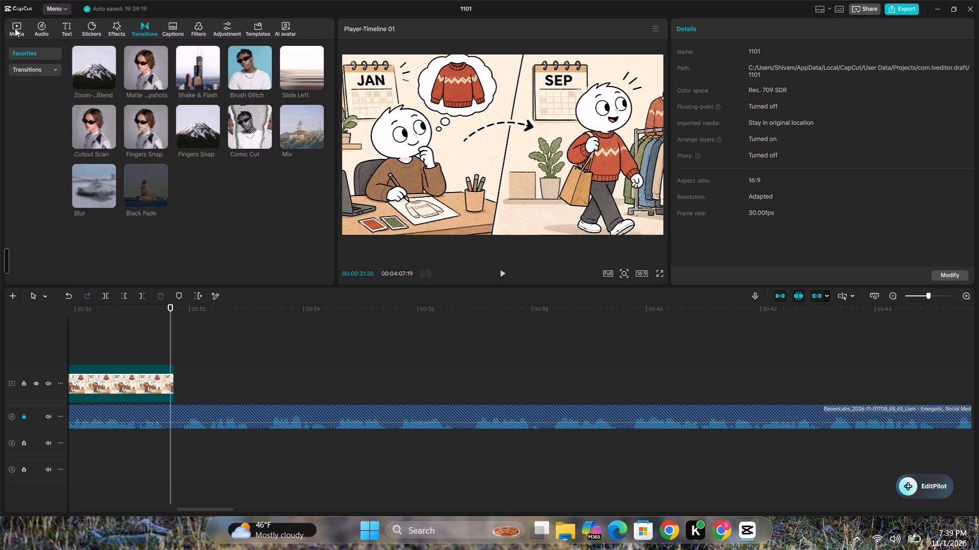
pyautogui.moveTo(88, 198); pyautogui.dragTo(174, 371)
pyautogui.hotkey('alt', 'Tab')
pyautogui.scroll(-3, 194, 263)
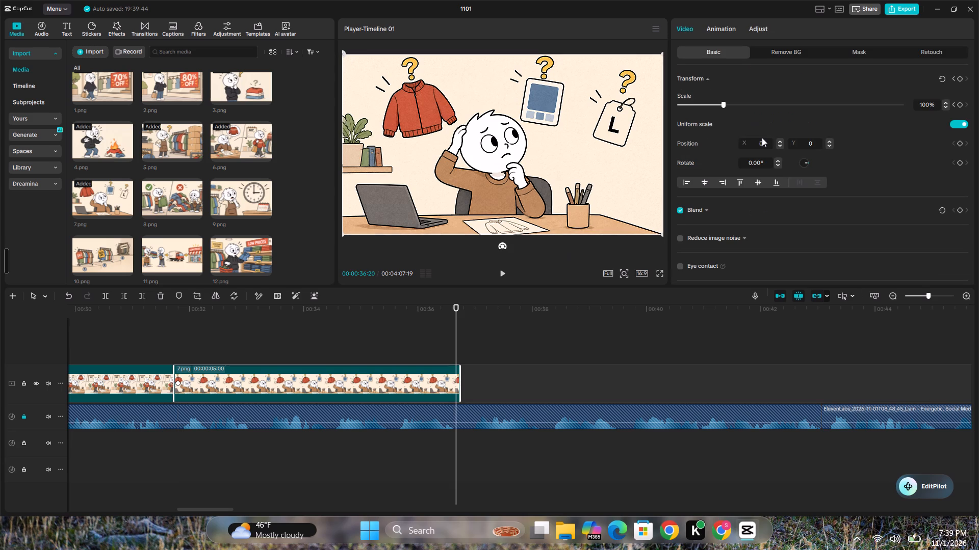
pyautogui.moveTo(723, 104); pyautogui.dragTo(728, 104)
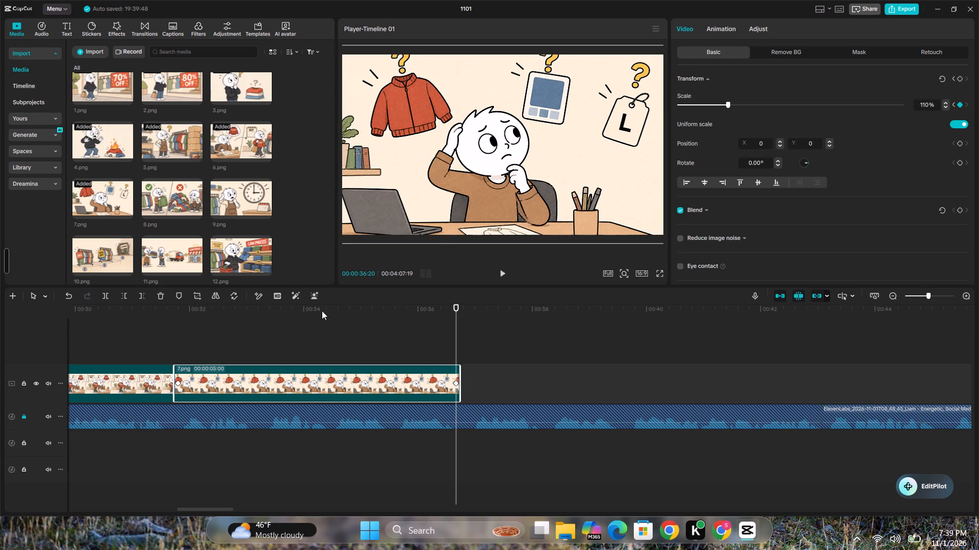
pyautogui.click(247, 331)
pyautogui.press('space')
pyautogui.click(501, 274)
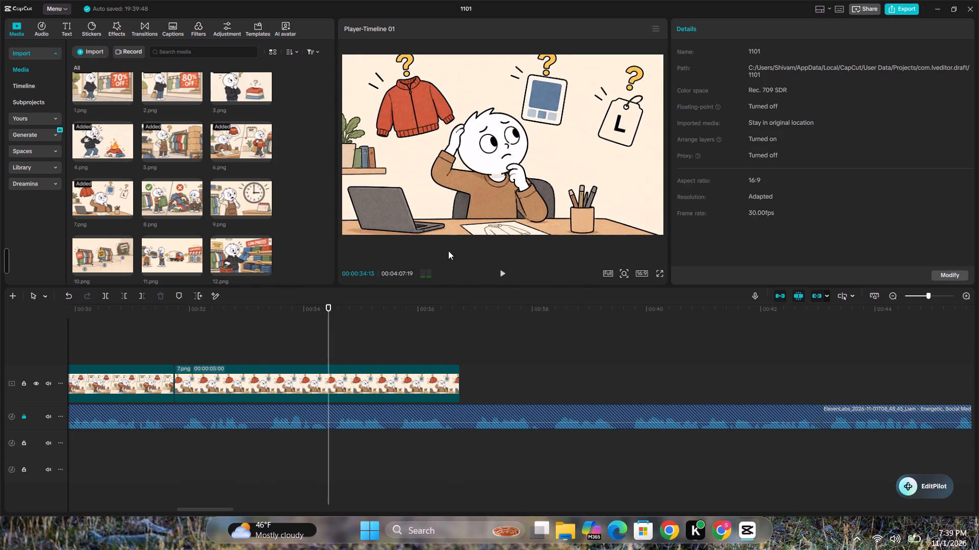
# Add the favourite Shake & Flash transition between 6.png and 7.png, shorten it slightly, and play back the cut.
pyautogui.click(149, 24)
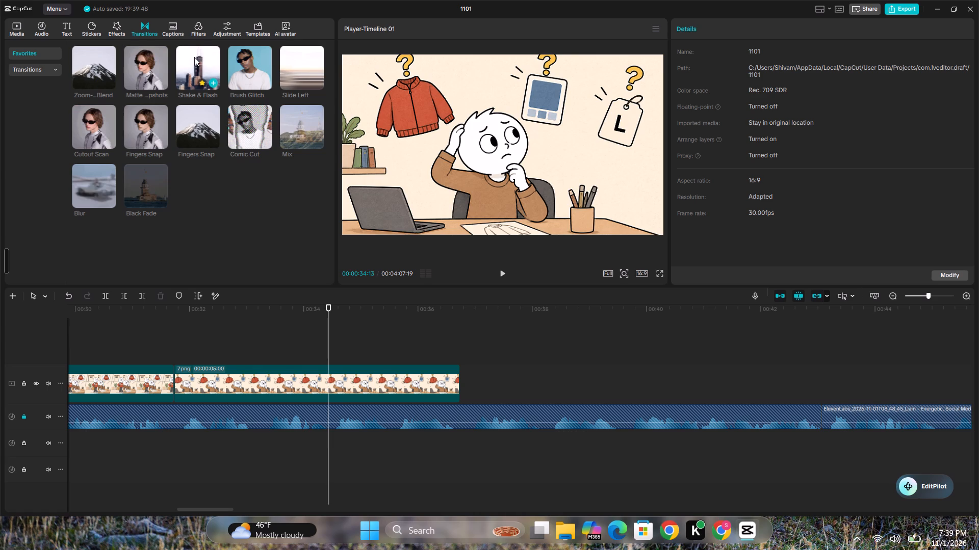
pyautogui.moveTo(204, 59); pyautogui.dragTo(163, 361)
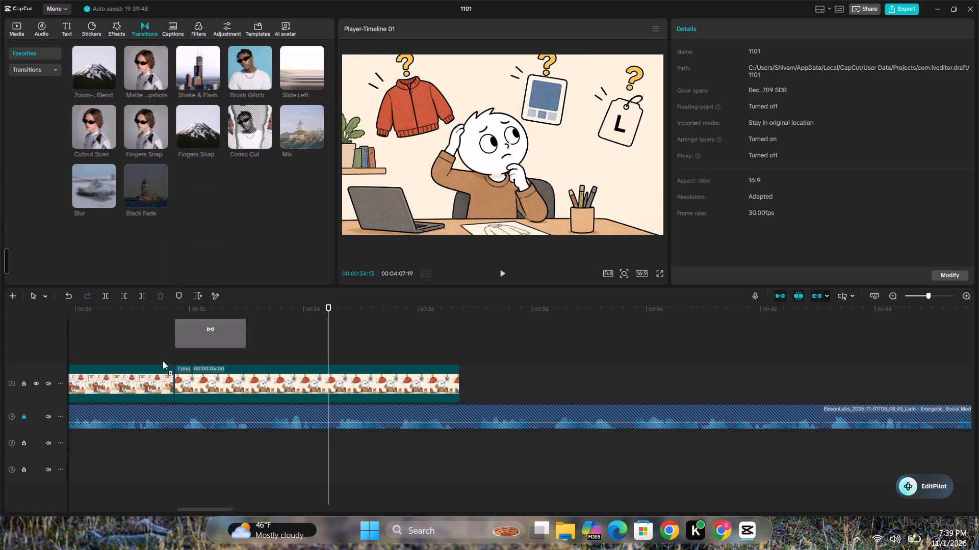
pyautogui.moveTo(163, 361); pyautogui.dragTo(152, 383)
pyautogui.click(165, 380)
pyautogui.moveTo(142, 370); pyautogui.dragTo(151, 371)
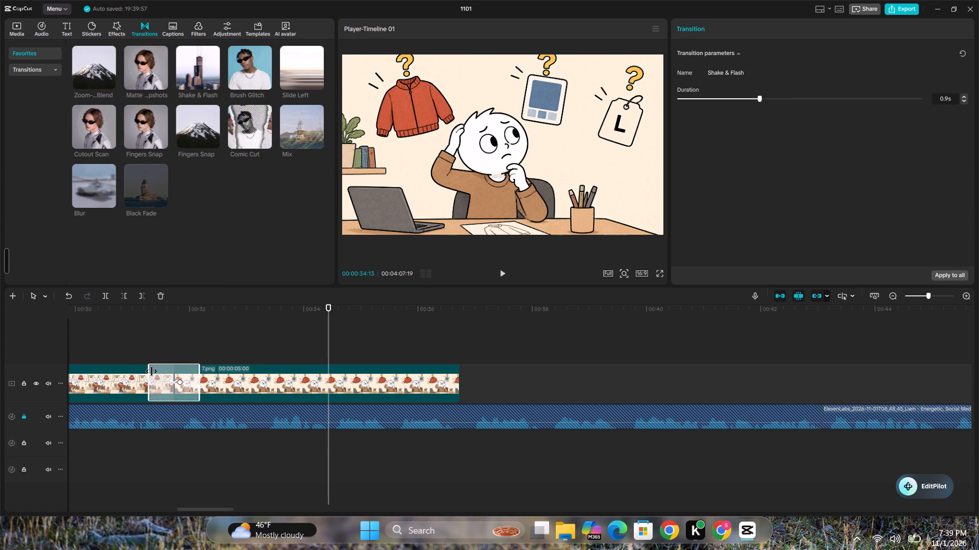
pyautogui.moveTo(151, 371); pyautogui.dragTo(154, 372)
pyautogui.click(145, 354)
pyautogui.press('space')
pyautogui.click(504, 270)
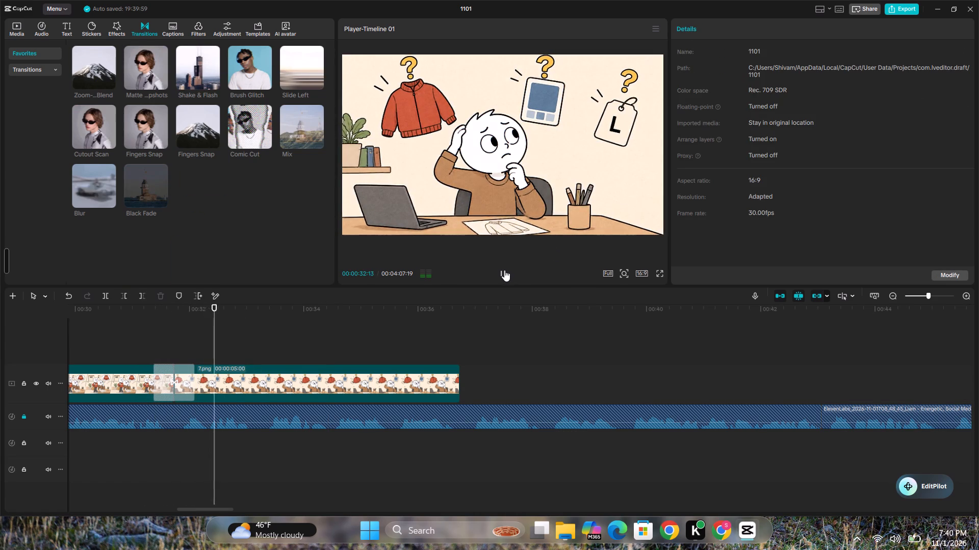
# Copy the camera flash sound from the 4.png to 5.png transition to the start of the 6.png to 7.png transition and play it back.
pyautogui.moveTo(218, 504); pyautogui.dragTo(210, 504)
pyautogui.click(217, 505)
pyautogui.moveTo(219, 507); pyautogui.dragTo(211, 507)
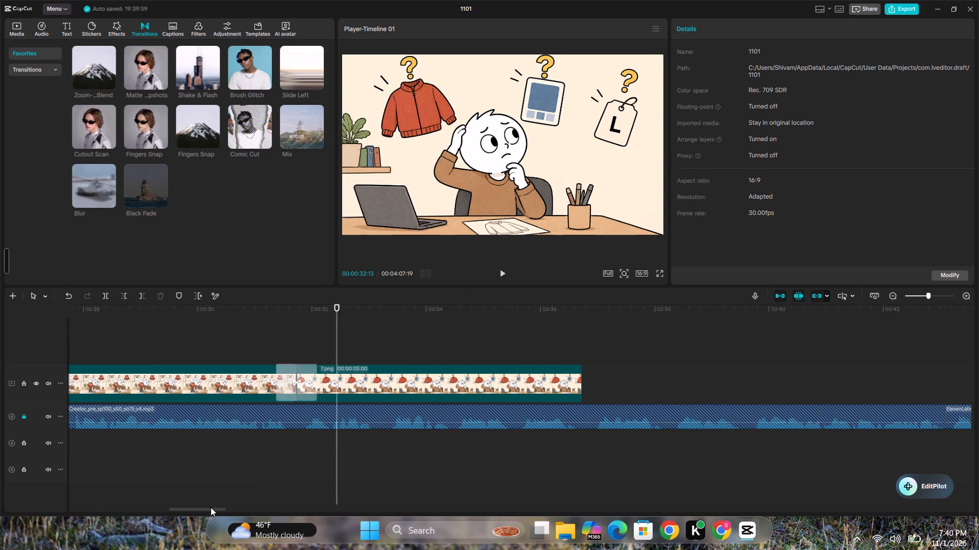
pyautogui.moveTo(211, 507); pyautogui.dragTo(184, 510)
pyautogui.click(185, 443)
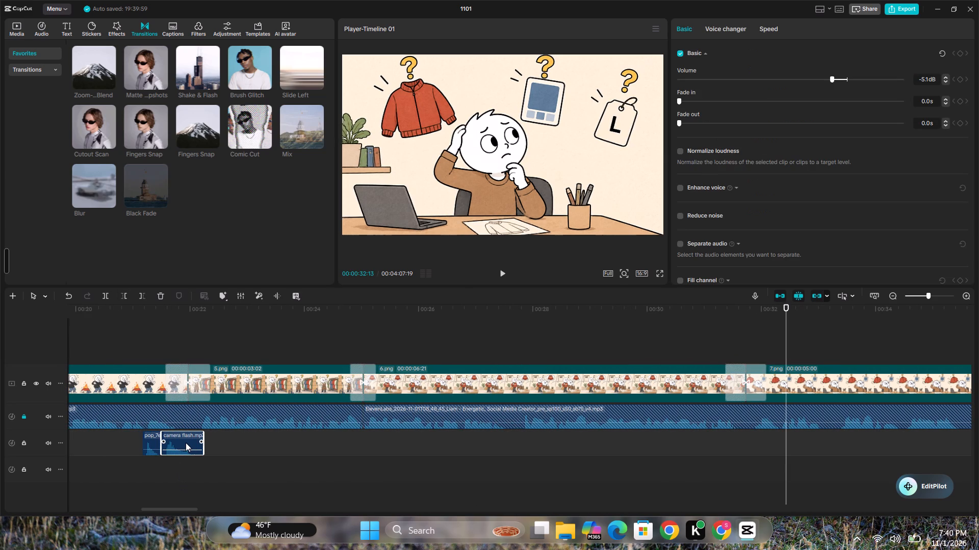
pyautogui.hotkey('ctrl', 'c')
pyautogui.click(715, 451)
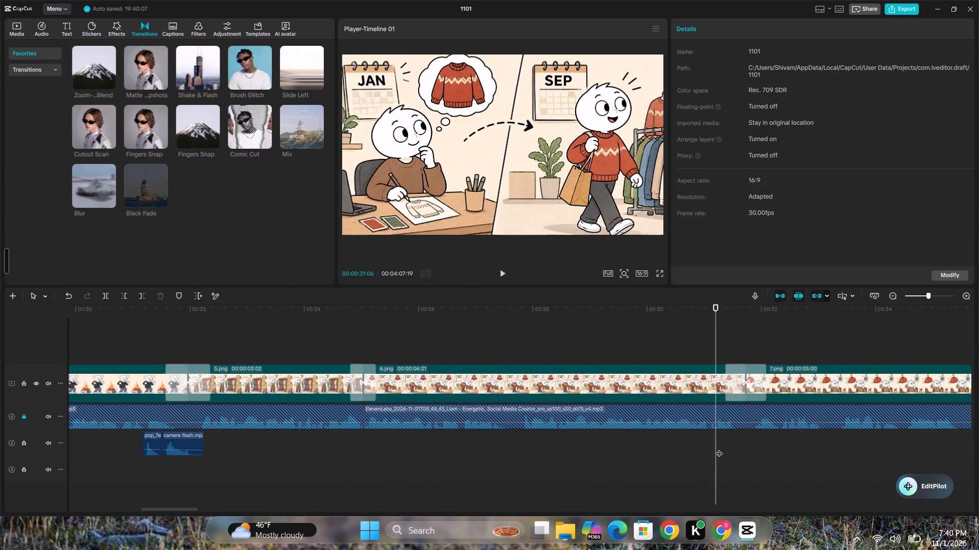
pyautogui.click(719, 448)
pyautogui.click(722, 448)
pyautogui.hotkey('ctrl', 'v')
pyautogui.press('space')
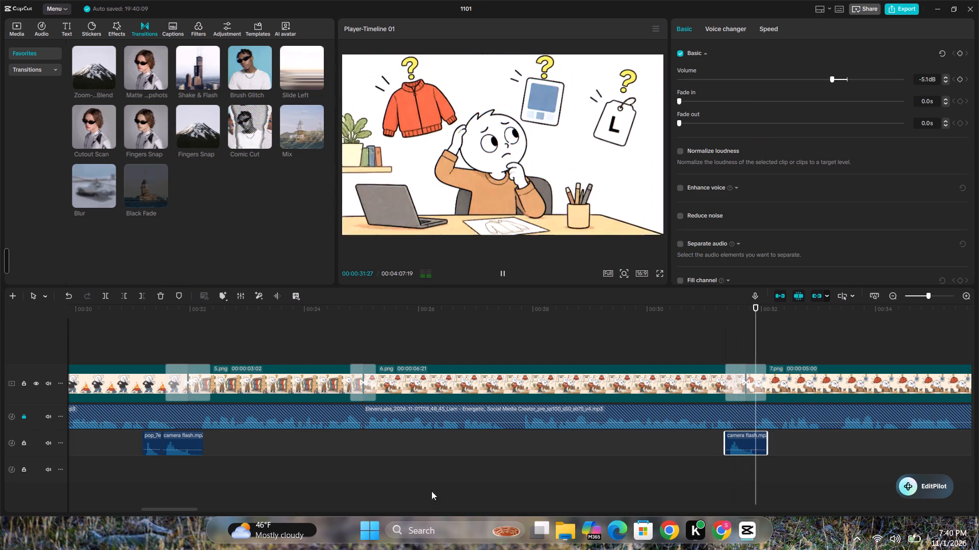
pyautogui.moveTo(188, 509); pyautogui.dragTo(220, 511)
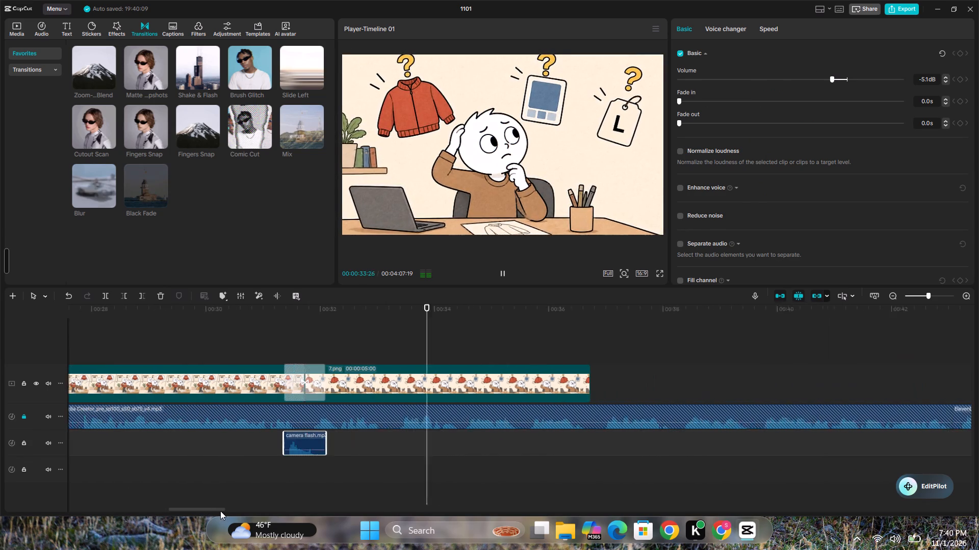
pyautogui.moveTo(220, 511); pyautogui.dragTo(237, 511)
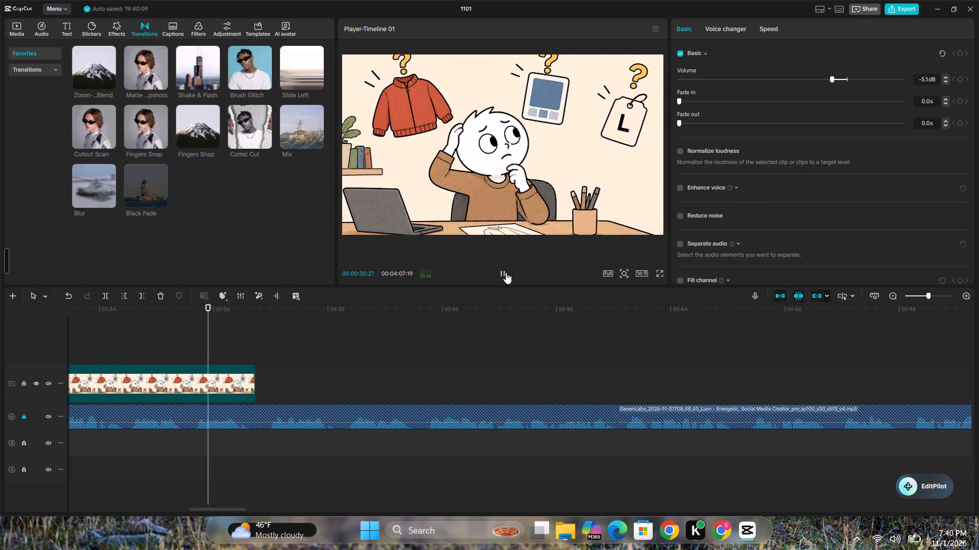
pyautogui.click(503, 272)
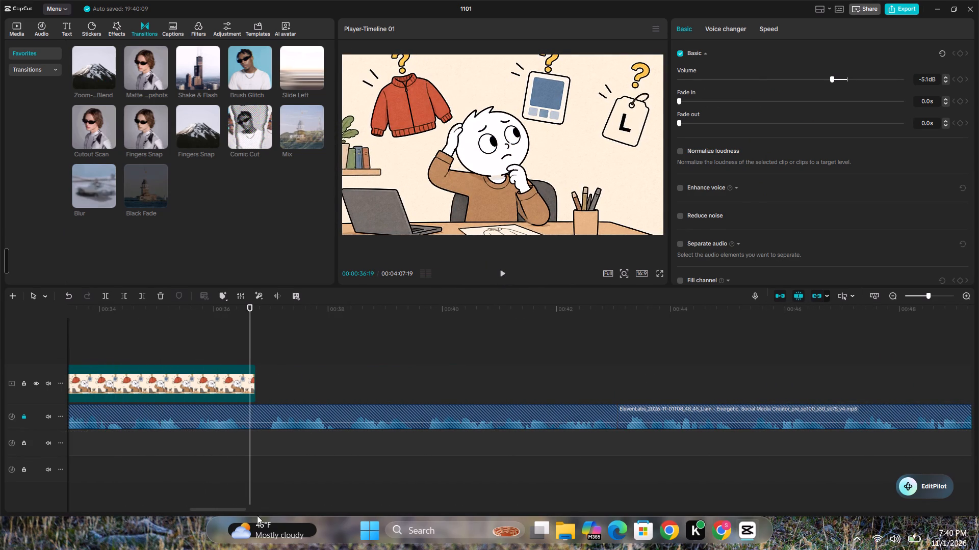
# Copy the pop sound effect from under 3.png and paste it under 7.png at 00:00:33:25 for the first "How many" question.
pyautogui.moveTo(238, 507); pyautogui.dragTo(155, 513)
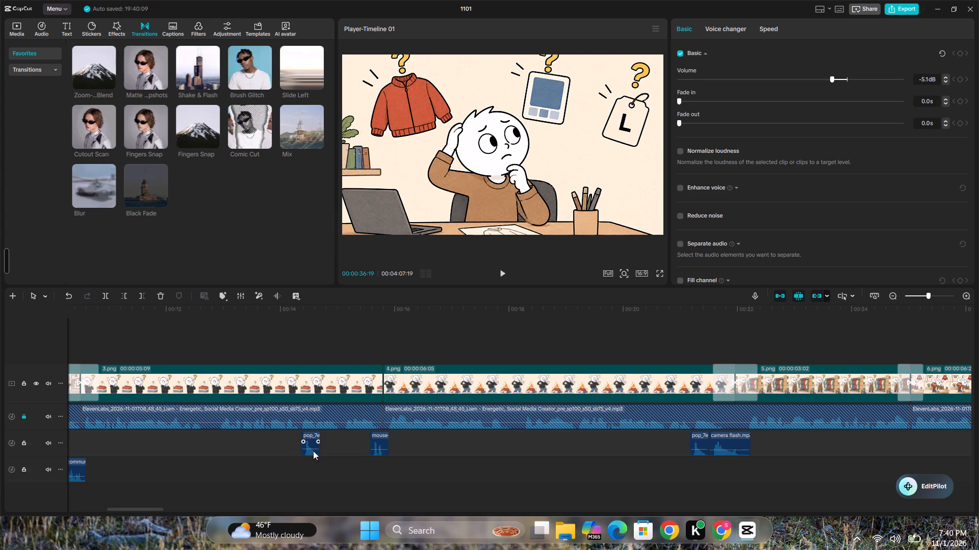
pyautogui.click(310, 439)
pyautogui.hotkey('ctrl', 'c')
pyautogui.moveTo(150, 510); pyautogui.dragTo(179, 510)
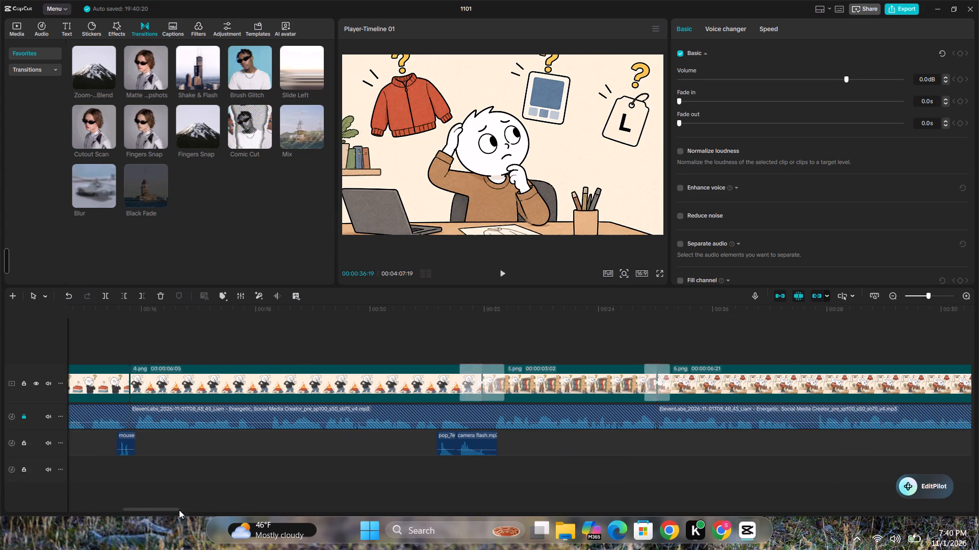
pyautogui.moveTo(179, 510); pyautogui.dragTo(217, 509)
pyautogui.click(289, 441)
pyautogui.press('space')
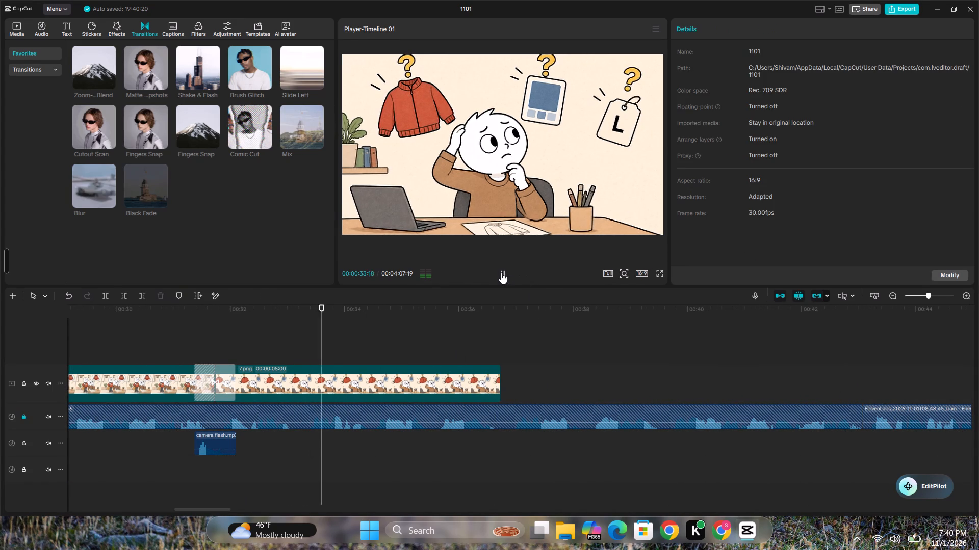
pyautogui.click(502, 271)
pyautogui.click(336, 447)
pyautogui.hotkey('ctrl', 'v')
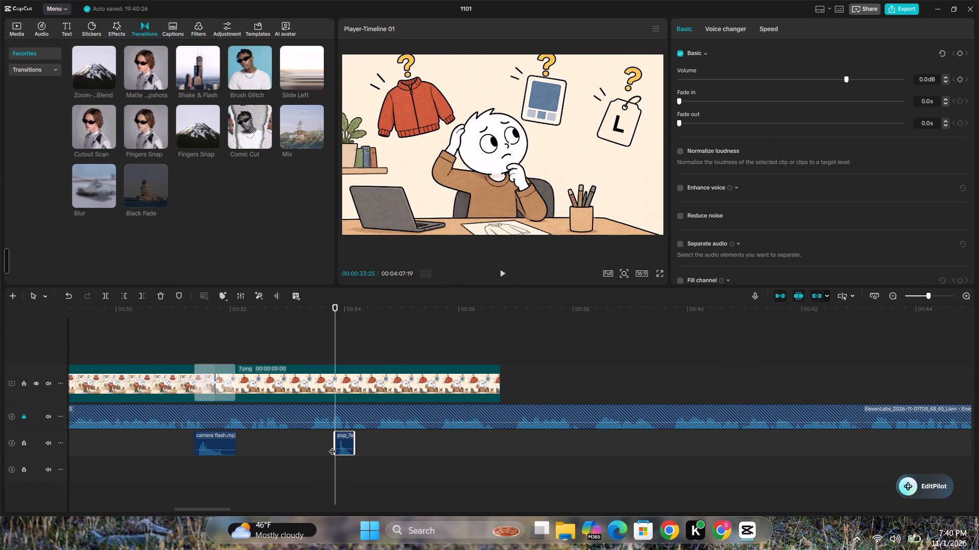
# Paste two more pop sounds under 7.png at about 00:00:35 and 00:00:36 for the remaining questions, and play back all three.
pyautogui.press('space')
pyautogui.click(325, 443)
pyautogui.press('space')
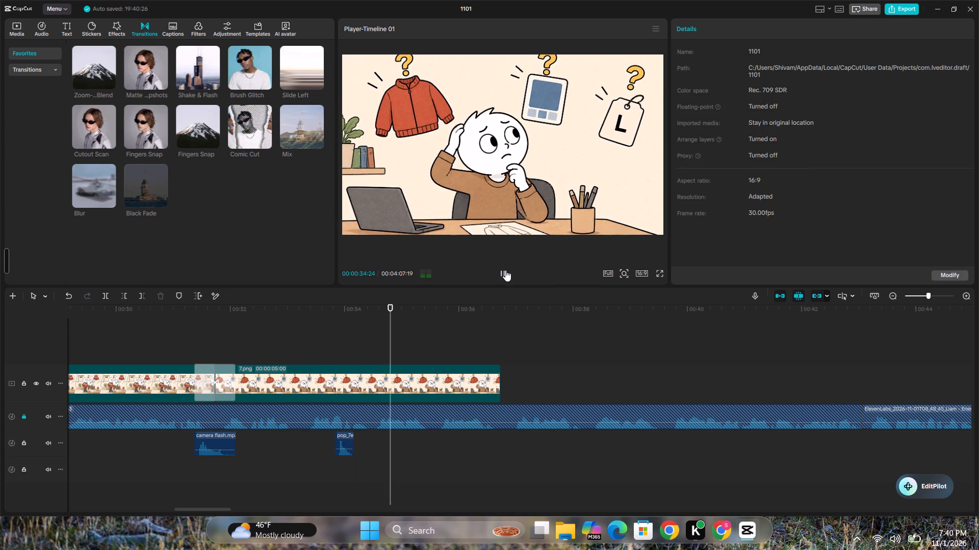
pyautogui.click(505, 270)
pyautogui.hotkey('ctrl', 'v')
pyautogui.press('space')
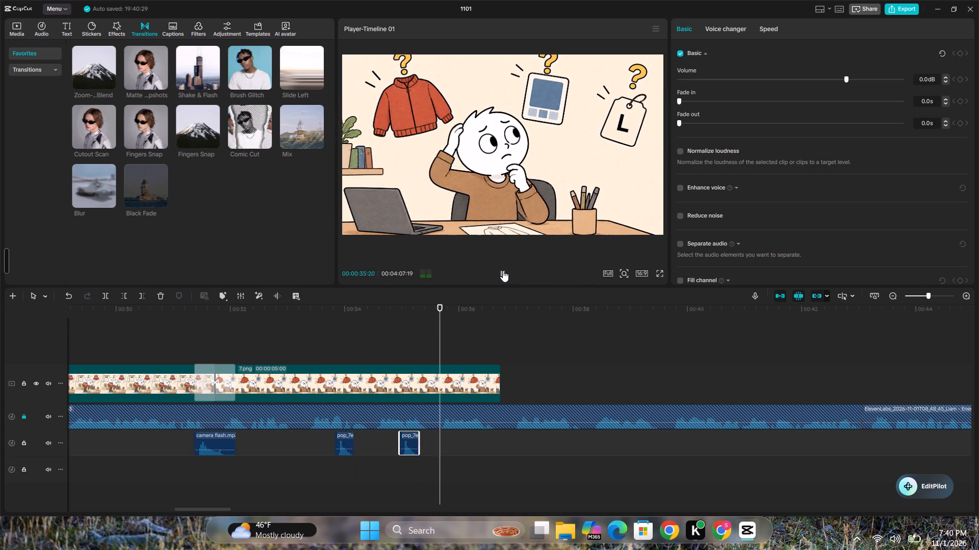
pyautogui.click(503, 270)
pyautogui.hotkey('ctrl', 'v')
pyautogui.moveTo(474, 440); pyautogui.dragTo(468, 439)
pyautogui.click(448, 451)
pyautogui.press('space')
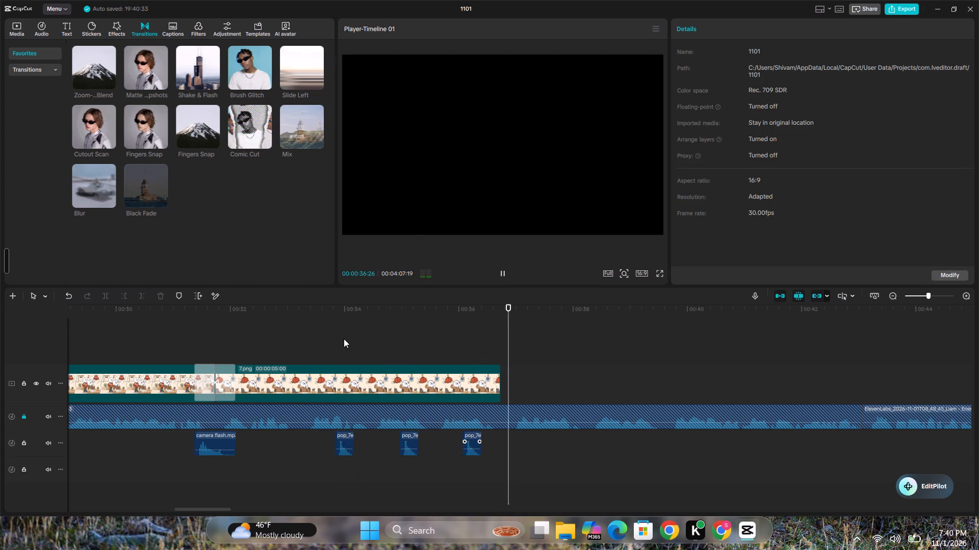
pyautogui.click(325, 345)
pyautogui.press('space')
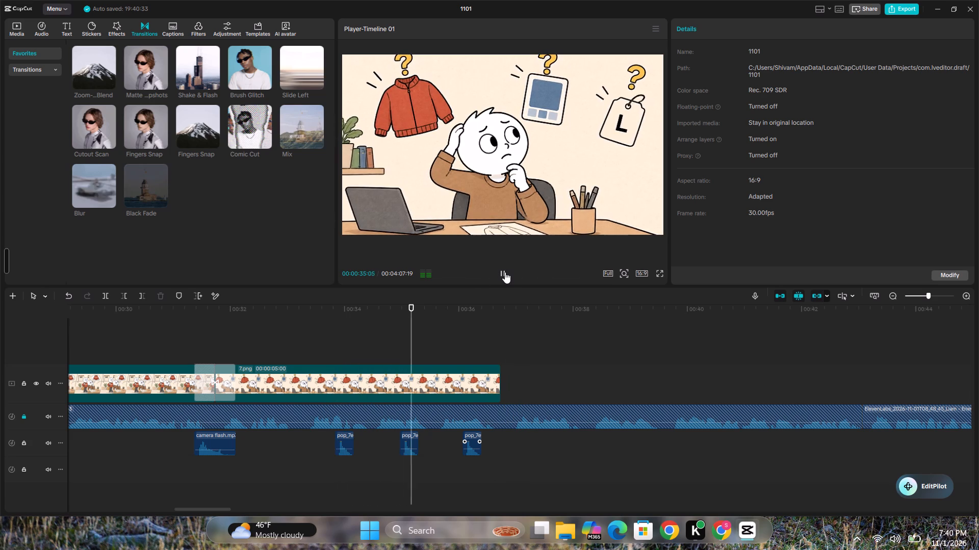
pyautogui.click(504, 270)
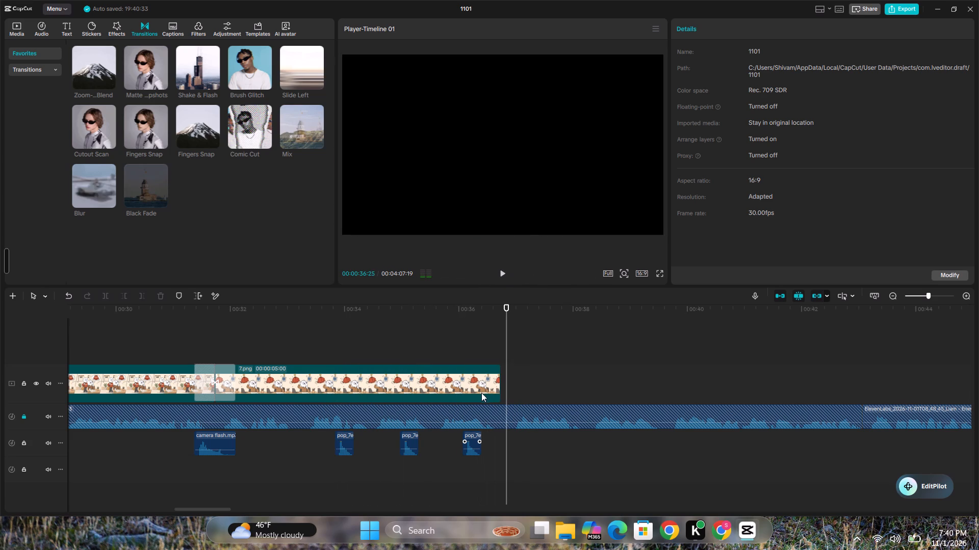
# Read the scene 8 narration in the Claude script in Chrome, and play the voiceover in CapCut to find where it ends.
pyautogui.click(486, 356)
pyautogui.moveTo(212, 508); pyautogui.dragTo(218, 508)
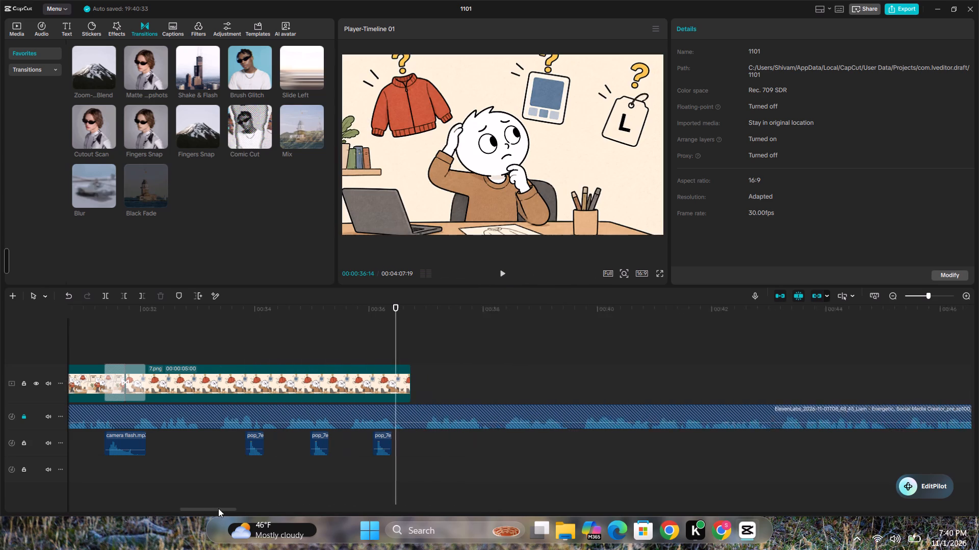
pyautogui.moveTo(218, 508); pyautogui.dragTo(233, 509)
pyautogui.hotkey('alt', 'Tab')
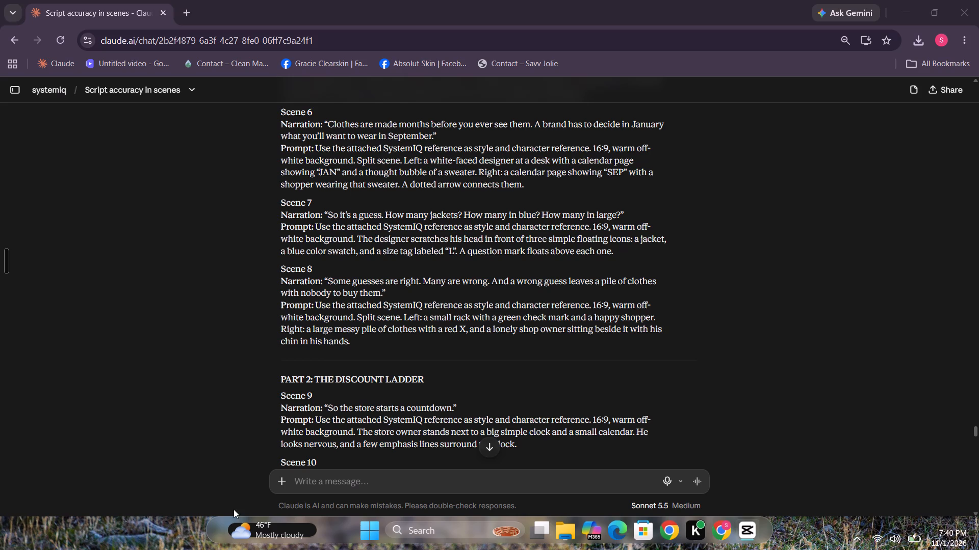
pyautogui.scroll(-2, 254, 284)
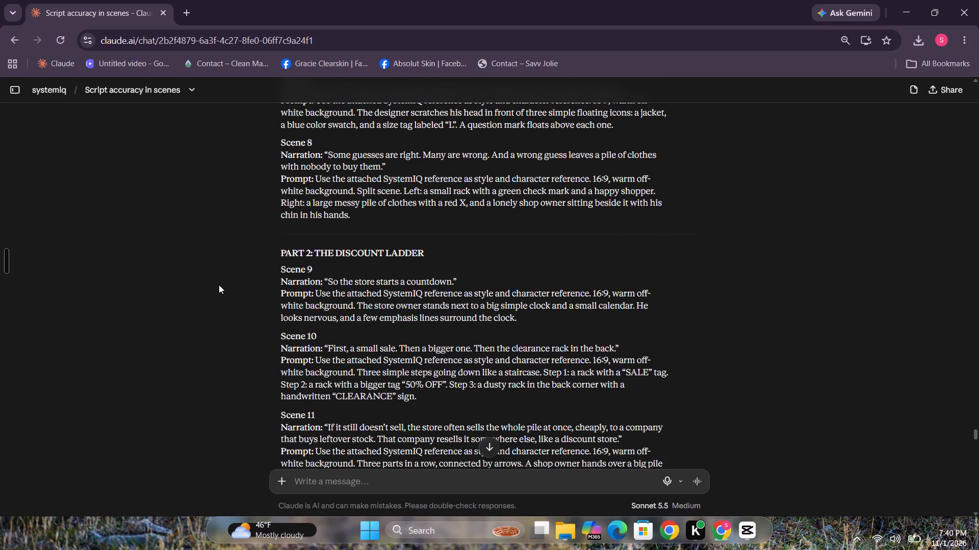
pyautogui.hotkey('alt', 'Tab')
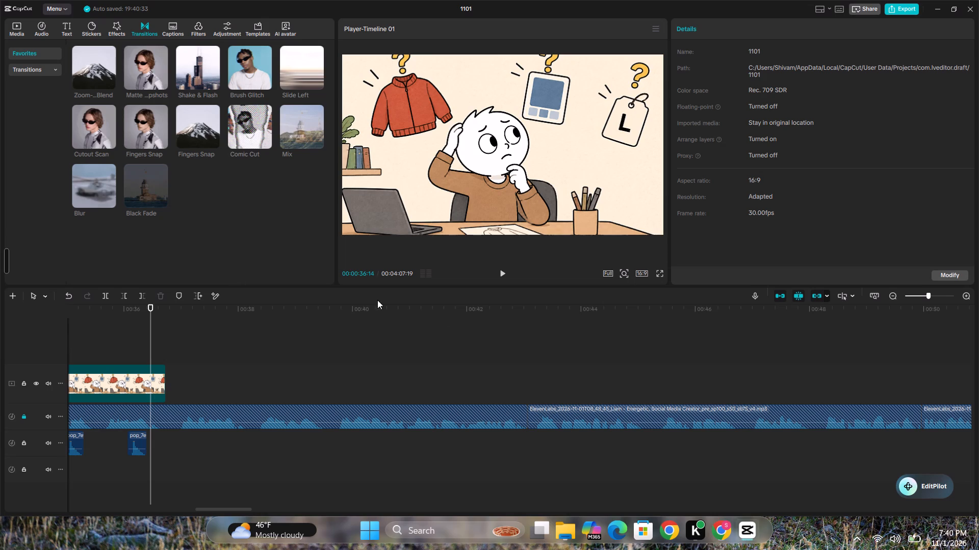
pyautogui.click(433, 373)
pyautogui.press('space')
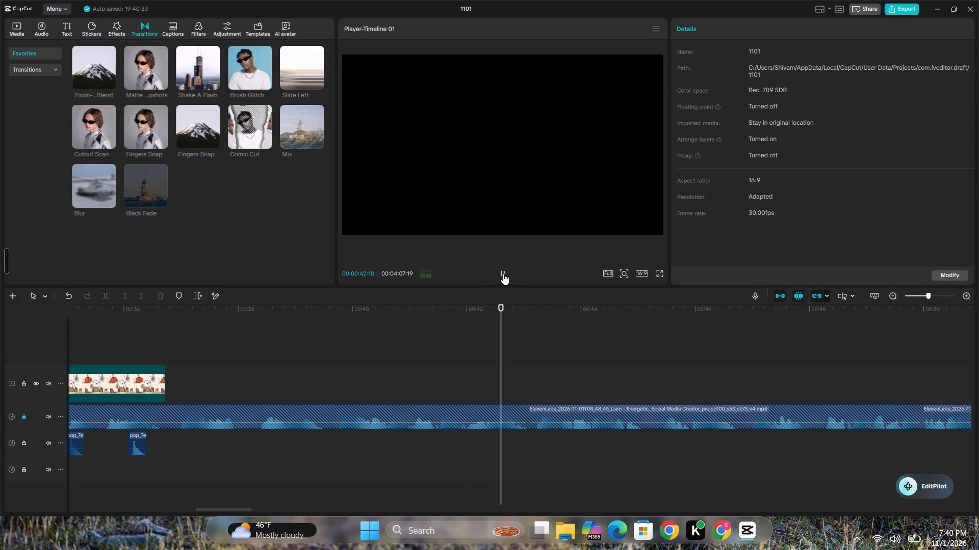
pyautogui.click(503, 273)
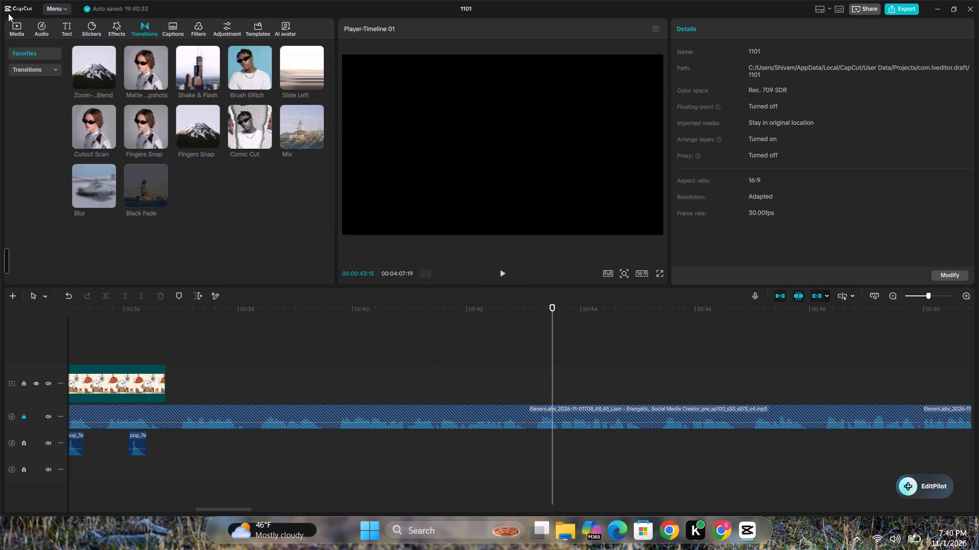
# Add 8.png to the timeline directly after 7.png and extend it to 00:00:06:10 to cover the scene 8 narration.
pyautogui.click(20, 30)
pyautogui.moveTo(169, 190); pyautogui.dragTo(188, 227)
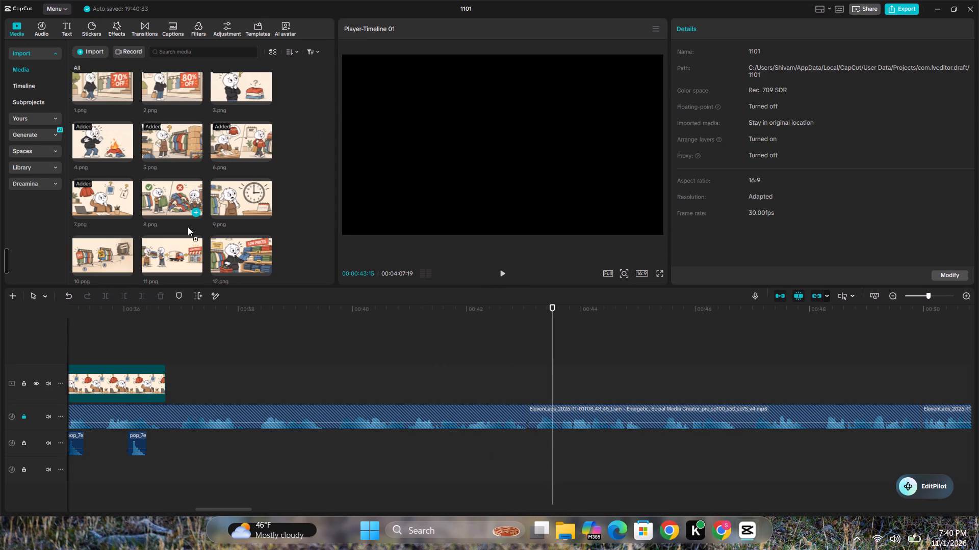
pyautogui.moveTo(188, 227); pyautogui.dragTo(172, 381)
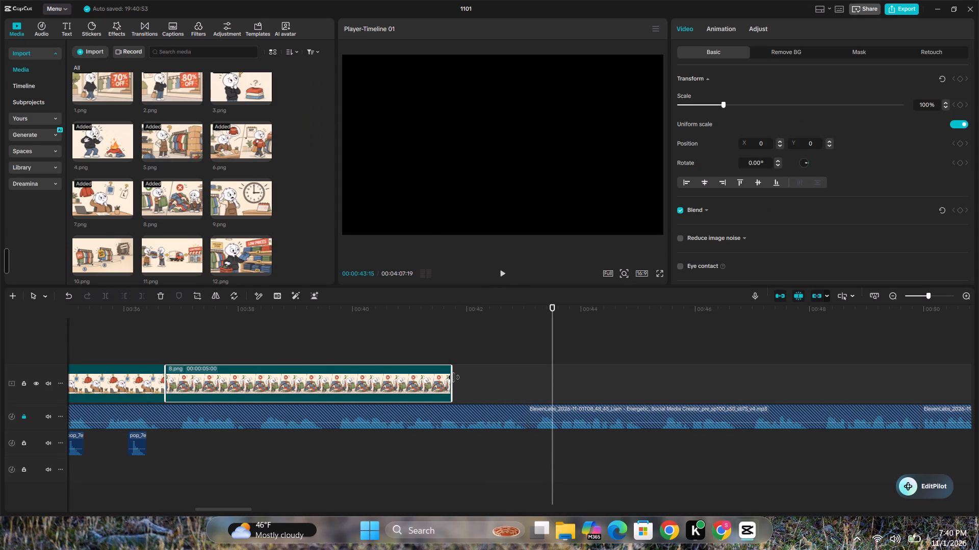
pyautogui.moveTo(452, 377); pyautogui.dragTo(530, 380)
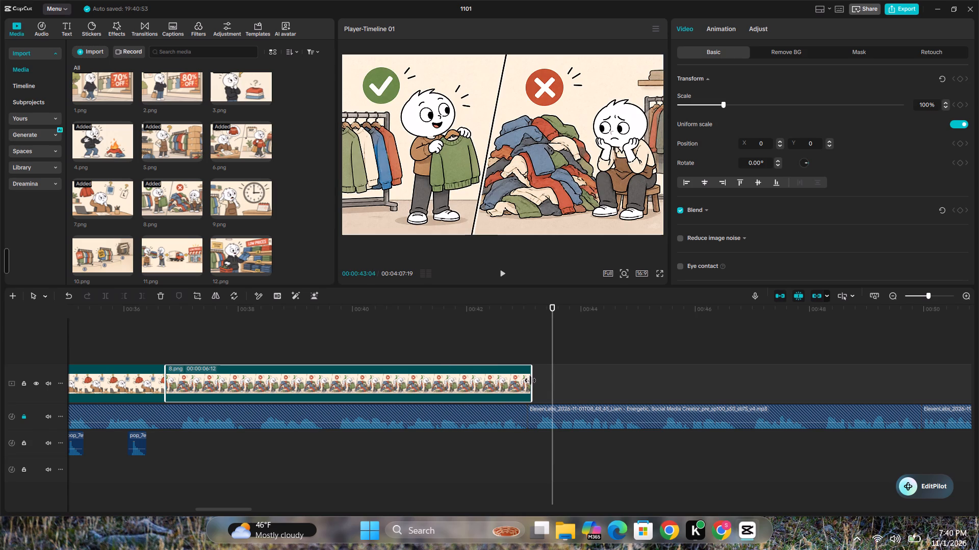
pyautogui.moveTo(530, 380); pyautogui.dragTo(528, 381)
# Keyframe 8.png's scale at 100% at its start, 105% at 00:00:39:25 and 100% at 00:00:43:00, and play back the zoom.
pyautogui.click(168, 356)
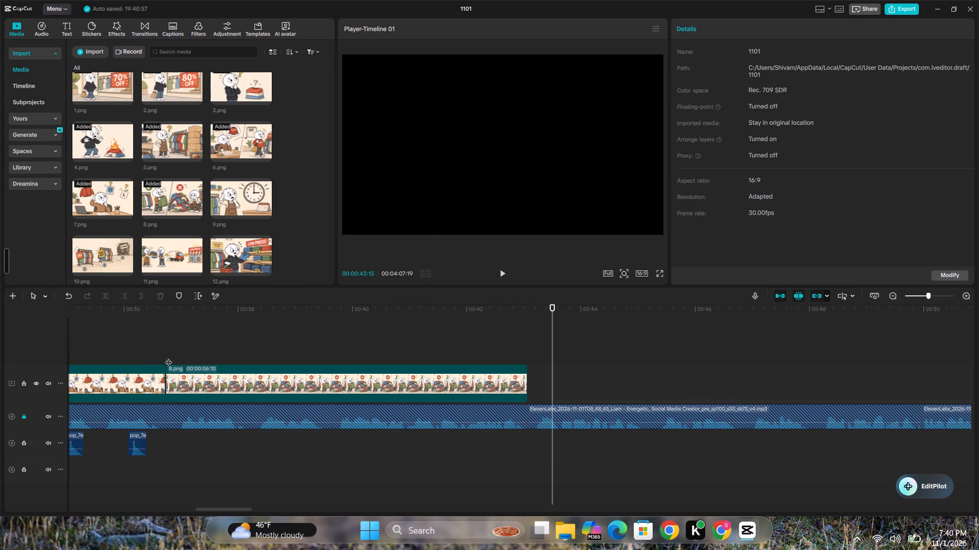
pyautogui.click(199, 388)
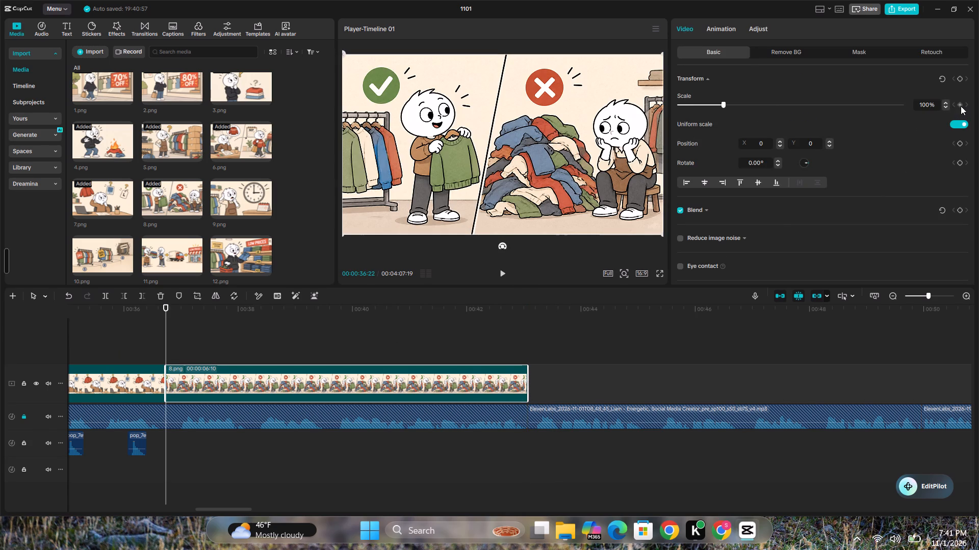
pyautogui.click(961, 106)
pyautogui.click(342, 355)
pyautogui.click(354, 386)
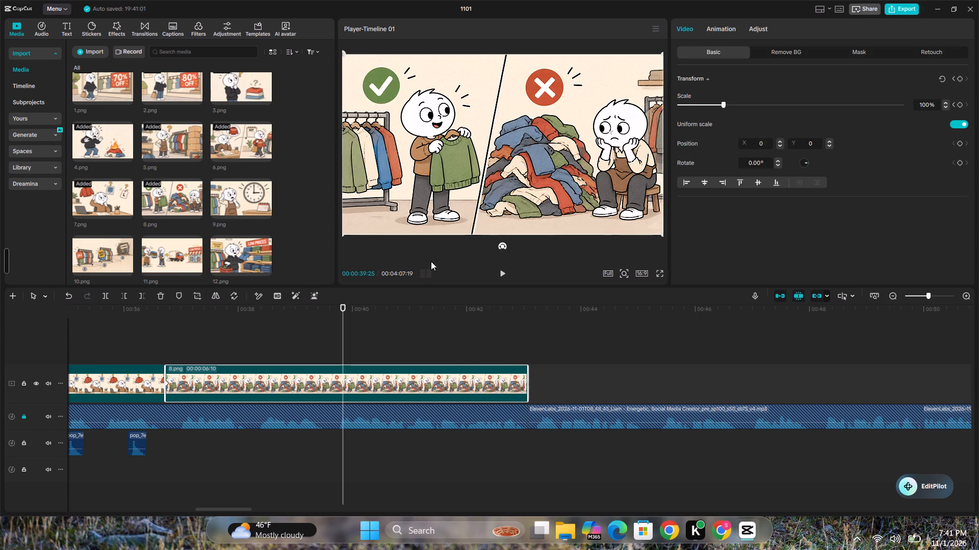
pyautogui.click(723, 103)
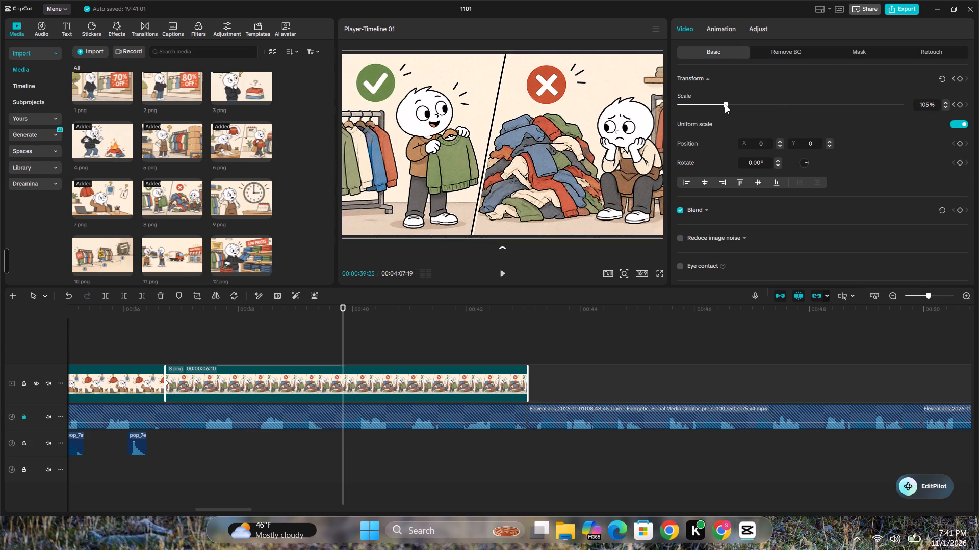
pyautogui.click(523, 354)
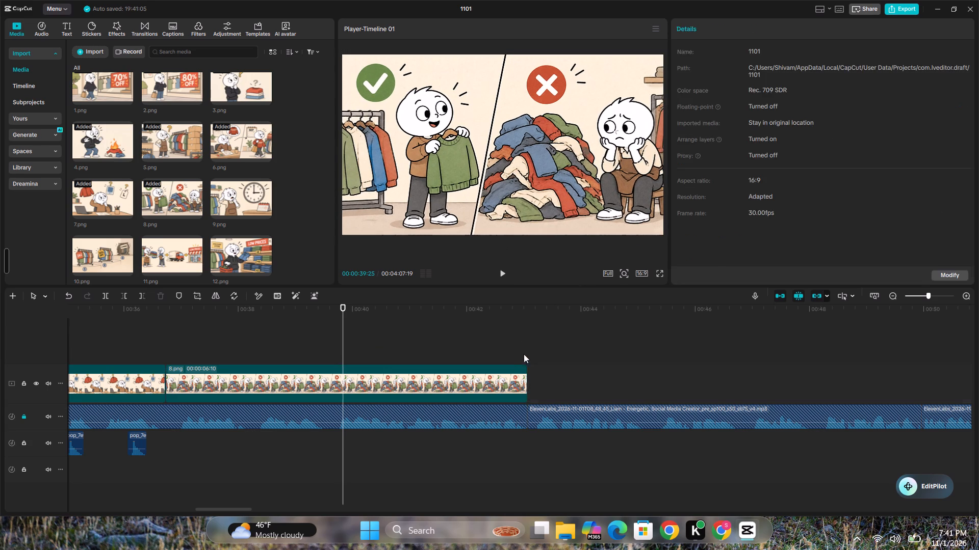
pyautogui.click(513, 369)
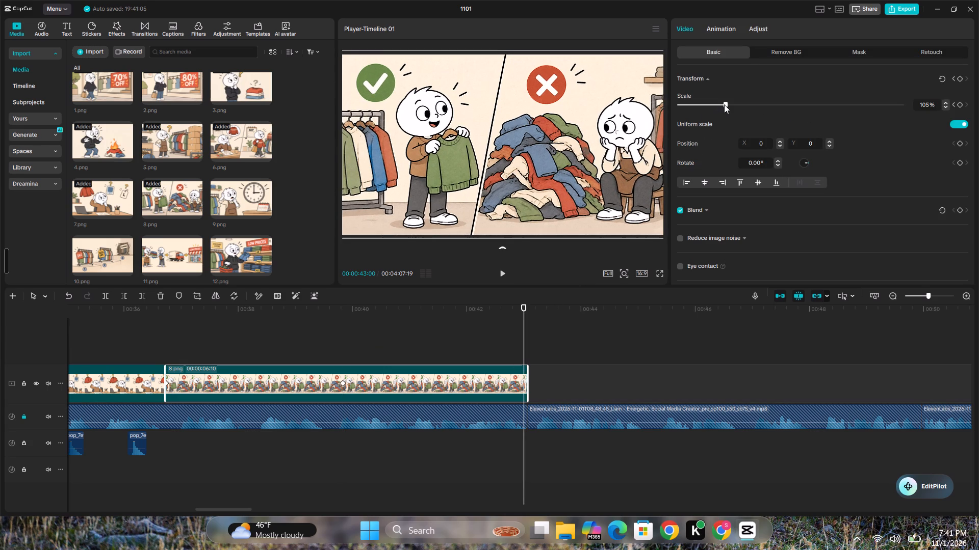
pyautogui.click(724, 104)
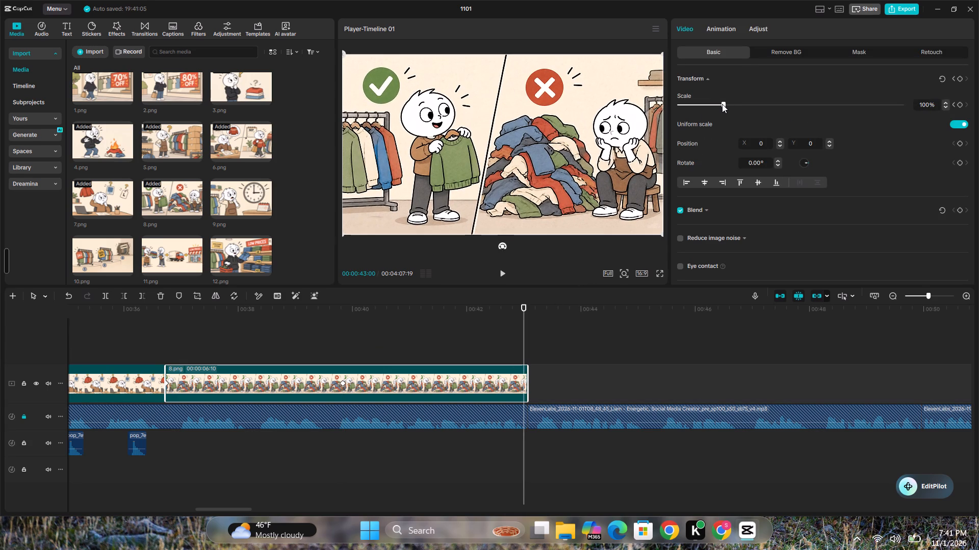
pyautogui.click(302, 335)
pyautogui.press('space')
pyautogui.press('space')
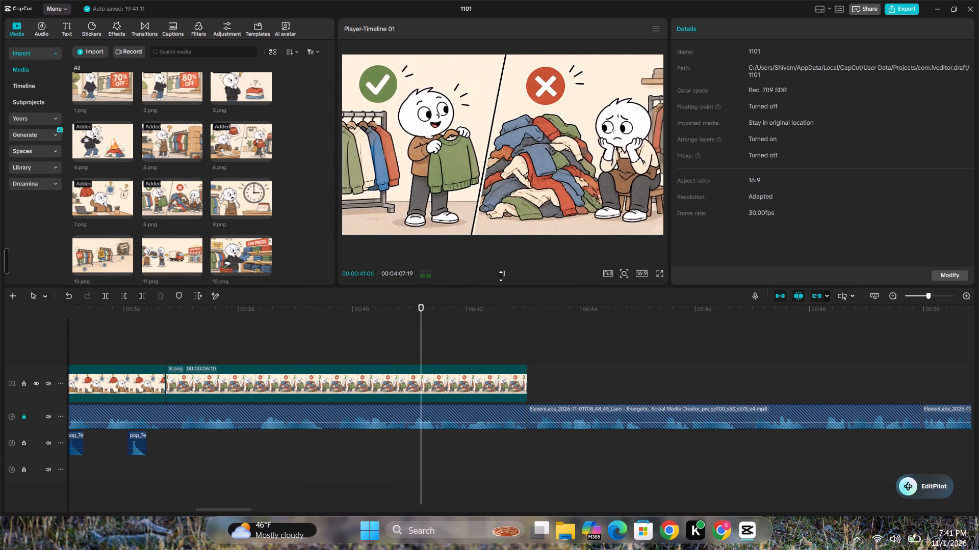
pyautogui.click(502, 271)
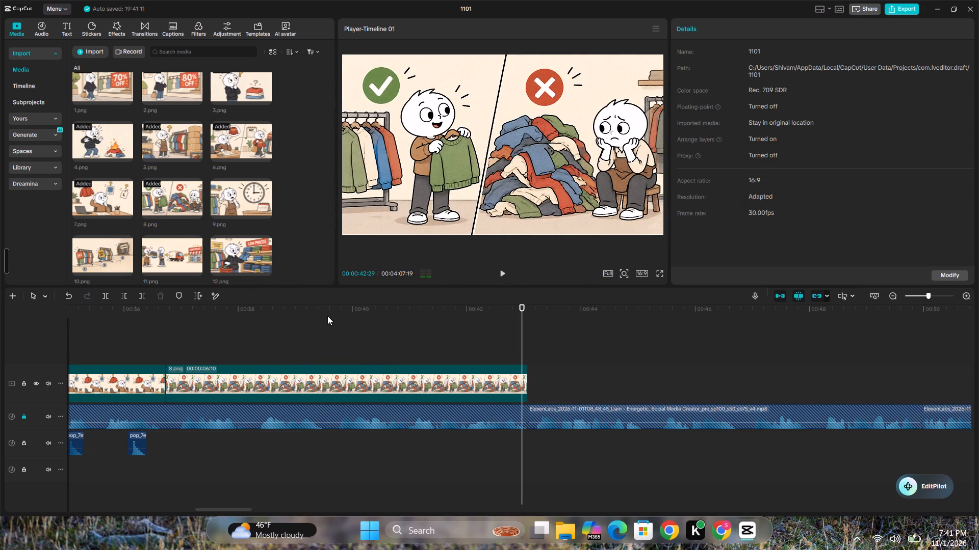
# Add the favourite Black Fade transition between 7.png and 8.png and play it back through to the end of 8.png.
pyautogui.click(145, 29)
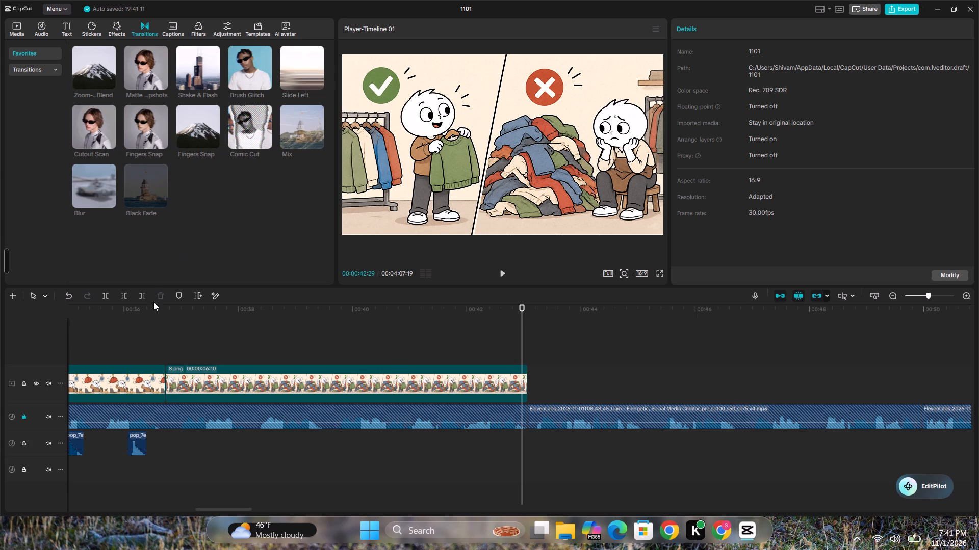
pyautogui.moveTo(151, 177); pyautogui.dragTo(156, 374)
pyautogui.click(134, 355)
pyautogui.press('space')
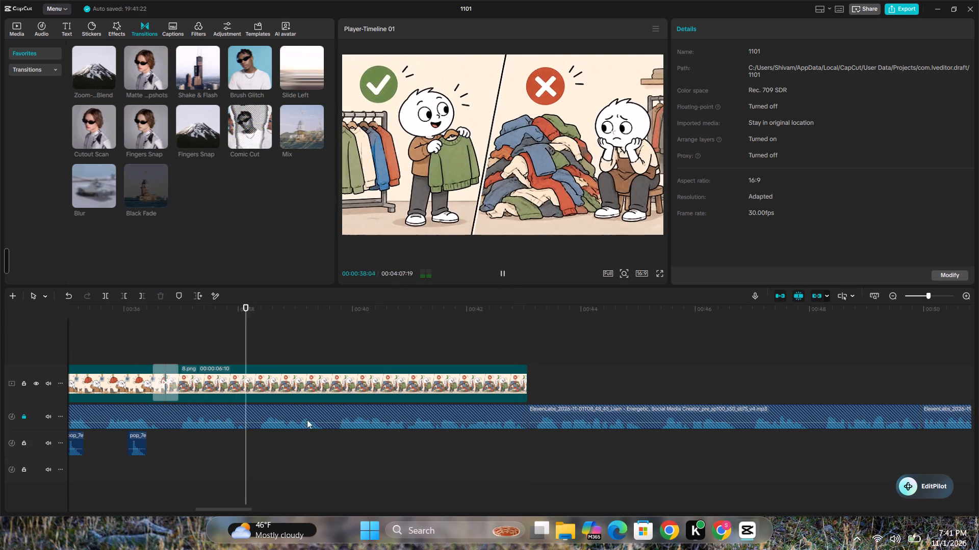
pyautogui.moveTo(237, 509); pyautogui.dragTo(262, 508)
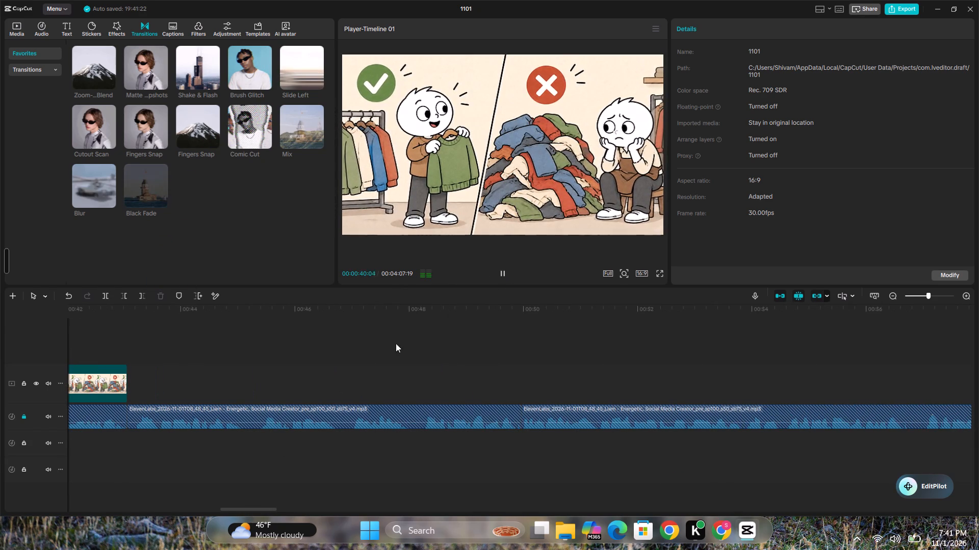
pyautogui.click(502, 273)
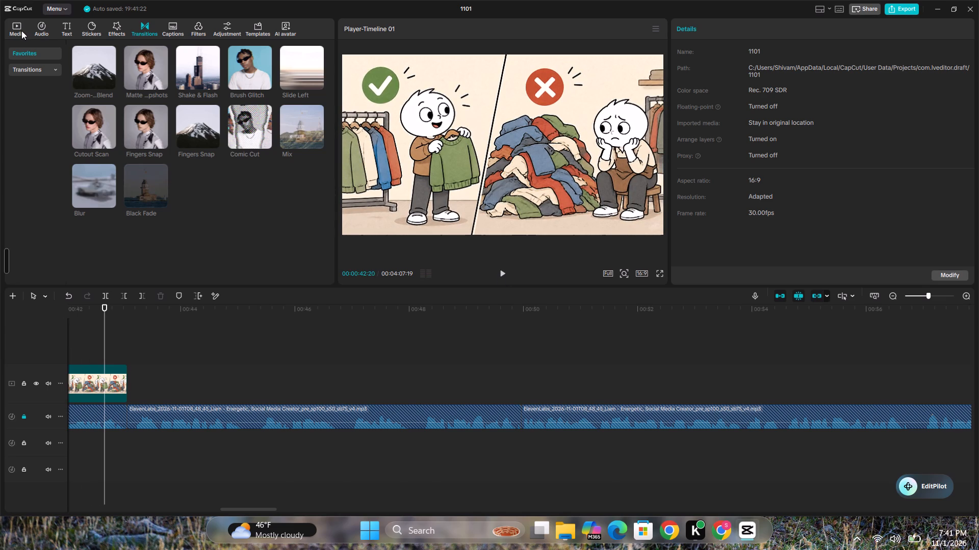
# Read the scene 9 narration in the Claude script in Chrome, and play the voiceover in CapCut to find where it ends.
pyautogui.hotkey('alt', 'Tab')
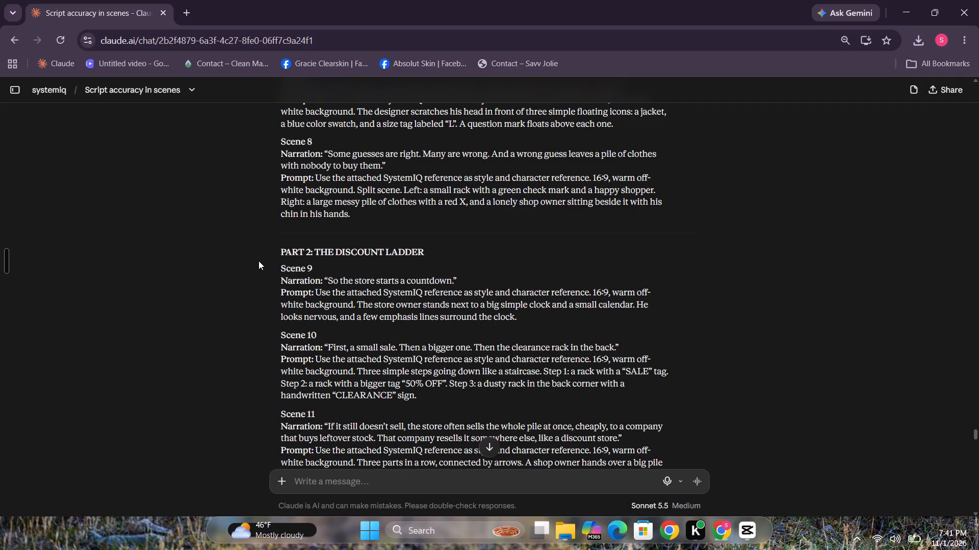
pyautogui.scroll(-2, 257, 263)
pyautogui.hotkey('alt', 'Tab')
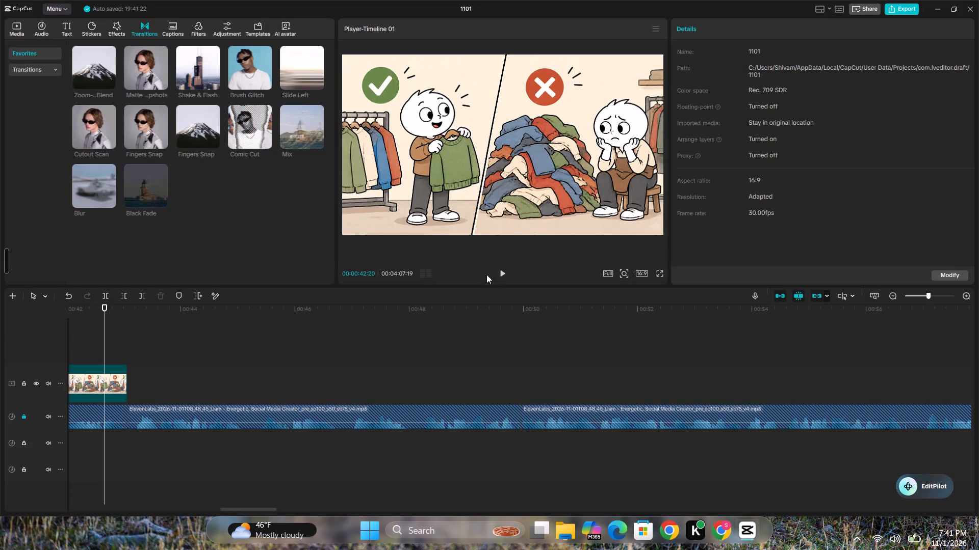
pyautogui.click(504, 268)
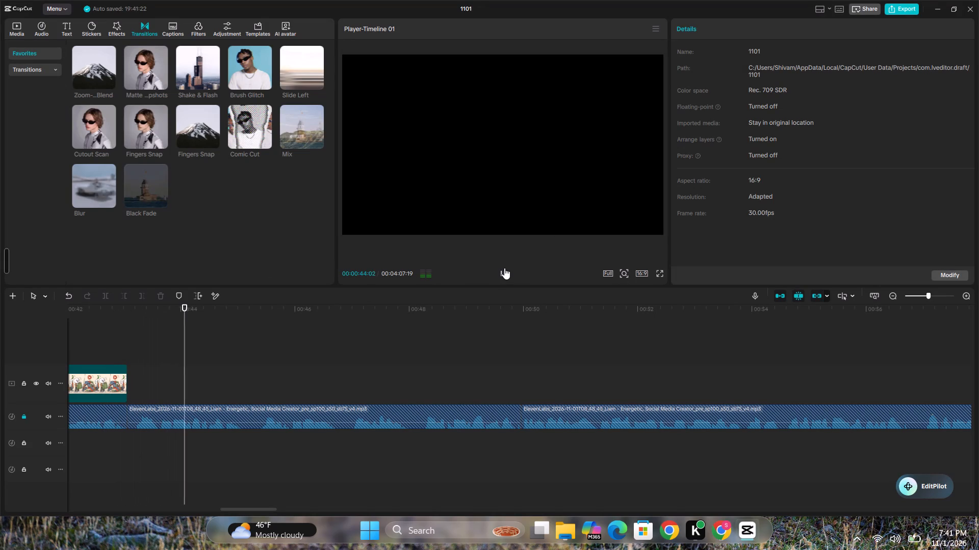
pyautogui.click(504, 268)
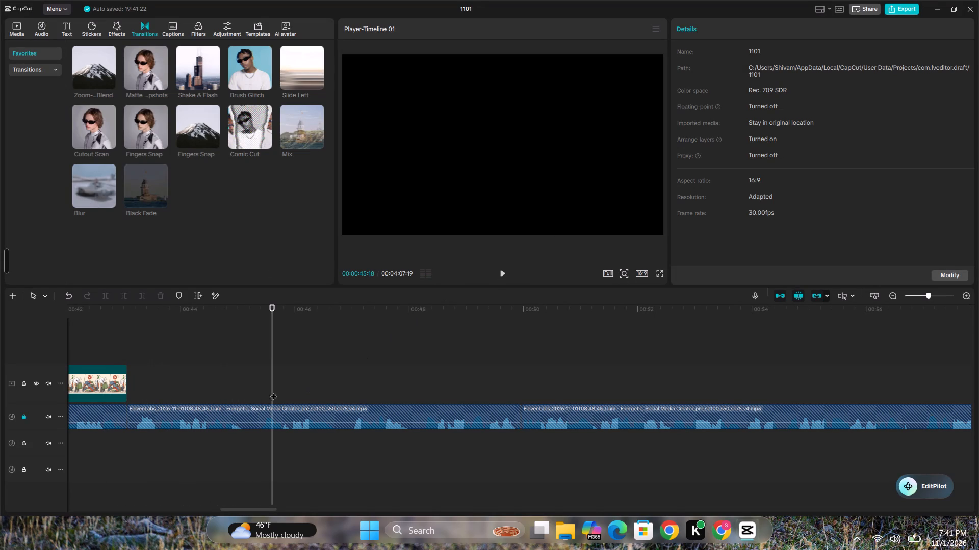
pyautogui.click(252, 394)
pyautogui.click(107, 350)
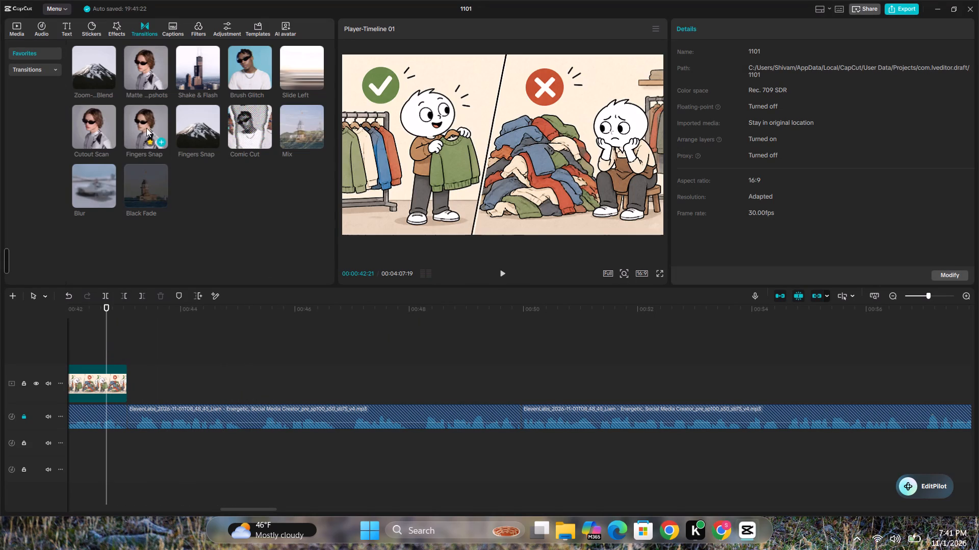
# Add 9.png to the timeline directly after 8.png and trim it to 00:00:02:07 to match the scene 9 narration.
pyautogui.click(10, 29)
pyautogui.moveTo(239, 195); pyautogui.dragTo(223, 266)
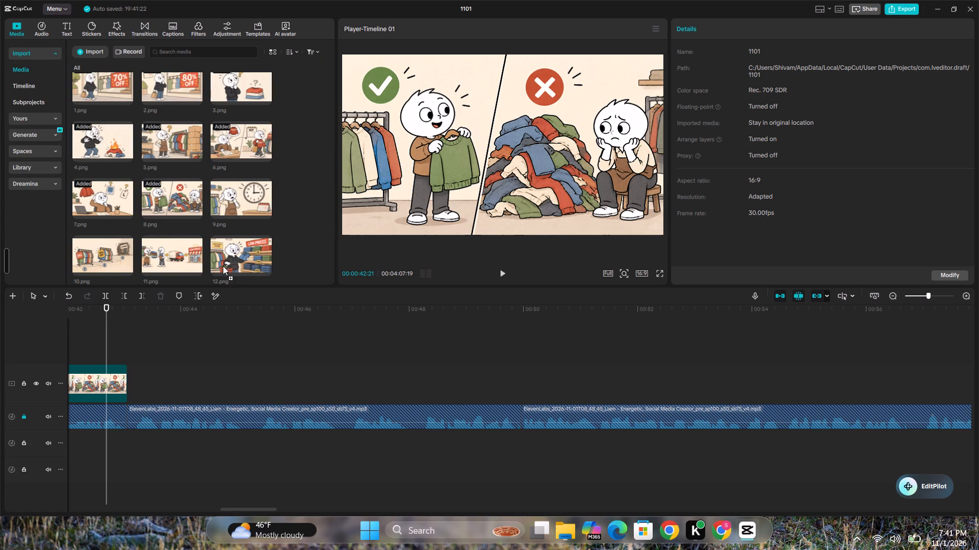
pyautogui.moveTo(223, 266); pyautogui.dragTo(141, 376)
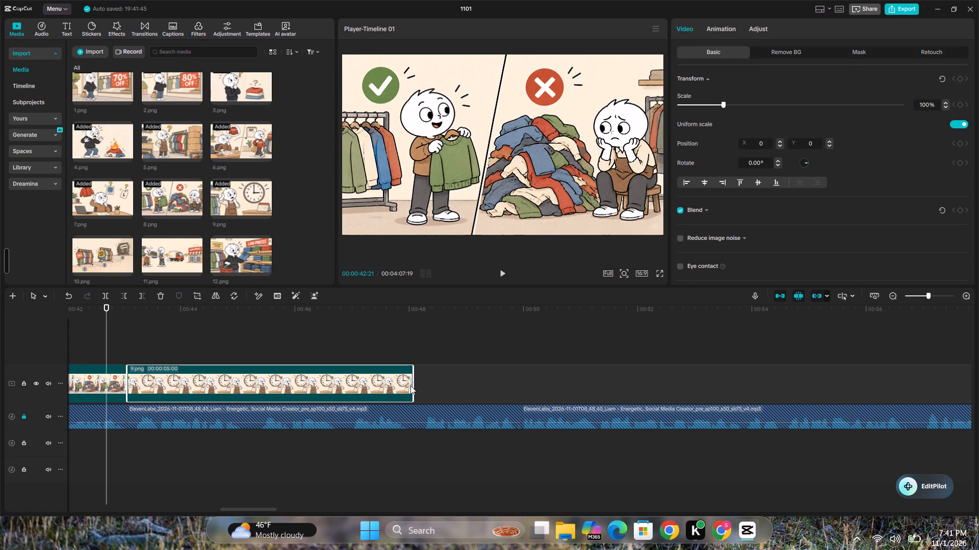
pyautogui.moveTo(408, 382); pyautogui.dragTo(397, 380)
pyautogui.moveTo(413, 373); pyautogui.dragTo(252, 406)
# Keyframe 9.png's scale at 100% at 00:00:43:04 and at a slightly larger scale at 00:00:45:07, and play back the zoom.
pyautogui.click(131, 358)
pyautogui.click(141, 374)
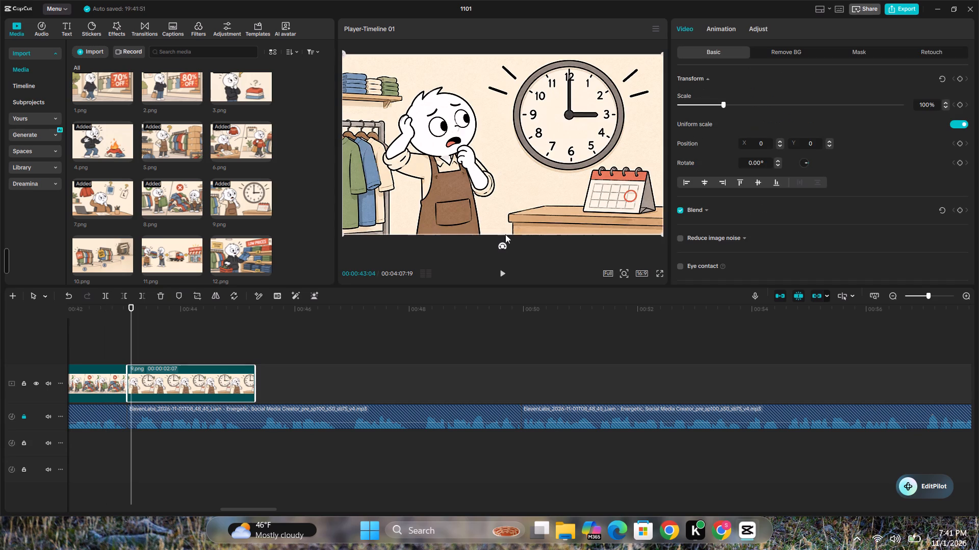
pyautogui.click(960, 106)
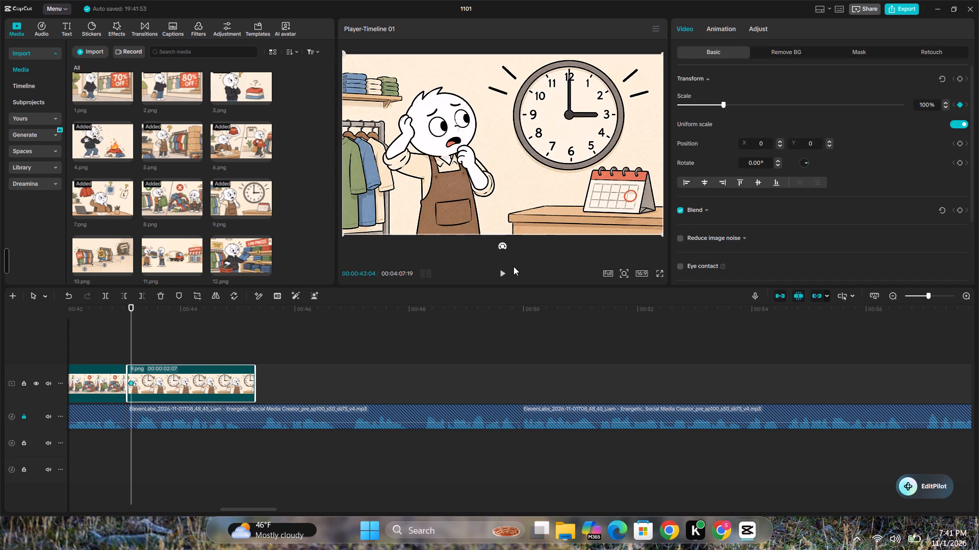
pyautogui.click(504, 270)
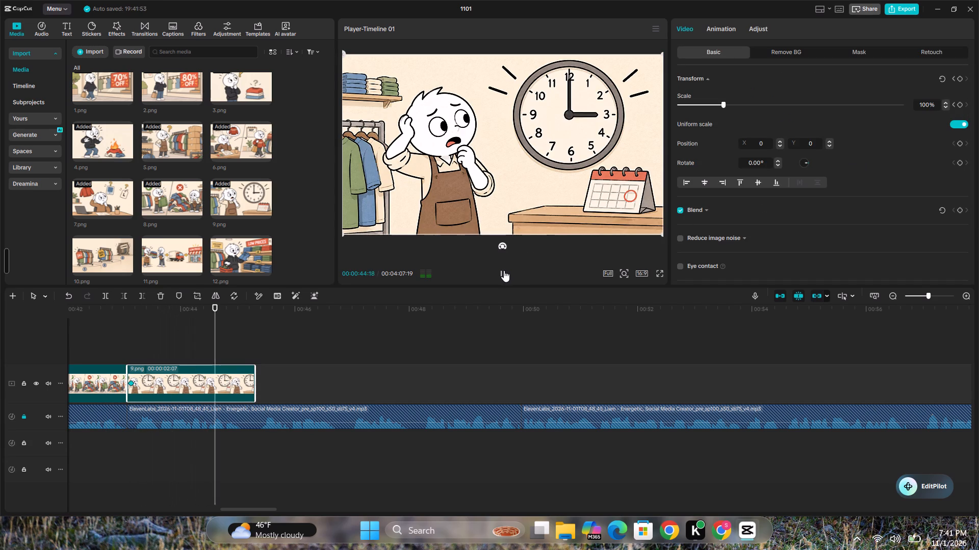
pyautogui.click(504, 270)
pyautogui.click(255, 350)
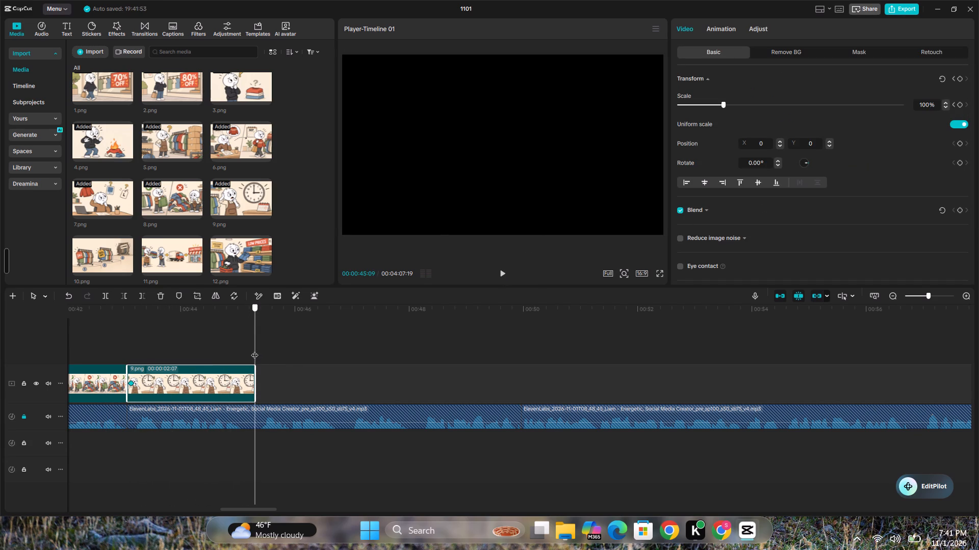
pyautogui.click(722, 103)
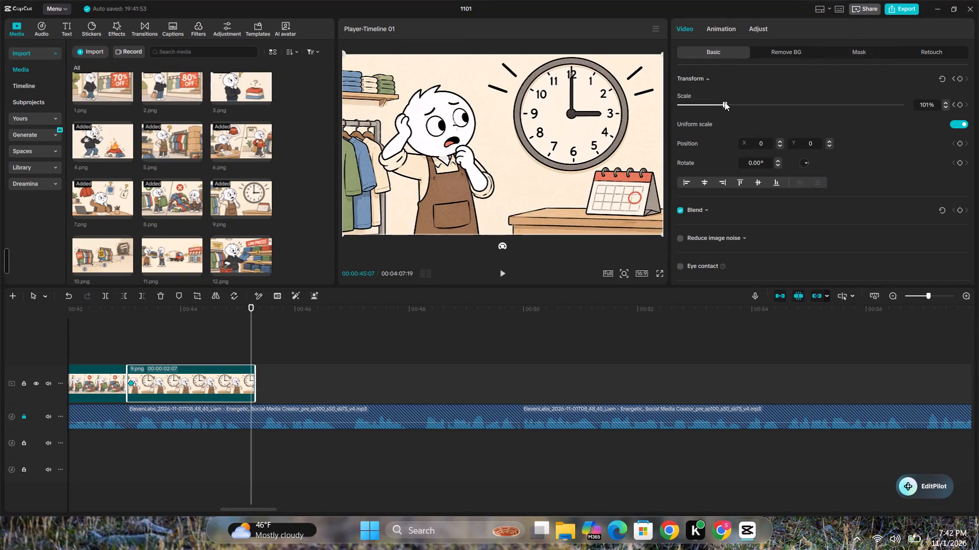
pyautogui.click(114, 351)
pyautogui.press('space')
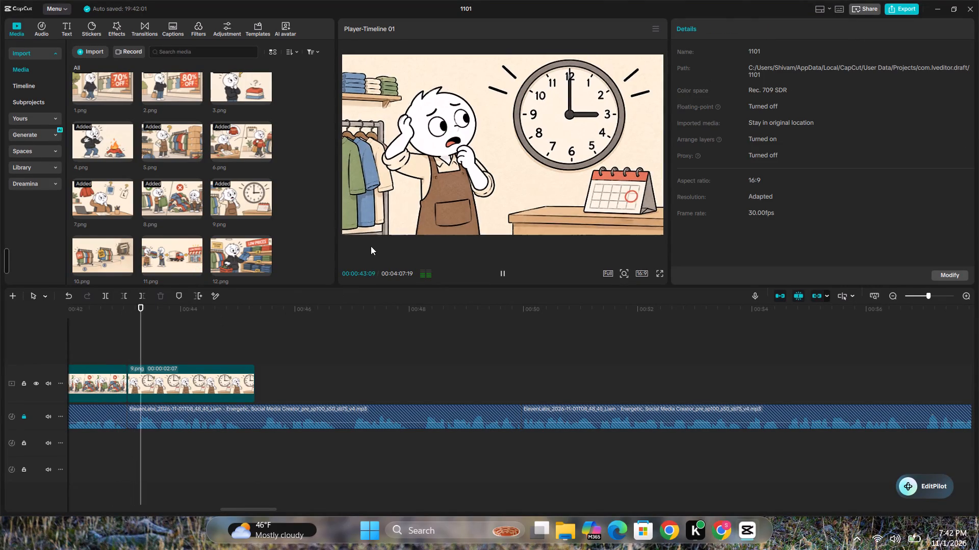
pyautogui.click(503, 270)
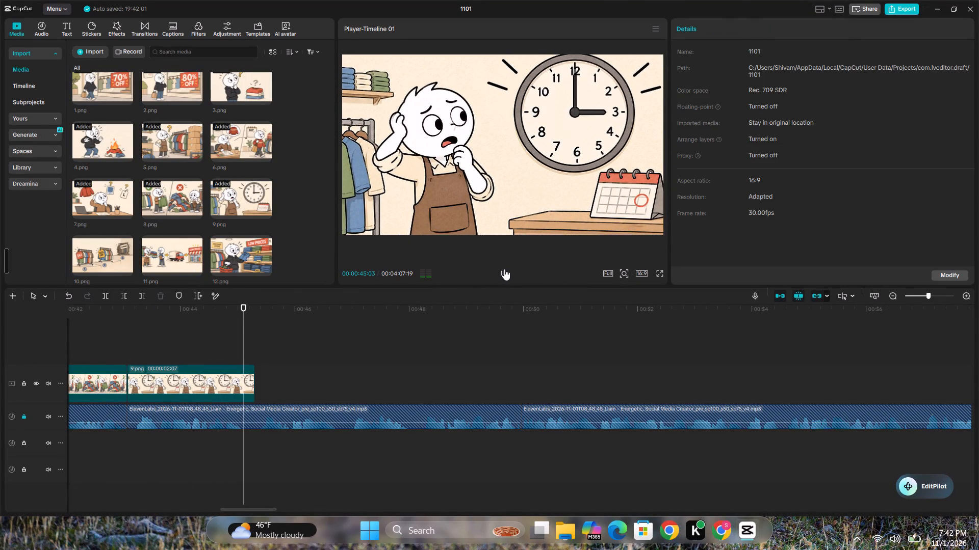
# Paste the copied pop sound effect beneath the middle of 9.png, at about 00:00:44:12, and play it back.
pyautogui.click(204, 456)
pyautogui.hotkey('ctrl', 'v')
pyautogui.press('space')
pyautogui.click(184, 445)
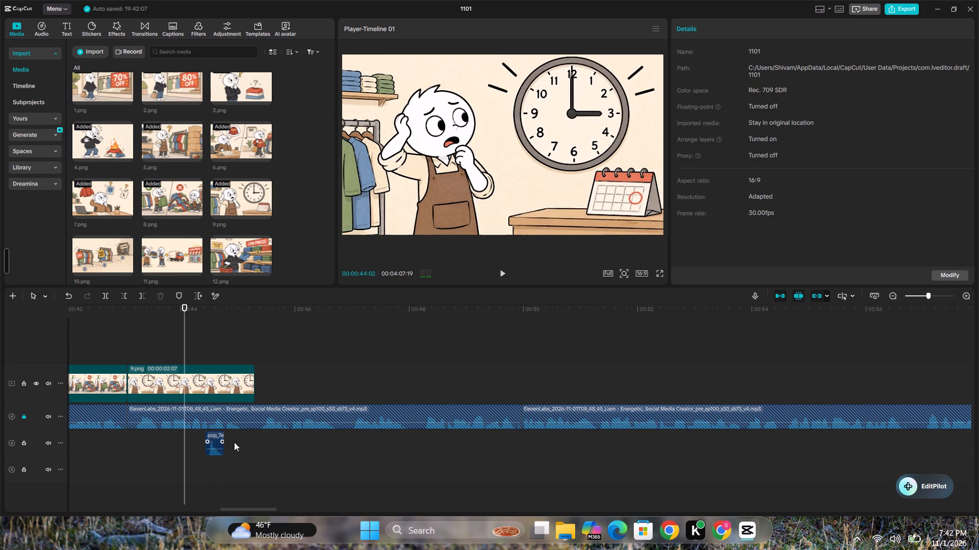
pyautogui.press('space')
pyautogui.click(502, 269)
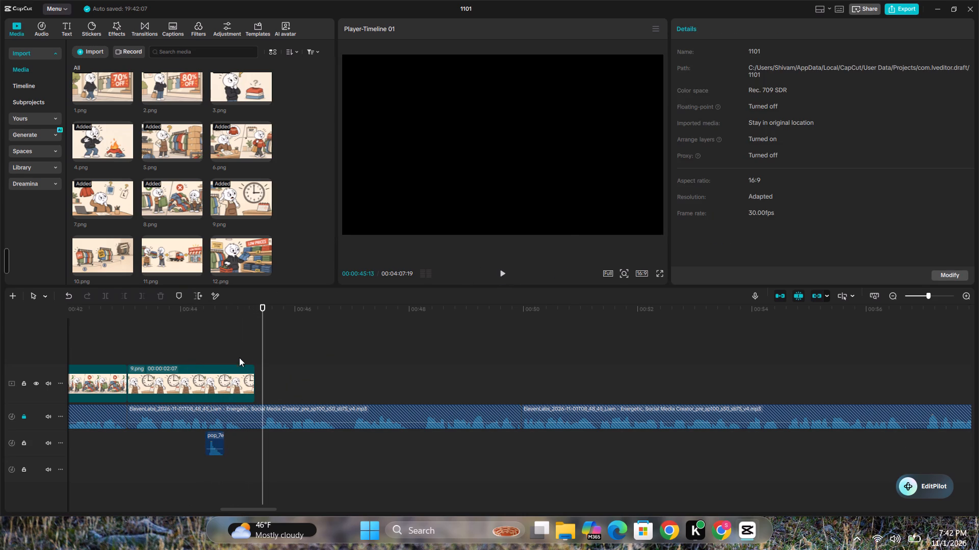
# Add 10.png to the timeline directly after 9.png and play the voiceover to find where the scene 10 narration ends.
pyautogui.click(246, 347)
pyautogui.scroll(-1, 179, 181)
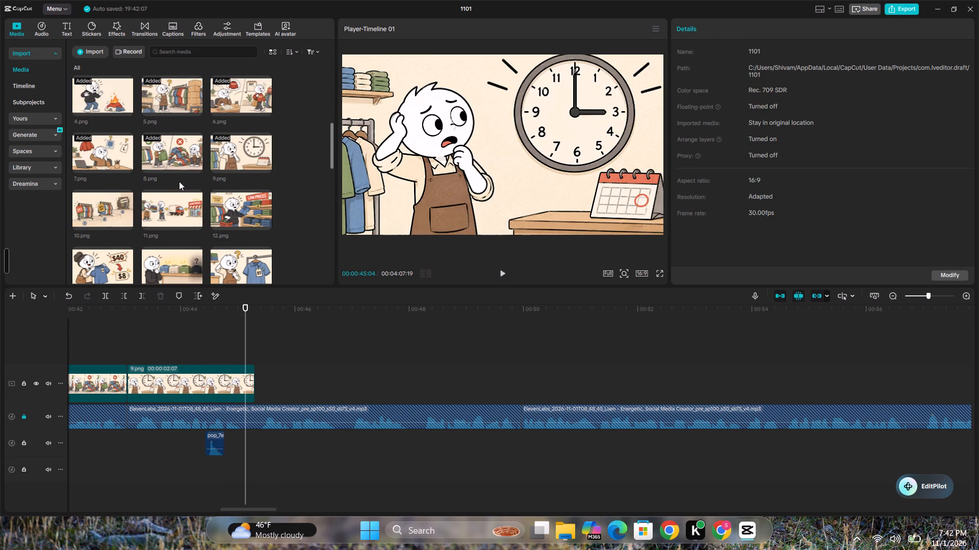
pyautogui.moveTo(105, 204); pyautogui.dragTo(169, 236)
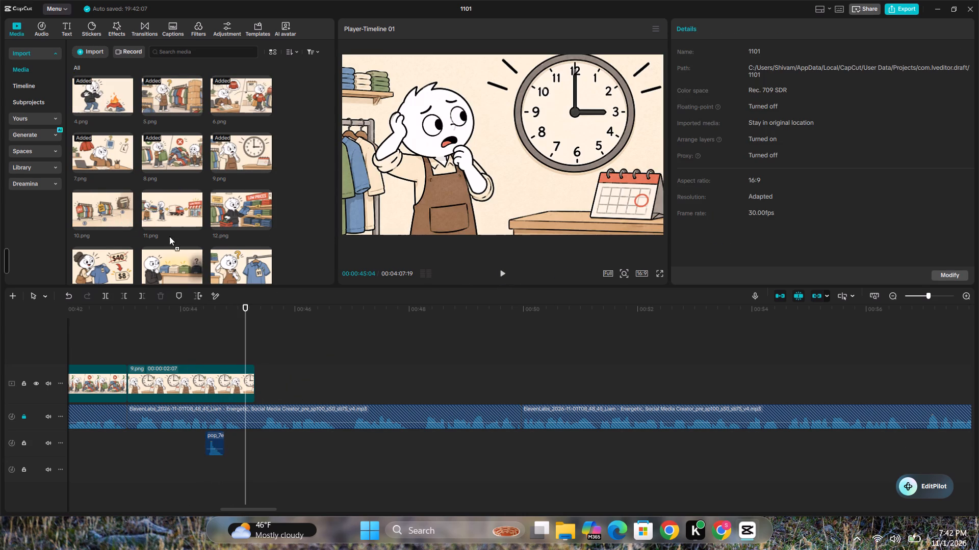
pyautogui.moveTo(169, 236); pyautogui.dragTo(260, 378)
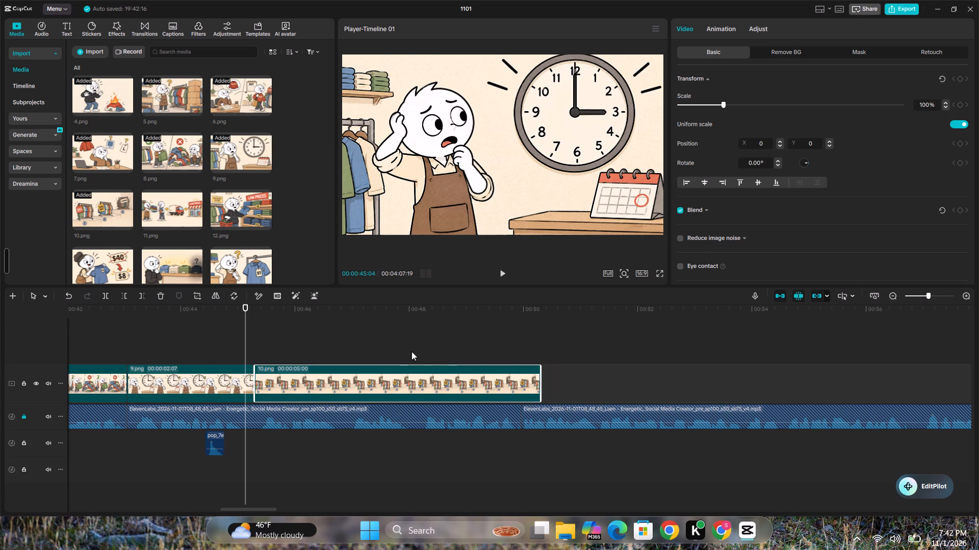
pyautogui.press('space')
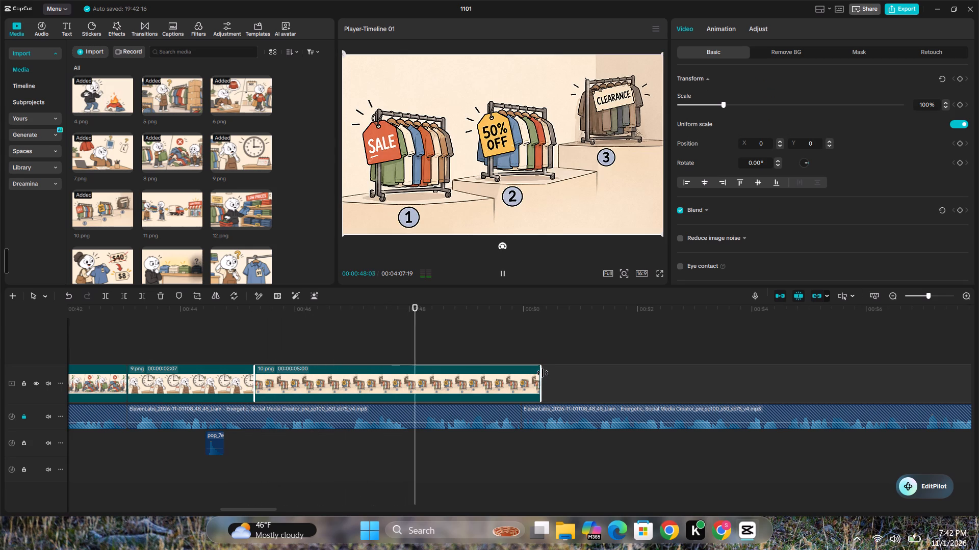
pyautogui.click(504, 274)
pyautogui.click(247, 349)
pyautogui.press('space')
pyautogui.press('space')
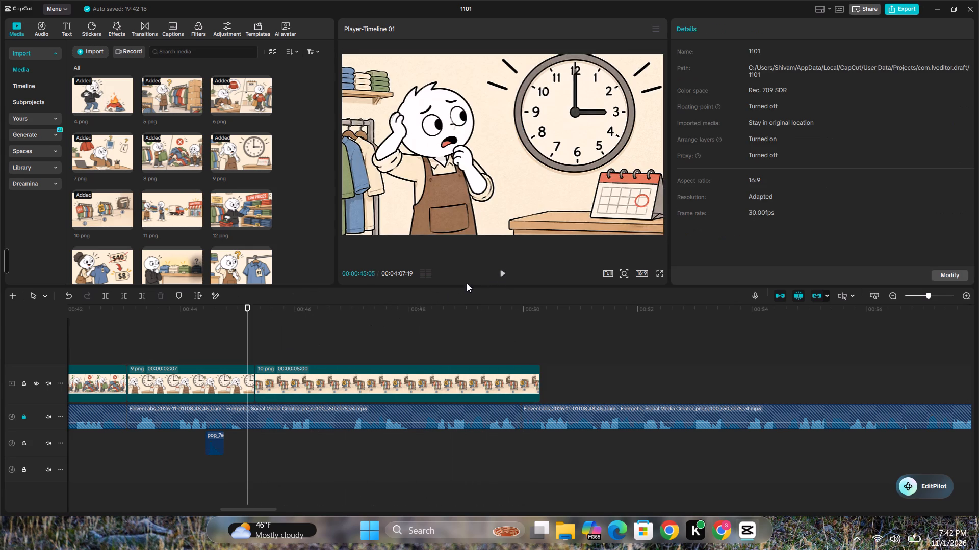
pyautogui.click(502, 271)
# Keyframe 10.png's scale at 101% near its start, at 00:00:45:11.
pyautogui.click(261, 359)
pyautogui.click(277, 373)
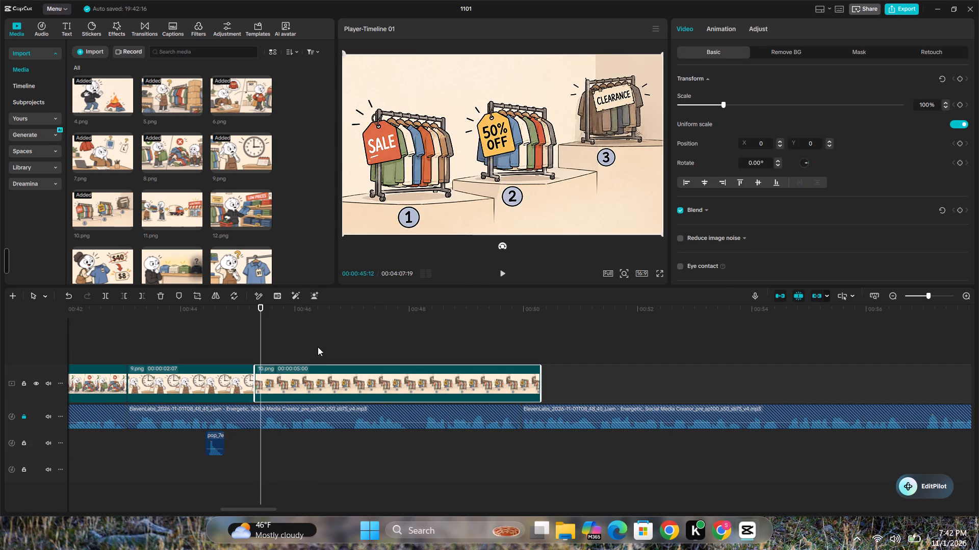
pyautogui.click(259, 352)
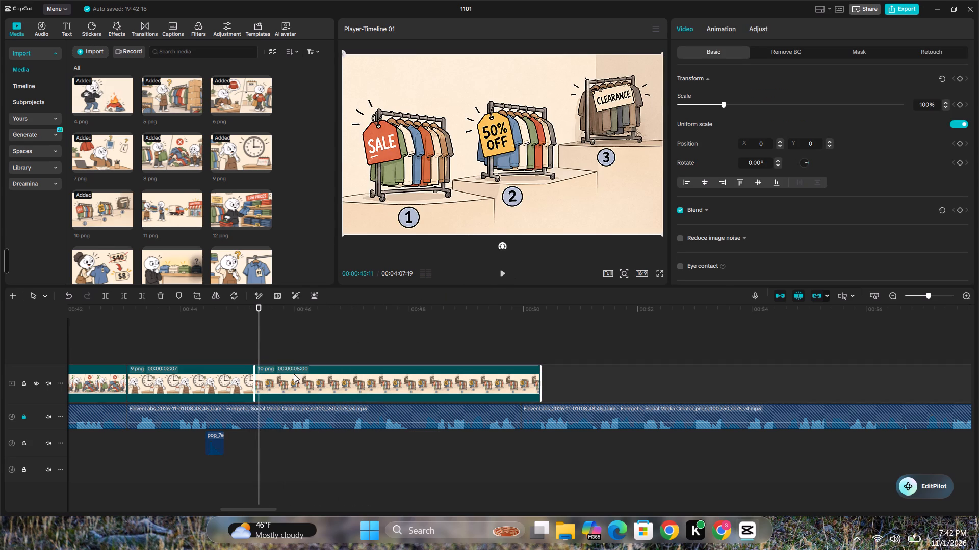
pyautogui.click(299, 377)
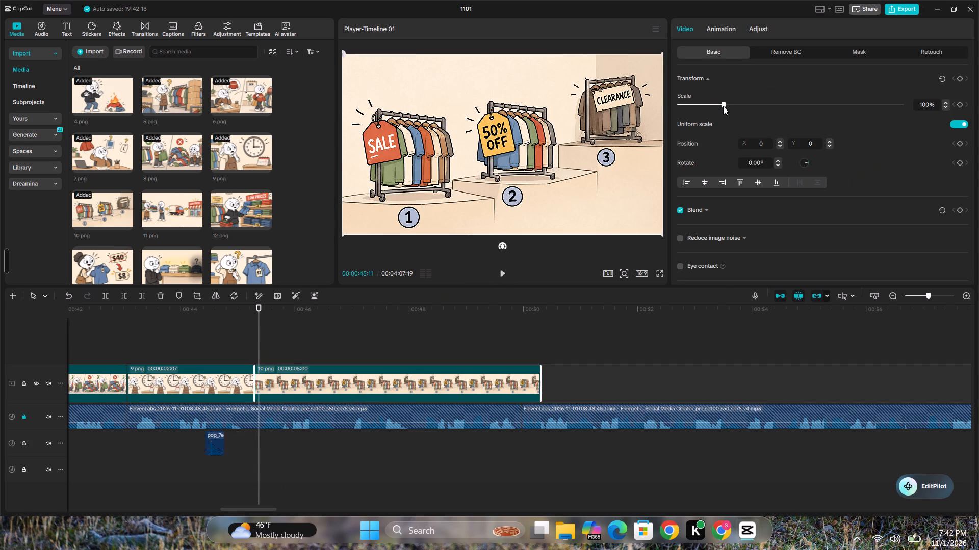
pyautogui.click(723, 106)
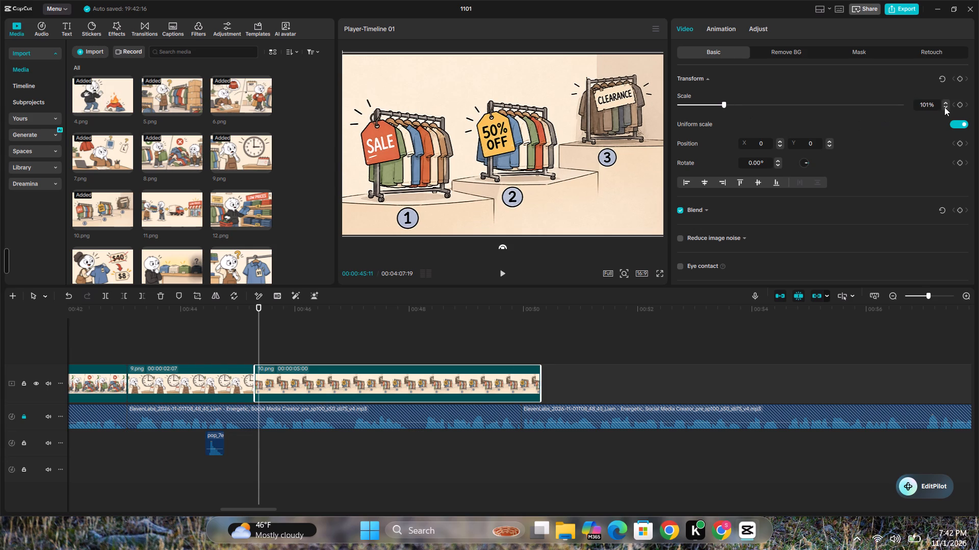
pyautogui.click(957, 104)
pyautogui.click(959, 103)
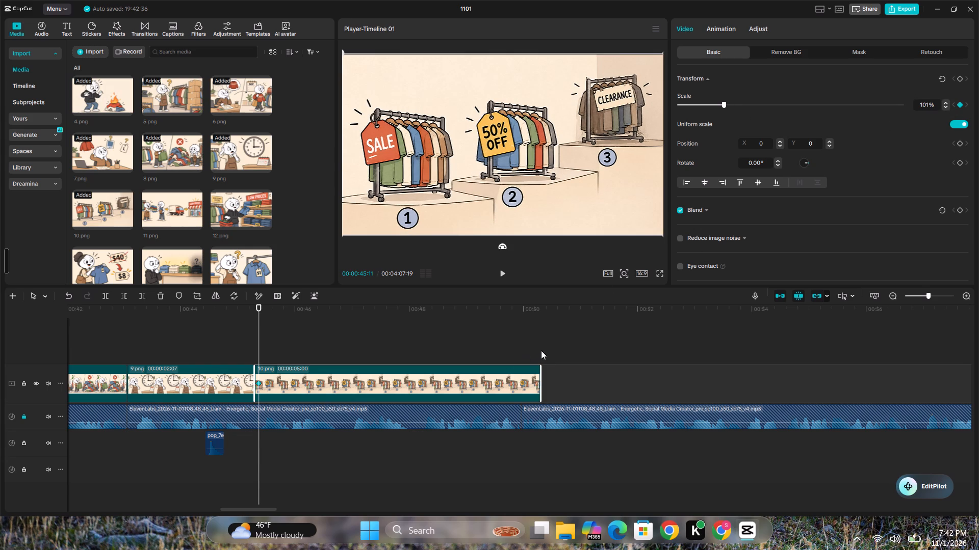
# Trim 10.png to 00:00:04:20 so it ends with the scene 10 narration.
pyautogui.moveTo(540, 373); pyautogui.dragTo(524, 376)
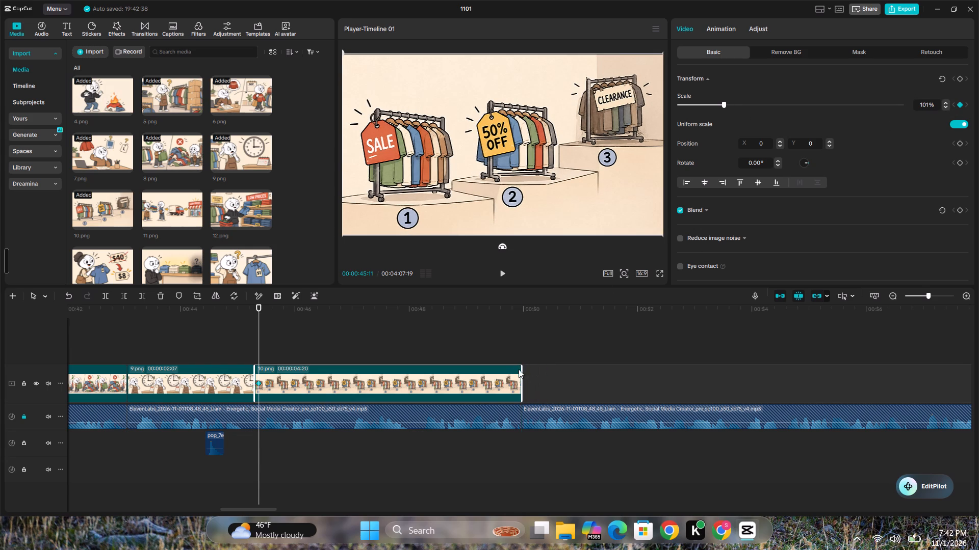
# Enlarge 10.png's scale near its end, at 00:00:49:27, to keyframe the zoom, and play it back.
pyautogui.click(518, 358)
pyautogui.click(514, 367)
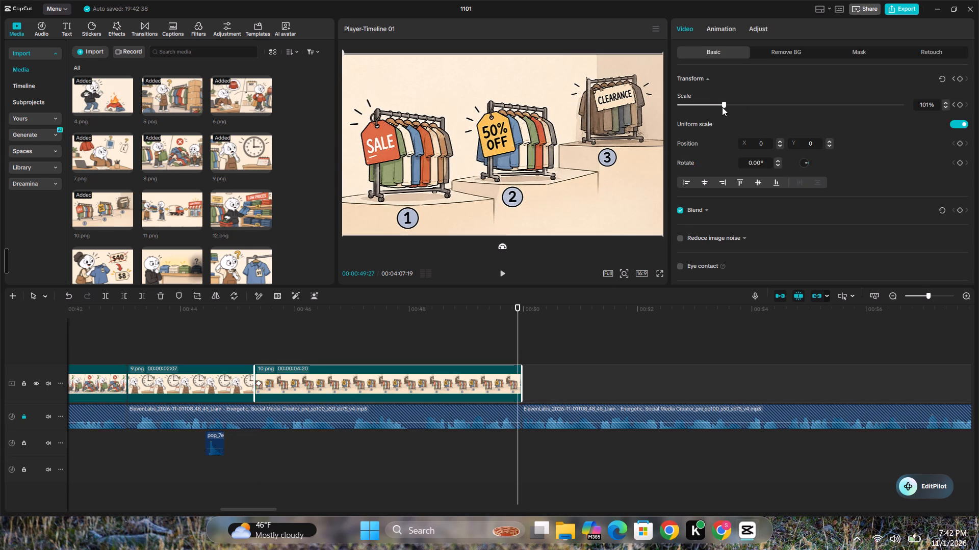
pyautogui.click(722, 107)
pyautogui.click(348, 359)
pyautogui.press('space')
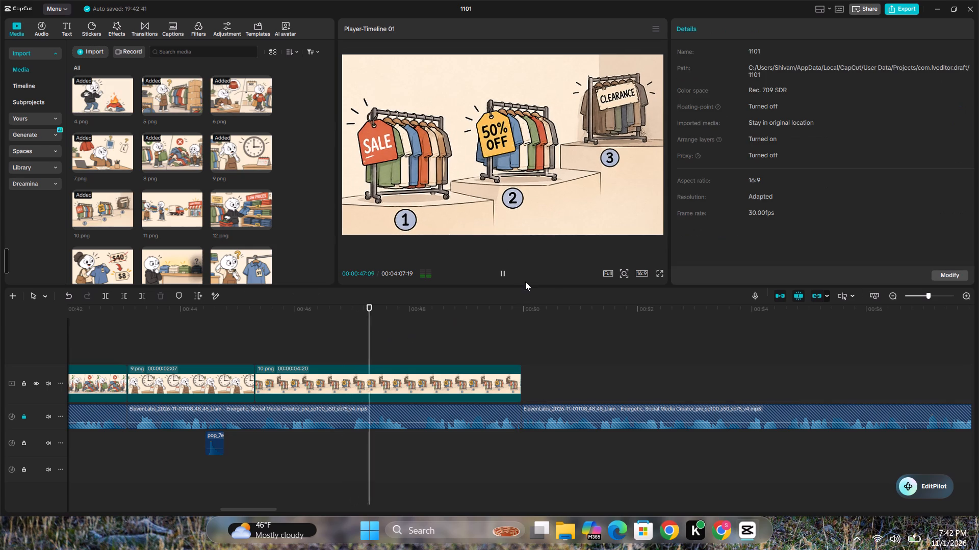
pyautogui.click(502, 271)
# Read the upcoming scene narrations, from scene 10 onward, in the Claude script in Chrome and return to CapCut.
pyautogui.hotkey('alt', 'Tab')
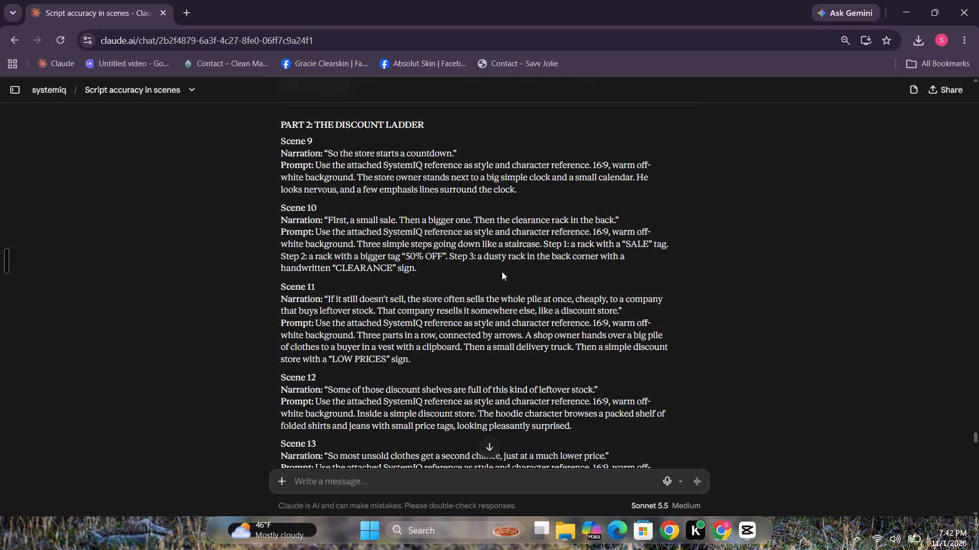
pyautogui.scroll(-3, 195, 288)
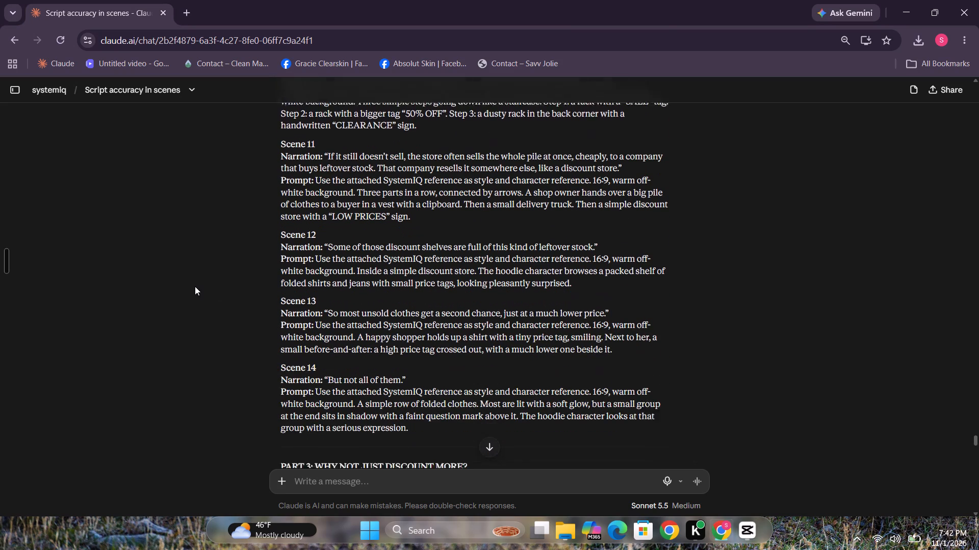
pyautogui.hotkey('alt', 'Tab')
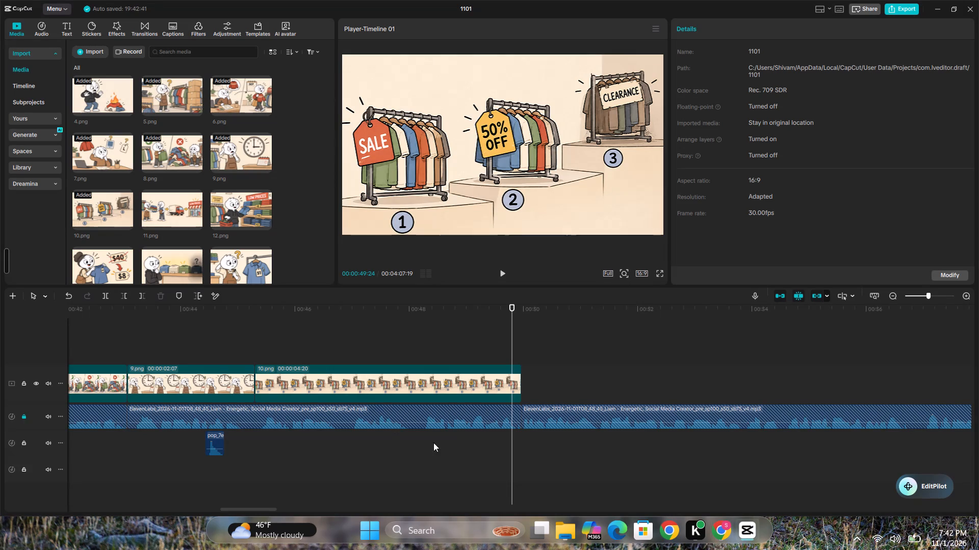
# Copy the money-soundfx clip beneath 1.png near the beginning of the timeline.
pyautogui.click(252, 513)
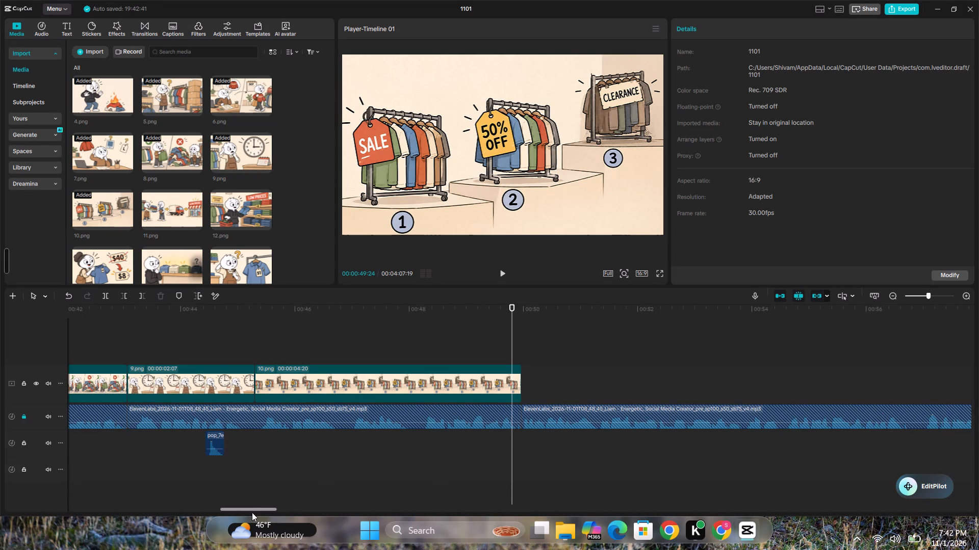
pyautogui.click(251, 512)
pyautogui.moveTo(248, 510); pyautogui.dragTo(260, 509)
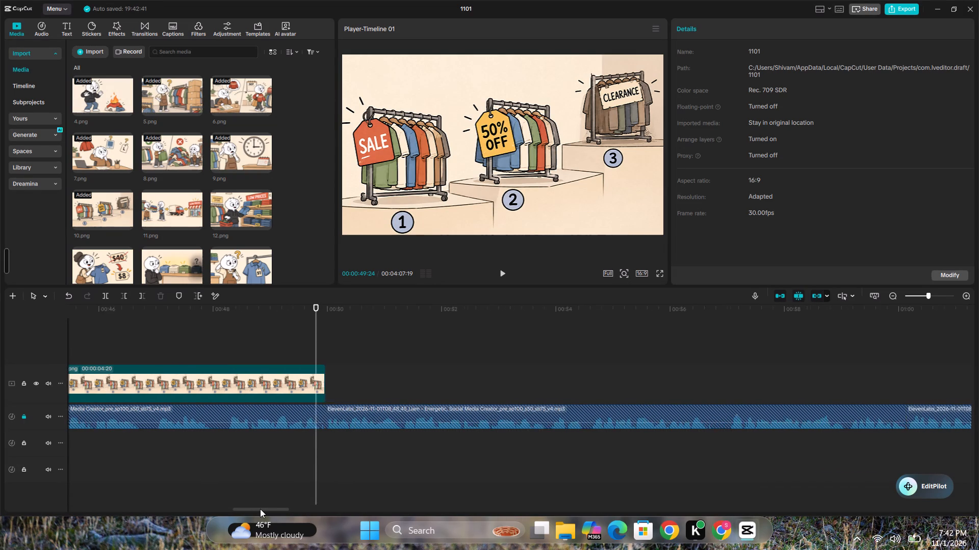
pyautogui.moveTo(260, 509); pyautogui.dragTo(263, 509)
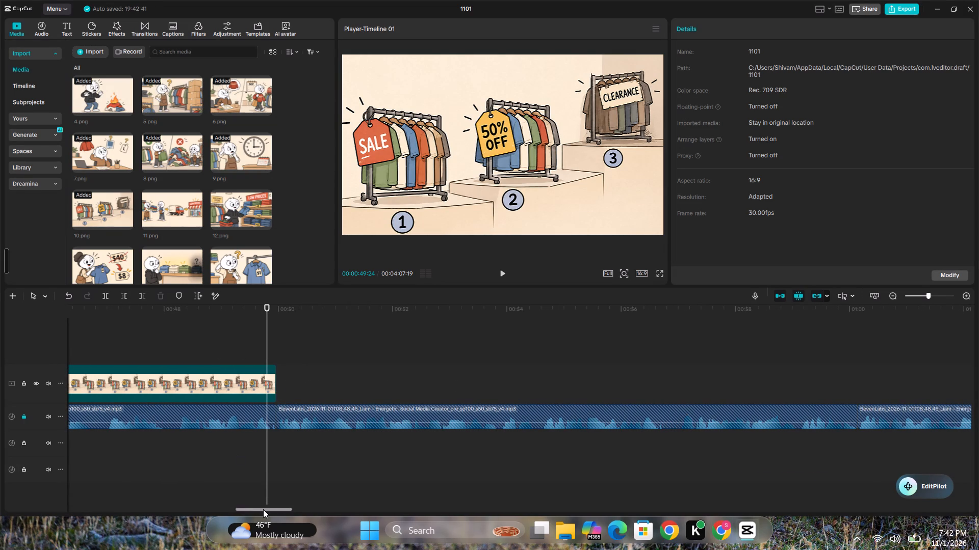
pyautogui.moveTo(263, 509); pyautogui.dragTo(80, 499)
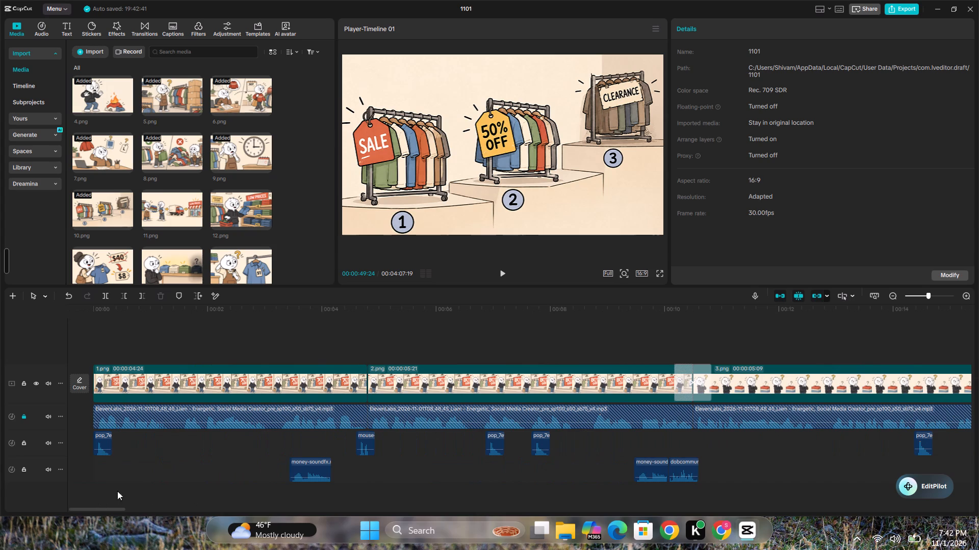
pyautogui.click(302, 465)
pyautogui.hotkey('ctrl', 'c')
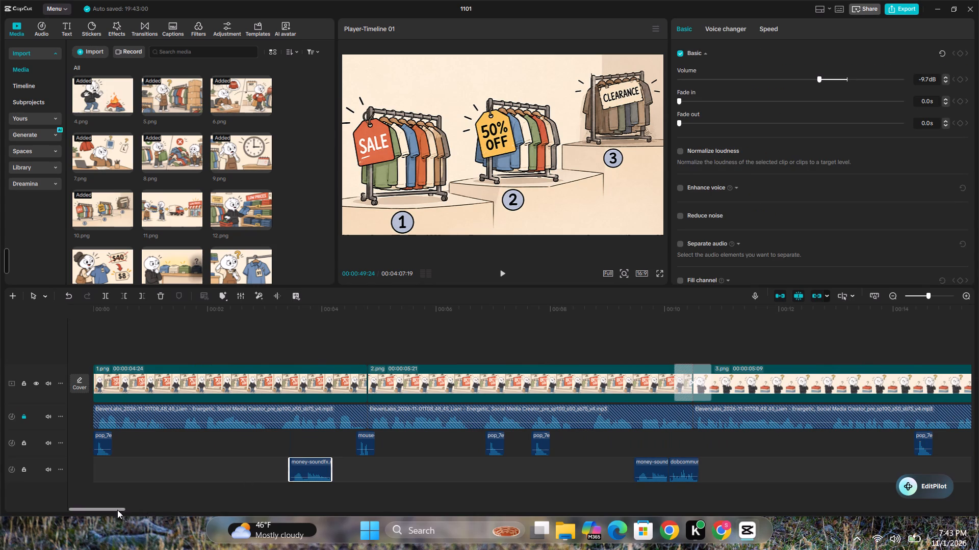
# Play the scene 10 voiceover to find the cue and paste the money-soundfx clip beneath 10.png at 00:00:45:26.
pyautogui.moveTo(112, 510); pyautogui.dragTo(233, 511)
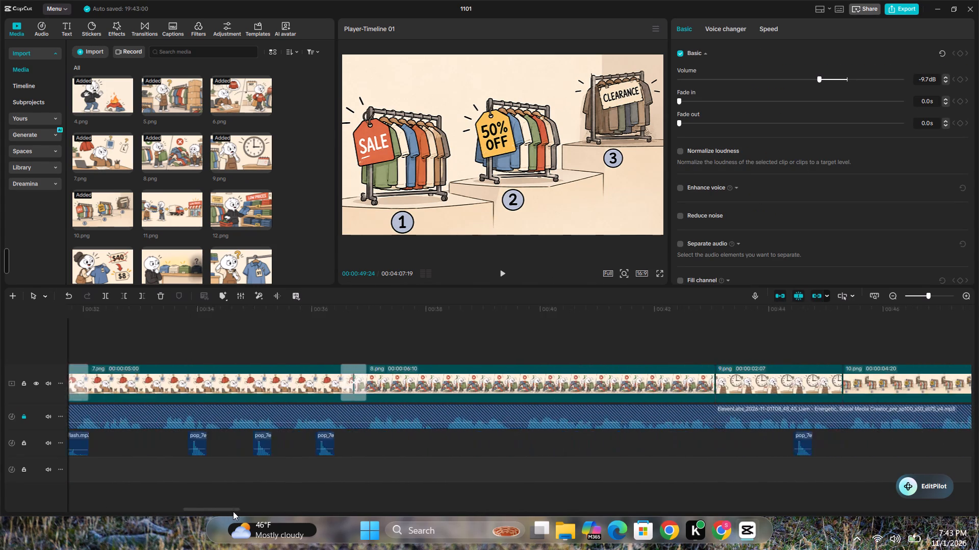
pyautogui.moveTo(233, 511); pyautogui.dragTo(285, 508)
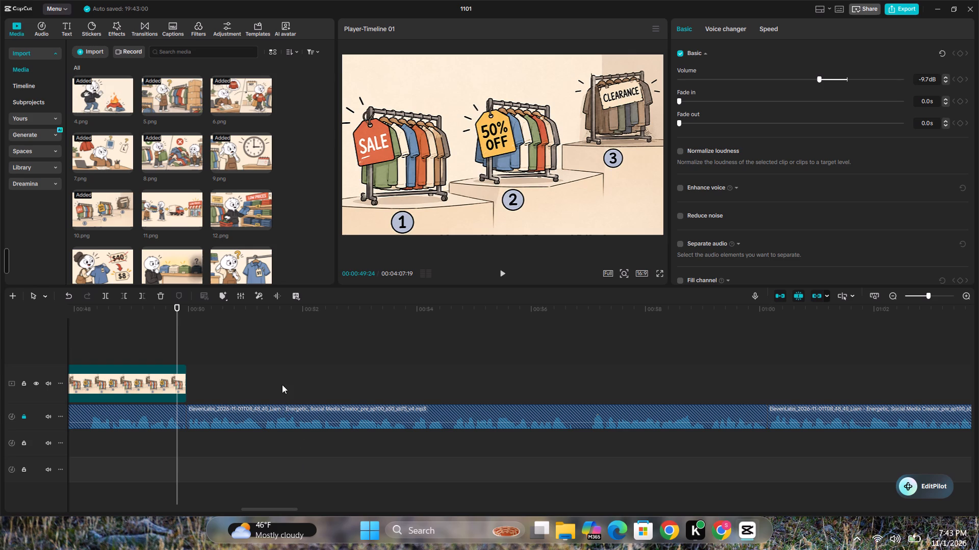
pyautogui.moveTo(273, 510); pyautogui.dragTo(257, 507)
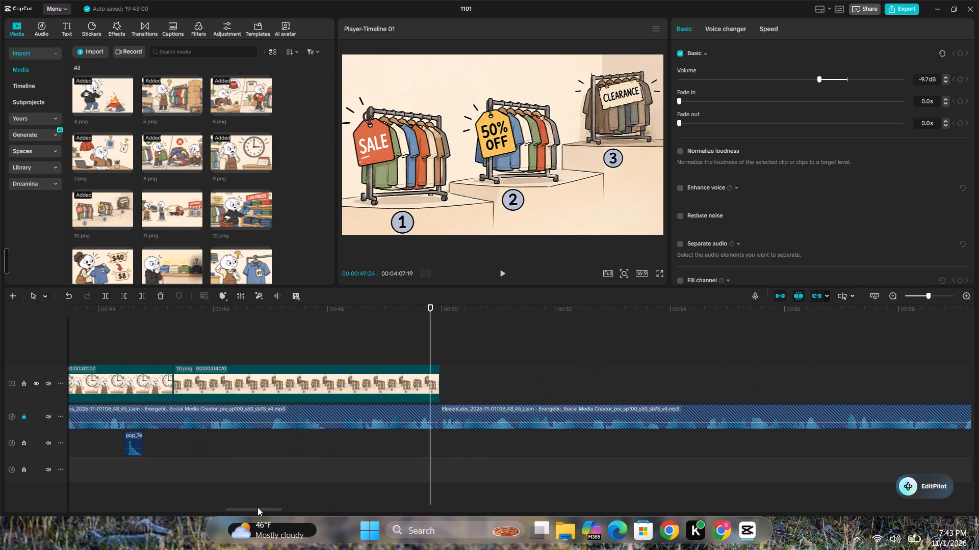
pyautogui.moveTo(257, 507); pyautogui.dragTo(257, 508)
pyautogui.click(236, 461)
pyautogui.press('space')
pyautogui.click(507, 268)
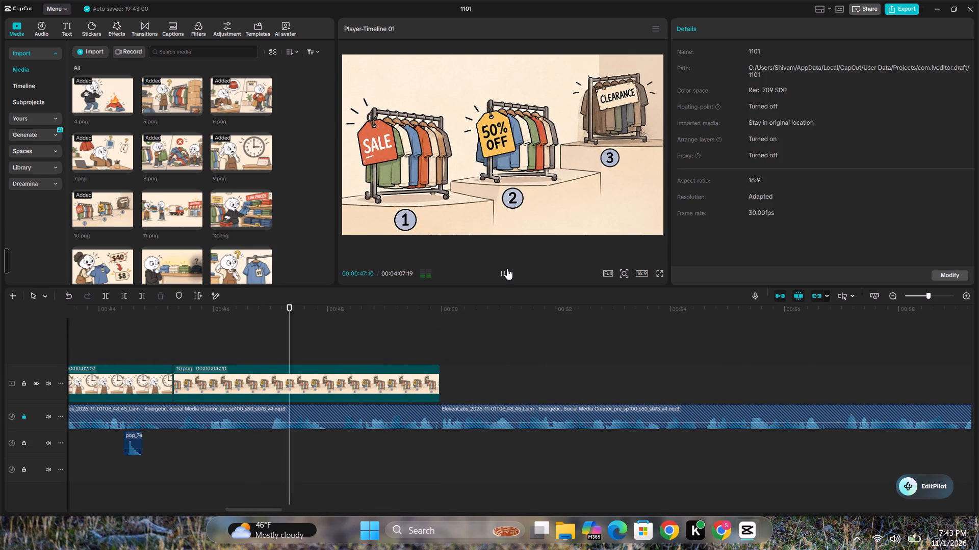
pyautogui.click(200, 456)
pyautogui.click(205, 451)
pyautogui.hotkey('ctrl', 'v')
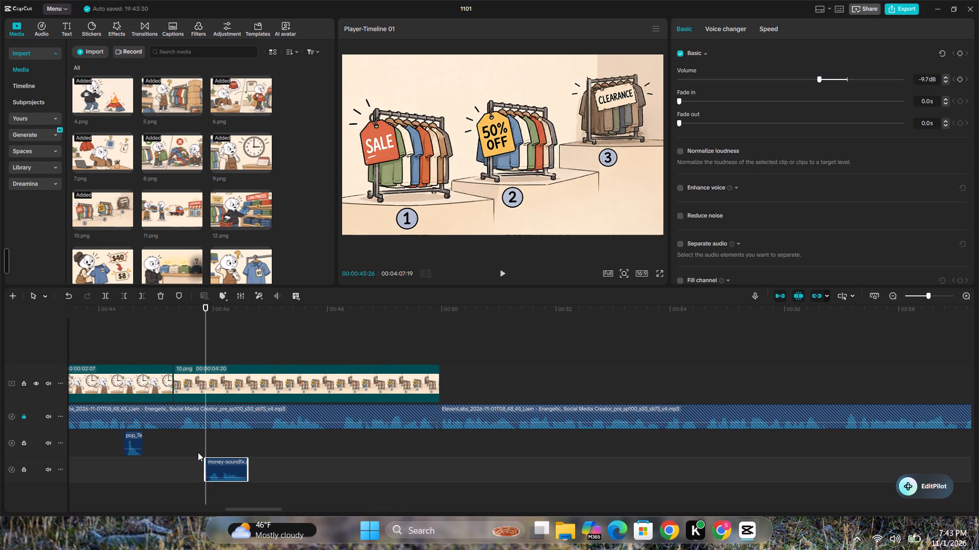
# Play on from the first money-soundfx clip and paste another copy beneath 10.png at 00:00:47:03.
pyautogui.click(198, 452)
pyautogui.press('space')
pyautogui.click(504, 271)
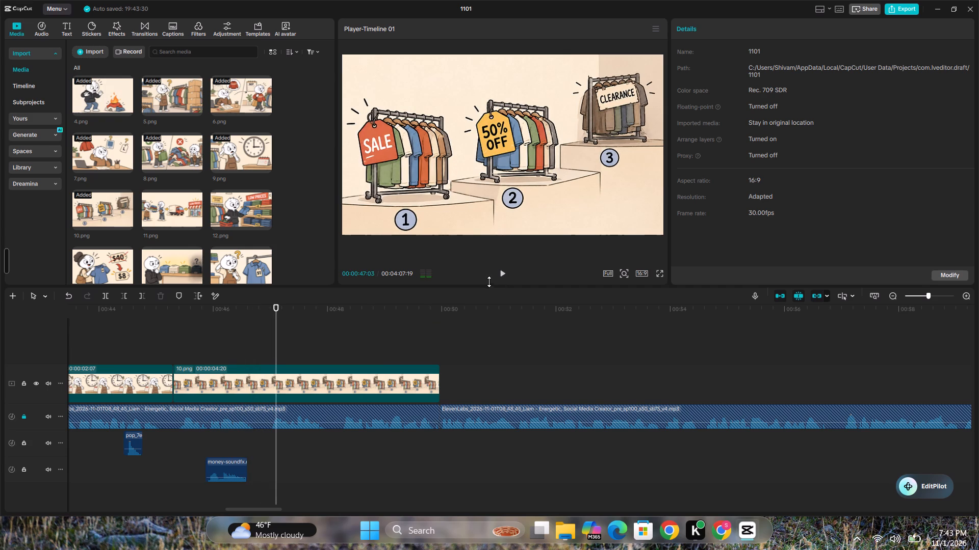
pyautogui.hotkey('ctrl', 'v')
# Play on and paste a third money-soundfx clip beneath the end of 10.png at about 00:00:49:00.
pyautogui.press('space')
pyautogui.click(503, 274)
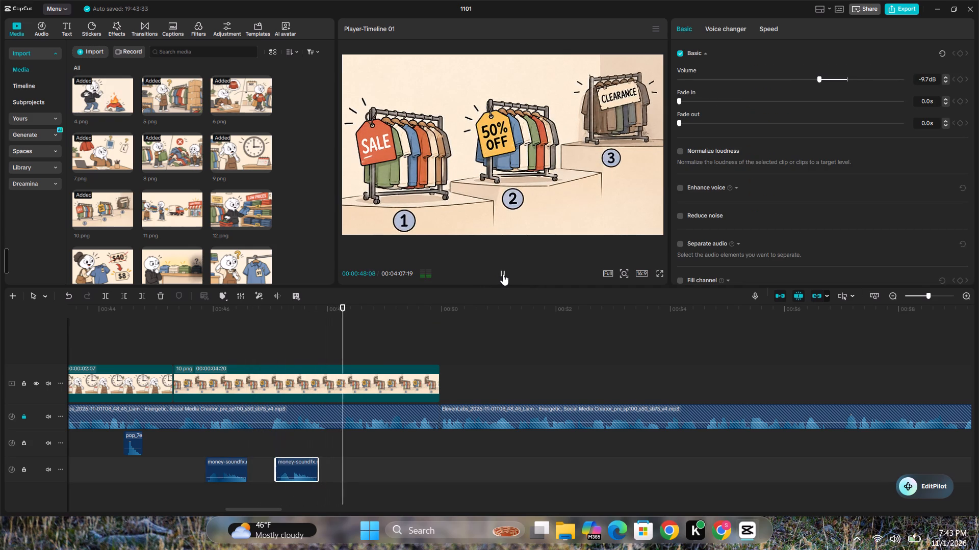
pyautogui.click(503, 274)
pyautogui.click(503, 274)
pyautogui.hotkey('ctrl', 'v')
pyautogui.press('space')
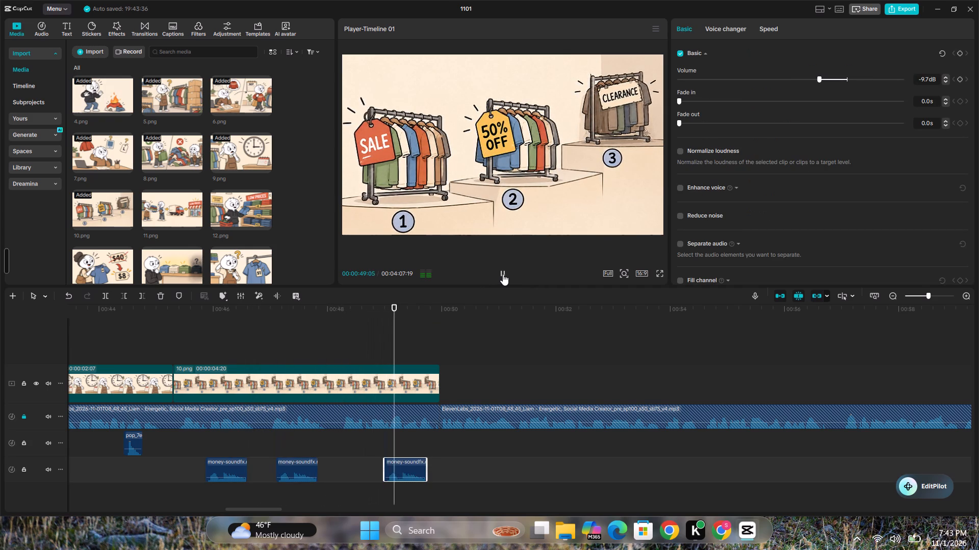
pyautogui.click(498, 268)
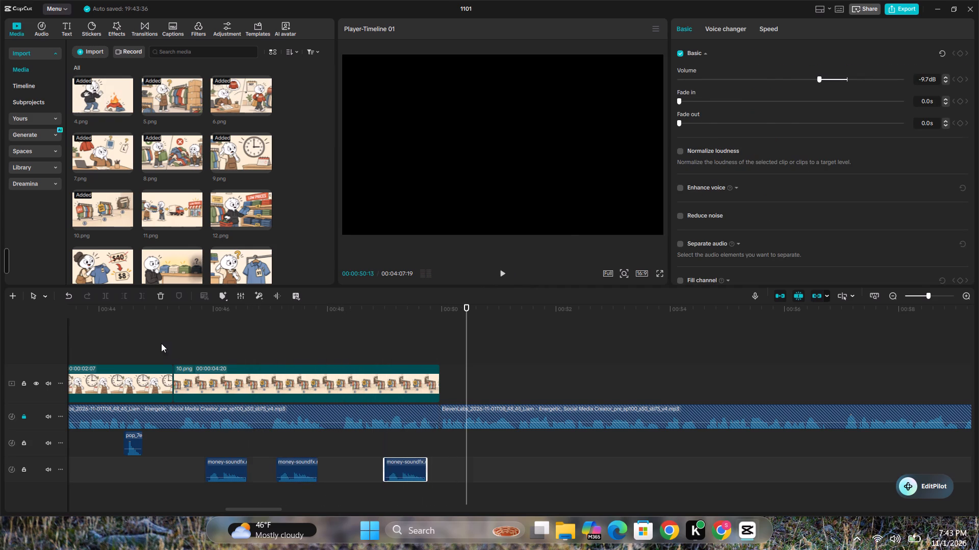
# Replay scene 10 and shift the second money-soundfx clip to about 00:00:47:12 to match the voiceover cue.
pyautogui.click(161, 343)
pyautogui.press('space')
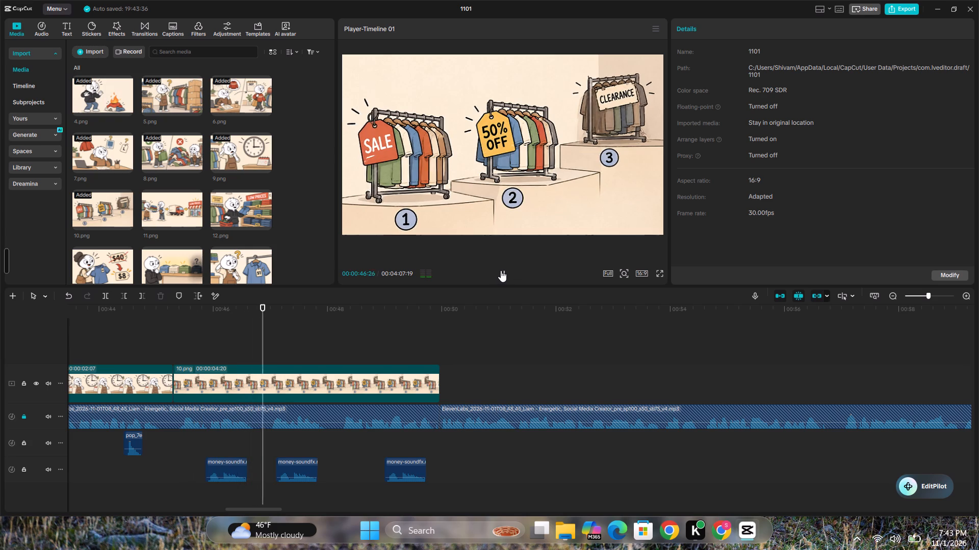
pyautogui.click(501, 270)
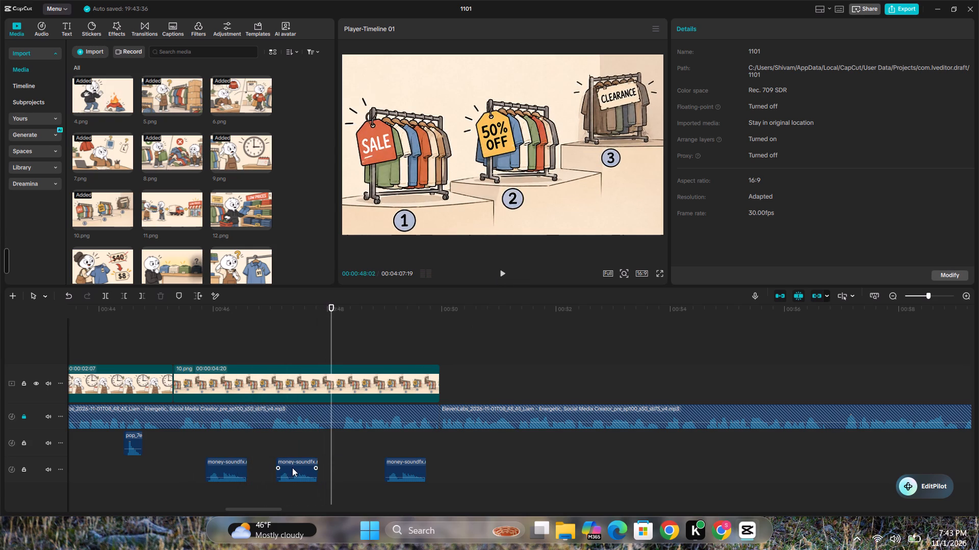
pyautogui.moveTo(291, 466); pyautogui.dragTo(307, 466)
pyautogui.click(269, 466)
pyautogui.press('space')
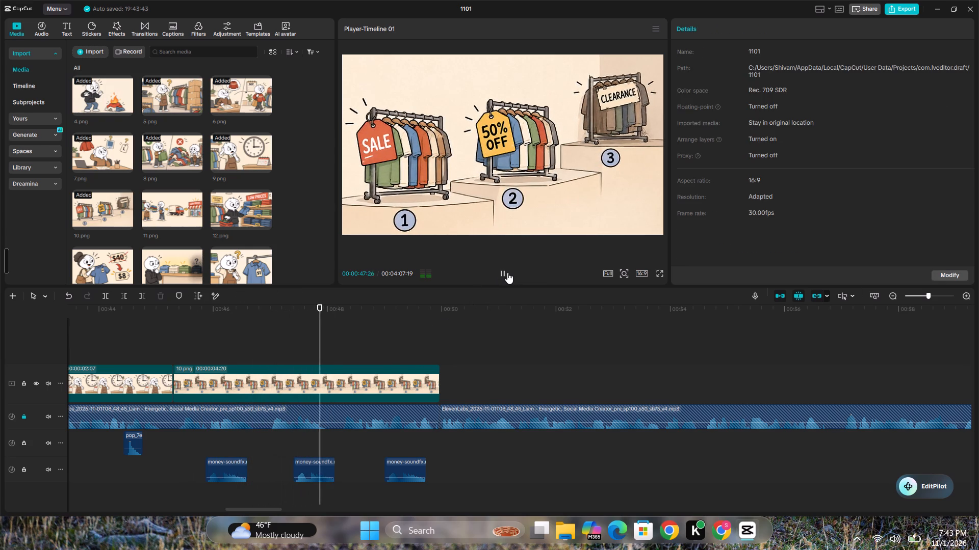
pyautogui.click(501, 270)
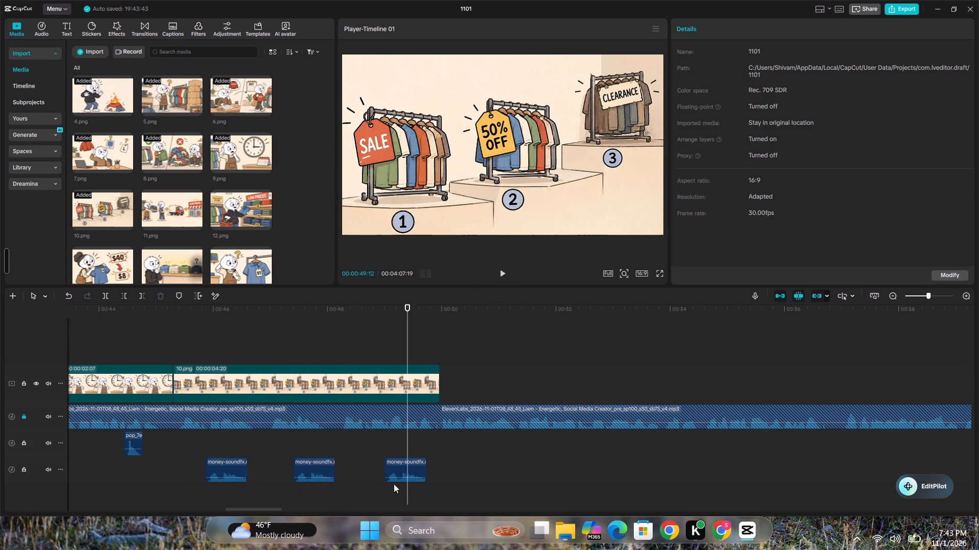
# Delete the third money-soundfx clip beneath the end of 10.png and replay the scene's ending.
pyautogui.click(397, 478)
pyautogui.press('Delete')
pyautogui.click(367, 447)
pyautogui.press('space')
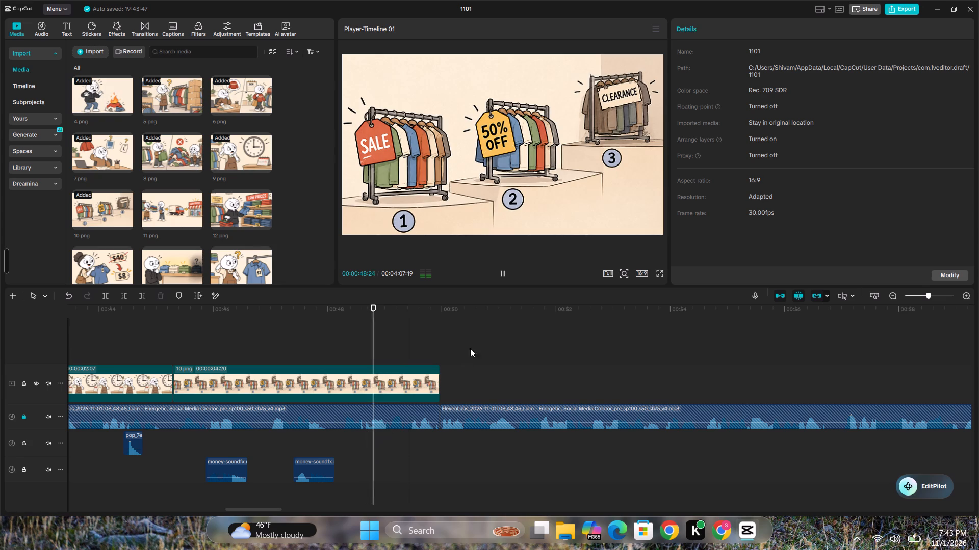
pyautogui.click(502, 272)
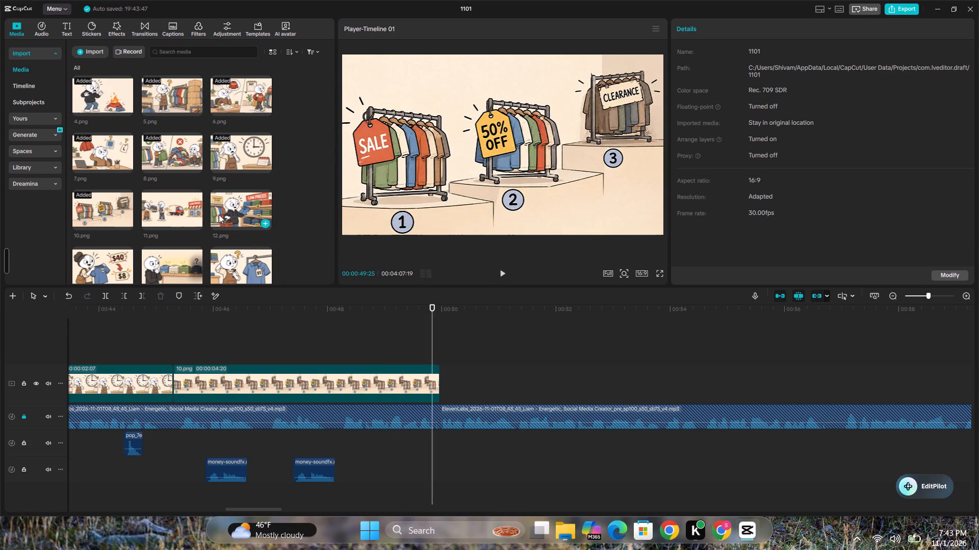
# Add 11.png to the timeline directly after 10.png.
pyautogui.moveTo(171, 203); pyautogui.dragTo(447, 377)
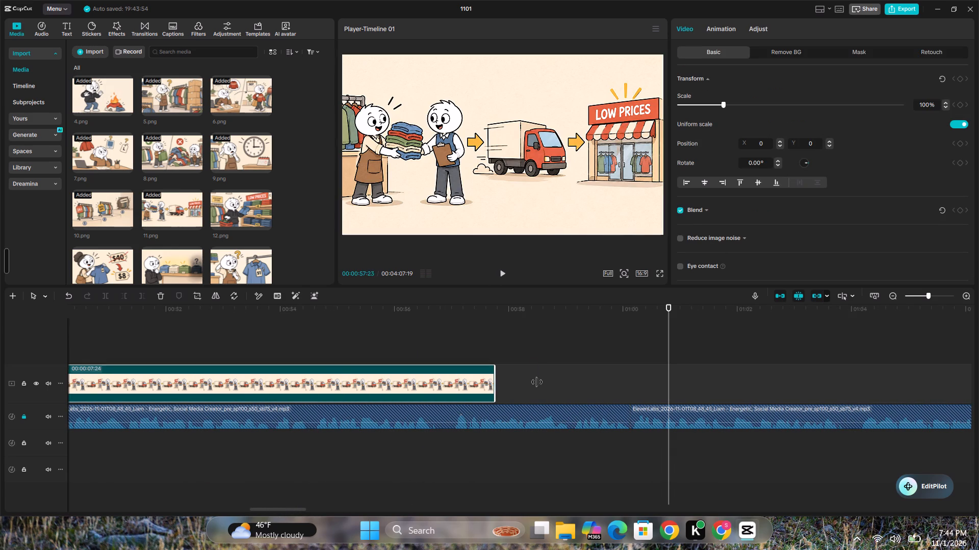
# Extend the 11.png clip to a duration of 00:00:10:03 and play its ending against the voiceover.
pyautogui.moveTo(537, 382); pyautogui.dragTo(627, 390)
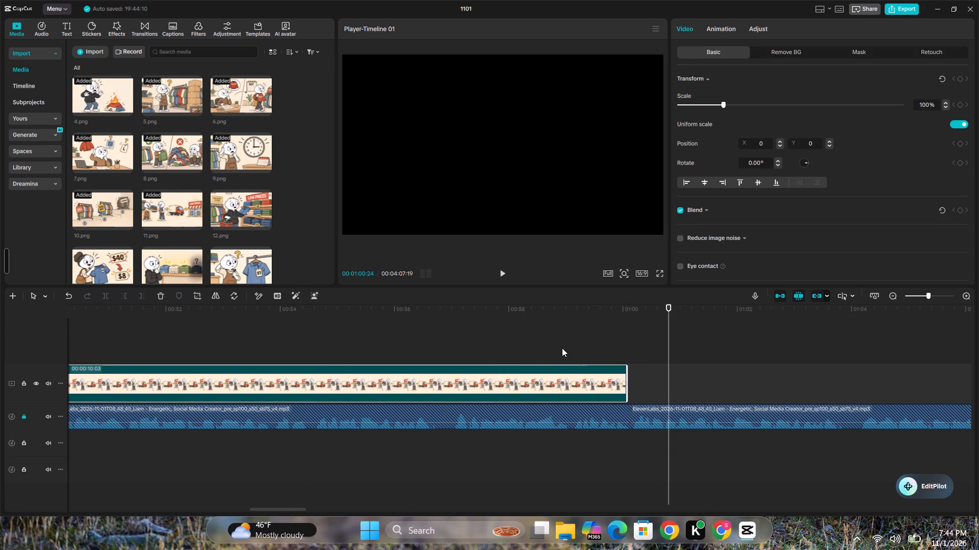
pyautogui.click(562, 348)
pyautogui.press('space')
pyautogui.click(502, 270)
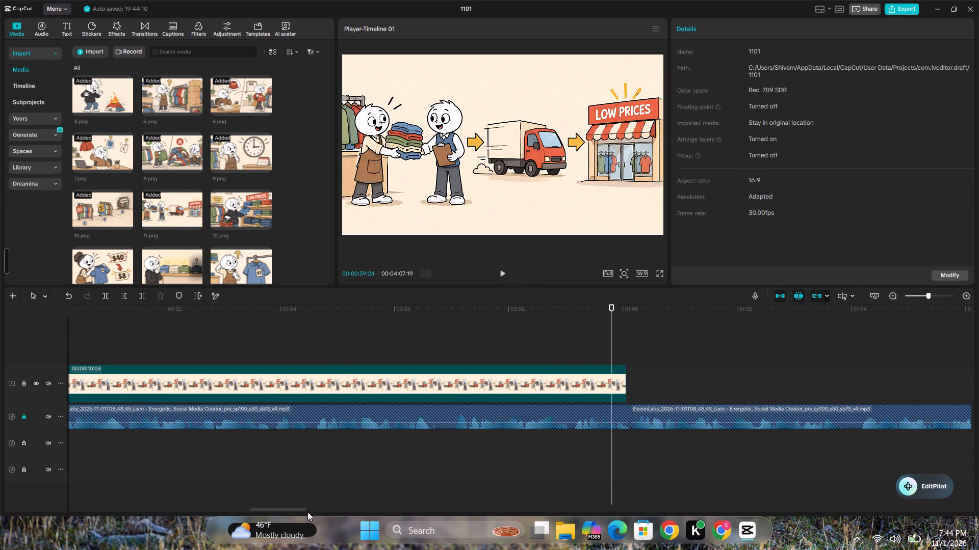
# Animate 11.png with a scale keyframe of 100% at its start and 103% near its end, and replay its opening.
pyautogui.moveTo(300, 510); pyautogui.dragTo(280, 508)
pyautogui.click(379, 350)
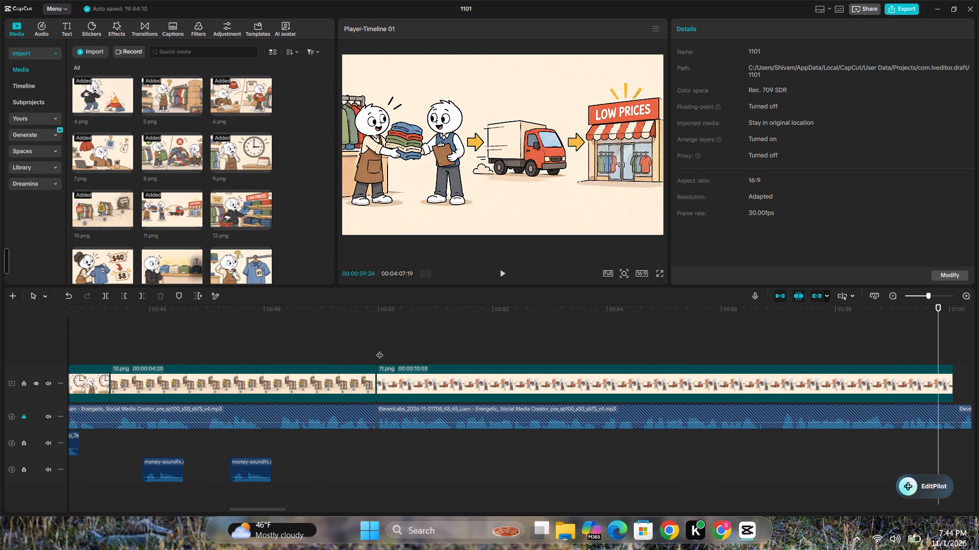
pyautogui.click(394, 385)
pyautogui.click(958, 103)
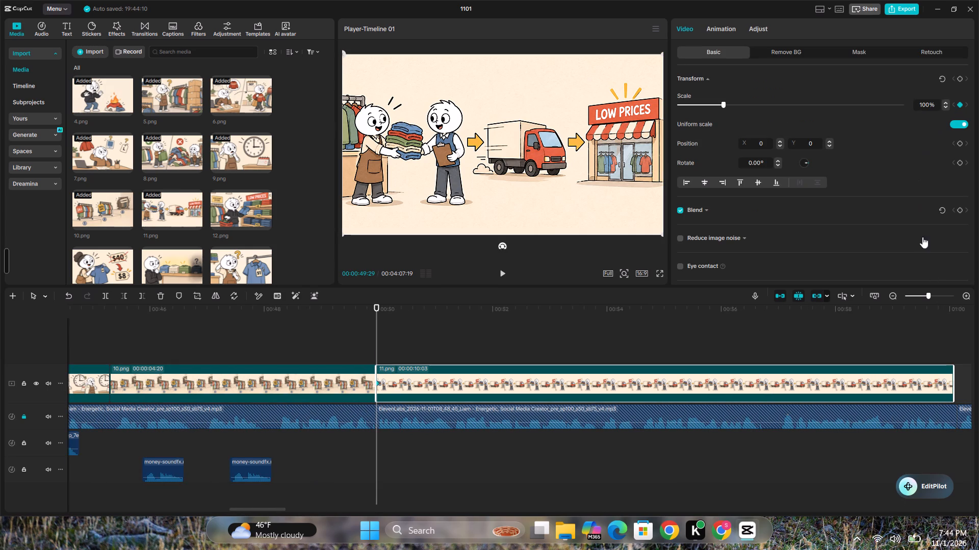
pyautogui.click(949, 358)
pyautogui.click(941, 382)
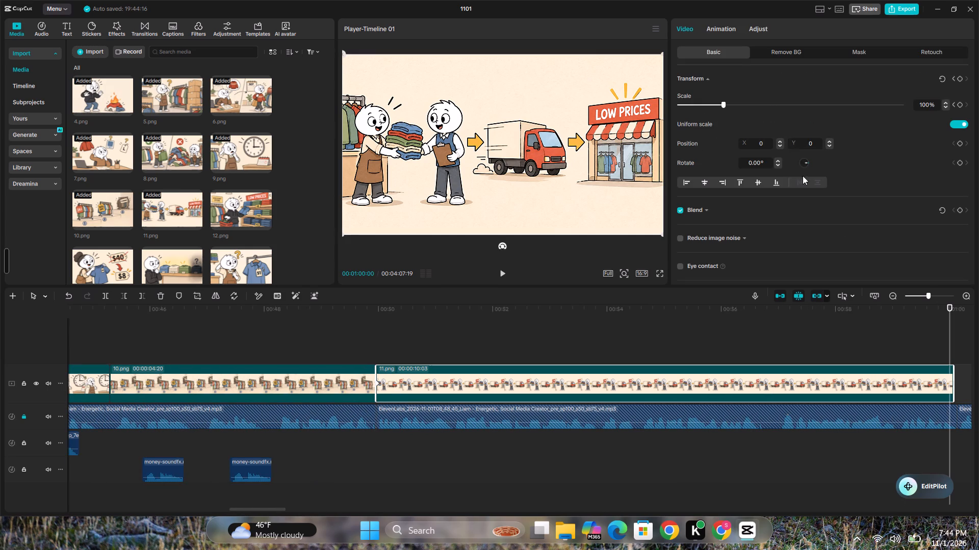
pyautogui.click(724, 104)
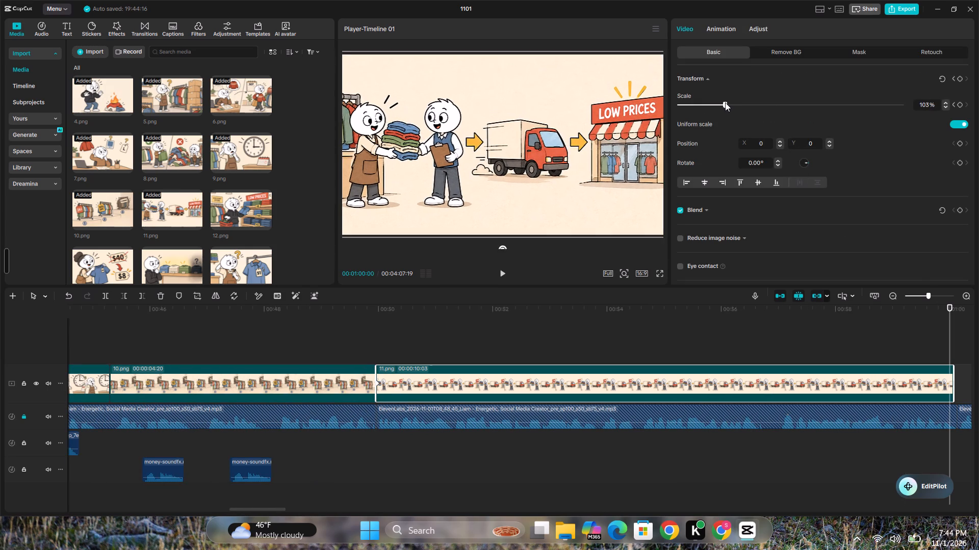
pyautogui.click(360, 350)
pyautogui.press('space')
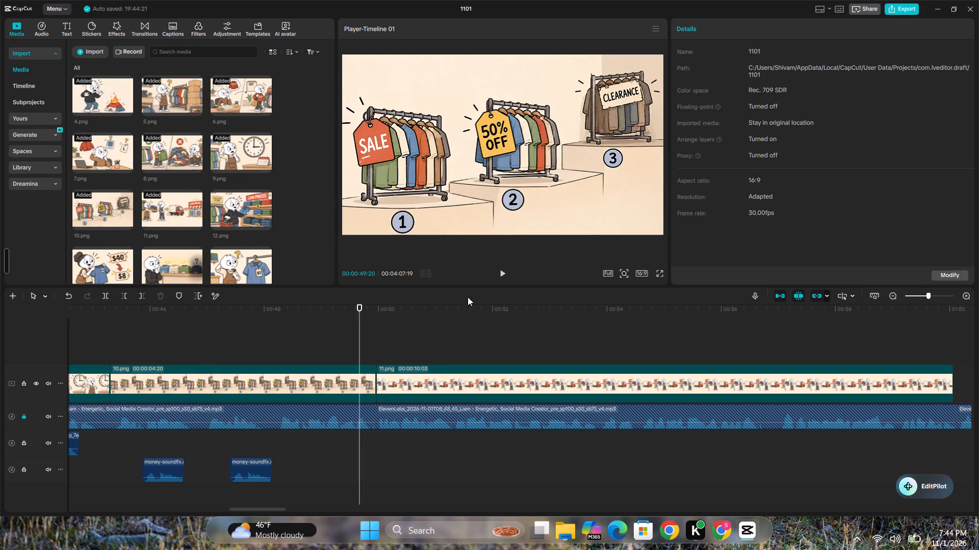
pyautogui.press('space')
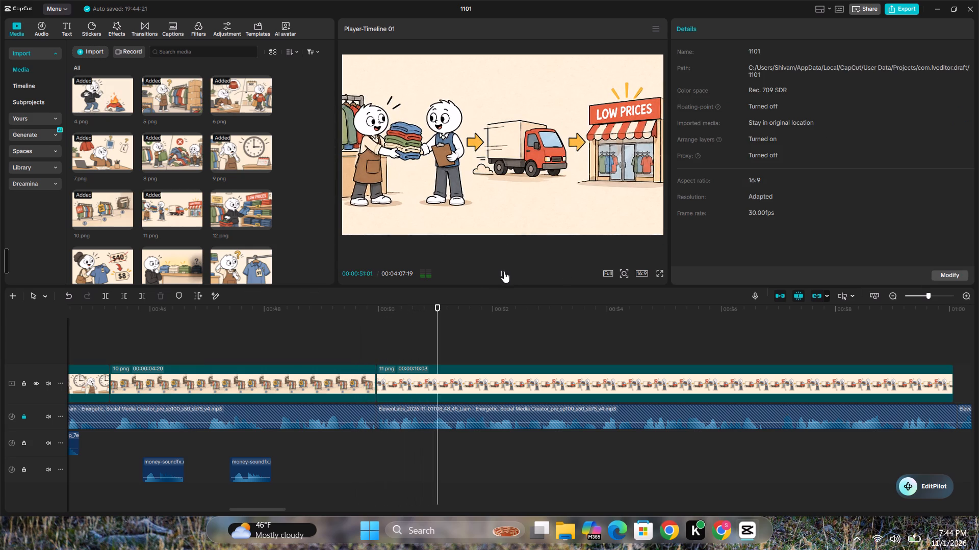
pyautogui.click(504, 271)
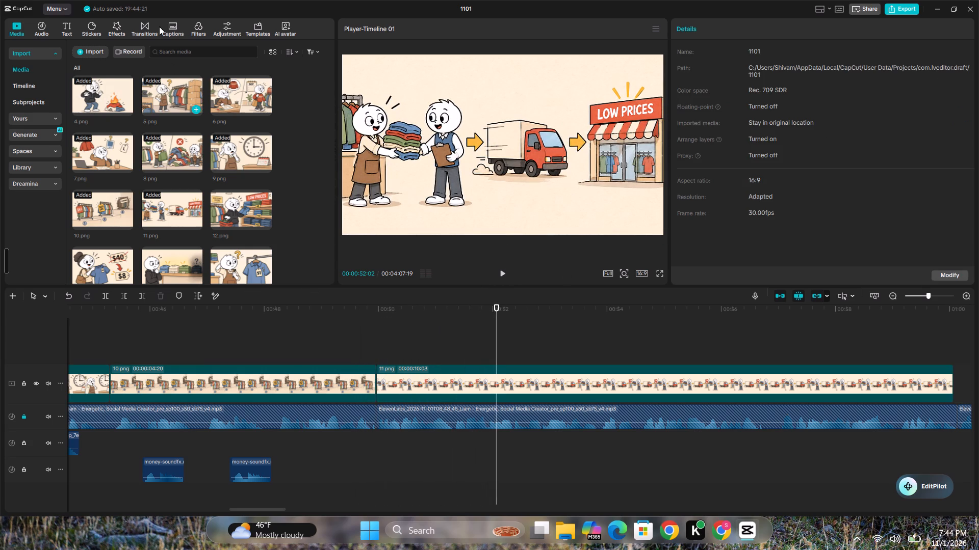
# Apply the favourite "Matte ...pshots" transition at the cut between 10.png and 11.png and dismiss the Outlook notification.
pyautogui.click(142, 26)
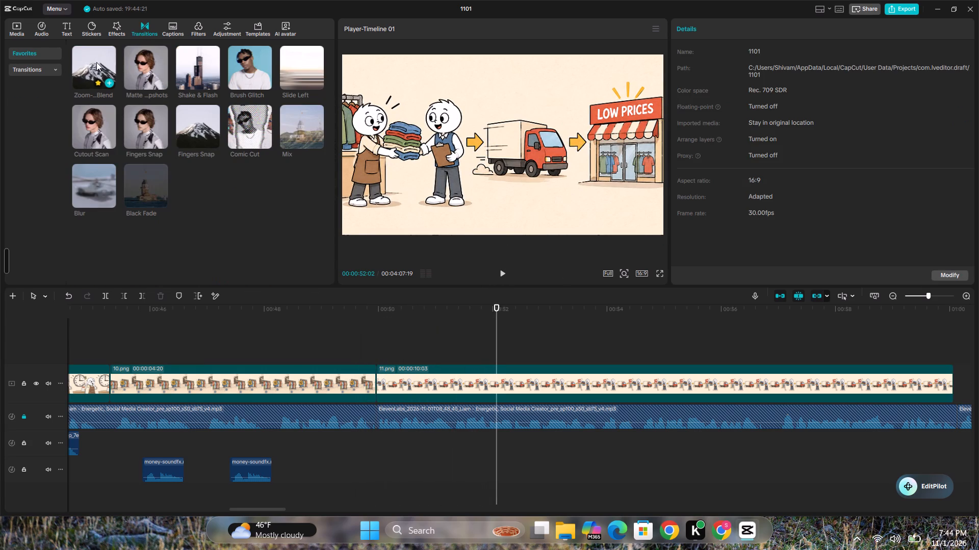
pyautogui.moveTo(147, 62); pyautogui.dragTo(216, 150)
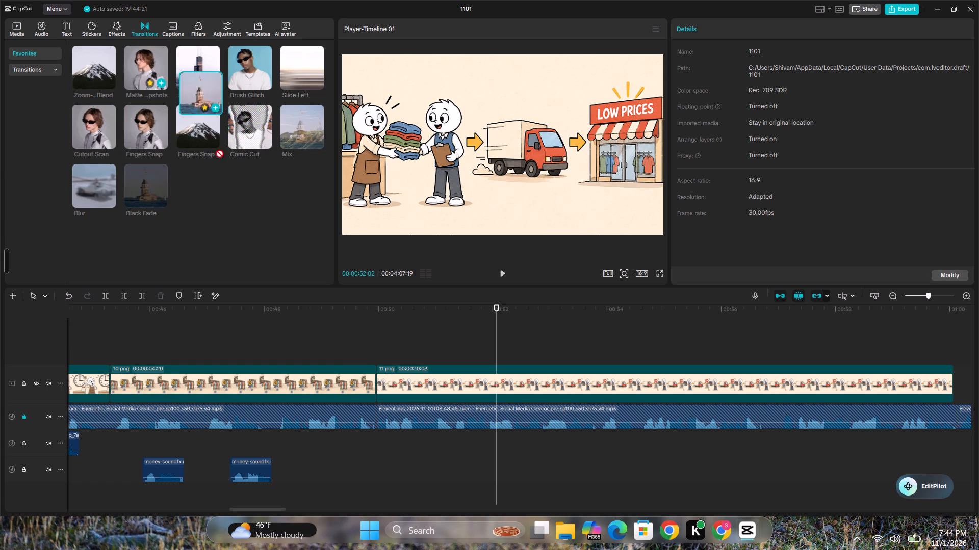
pyautogui.moveTo(216, 150); pyautogui.dragTo(358, 384)
pyautogui.click(952, 432)
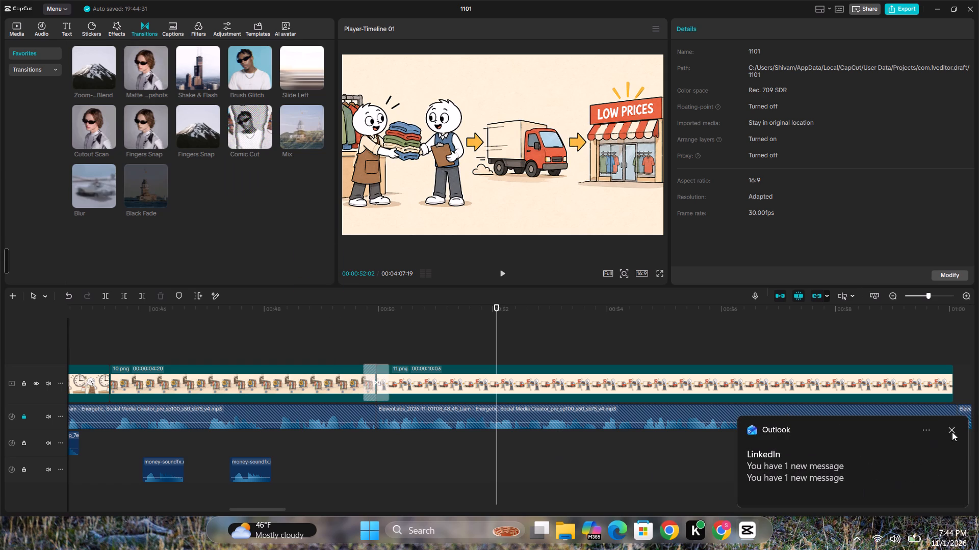
# Copy the mouse sound effect clip at the start of 4.png and return to the cut between 10.png and 11.png.
pyautogui.moveTo(240, 510); pyautogui.dragTo(197, 510)
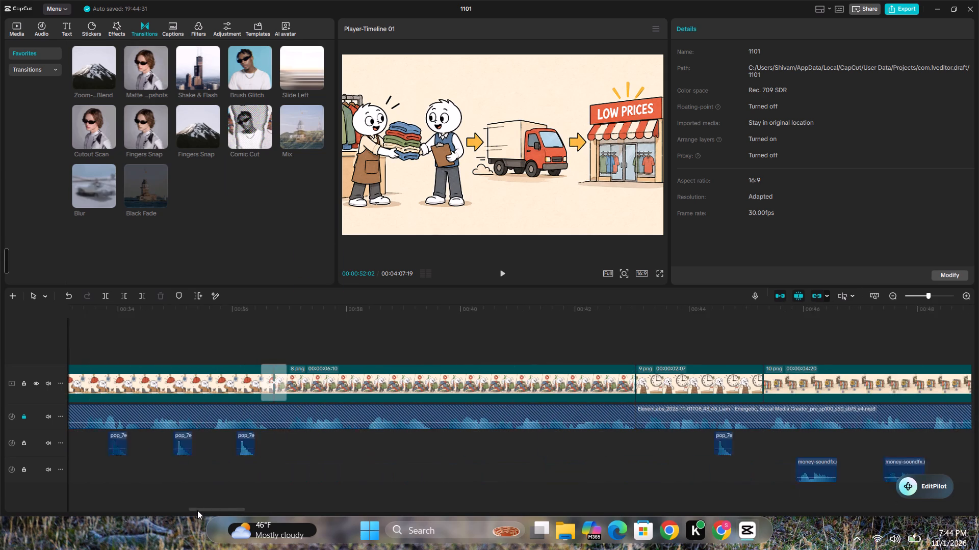
pyautogui.moveTo(197, 510); pyautogui.dragTo(149, 509)
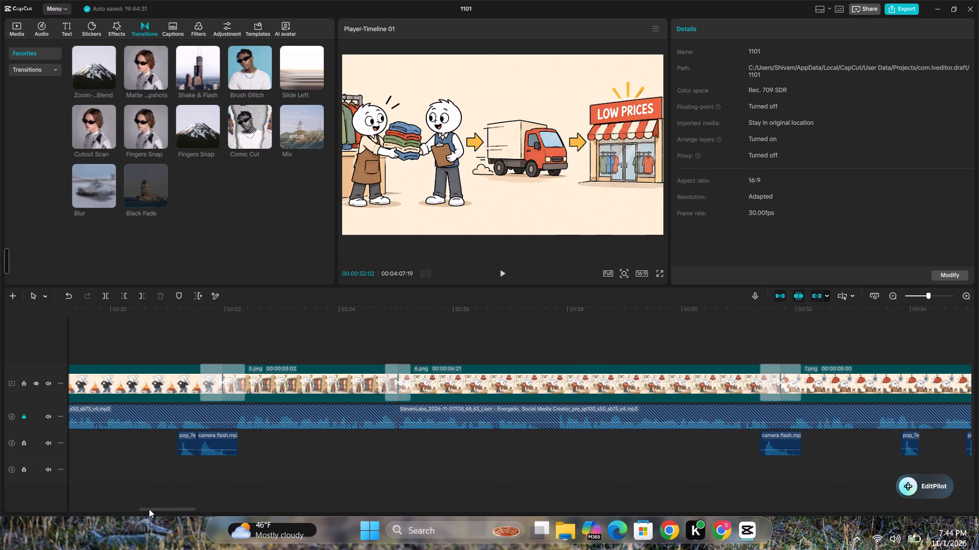
pyautogui.moveTo(149, 509); pyautogui.dragTo(122, 509)
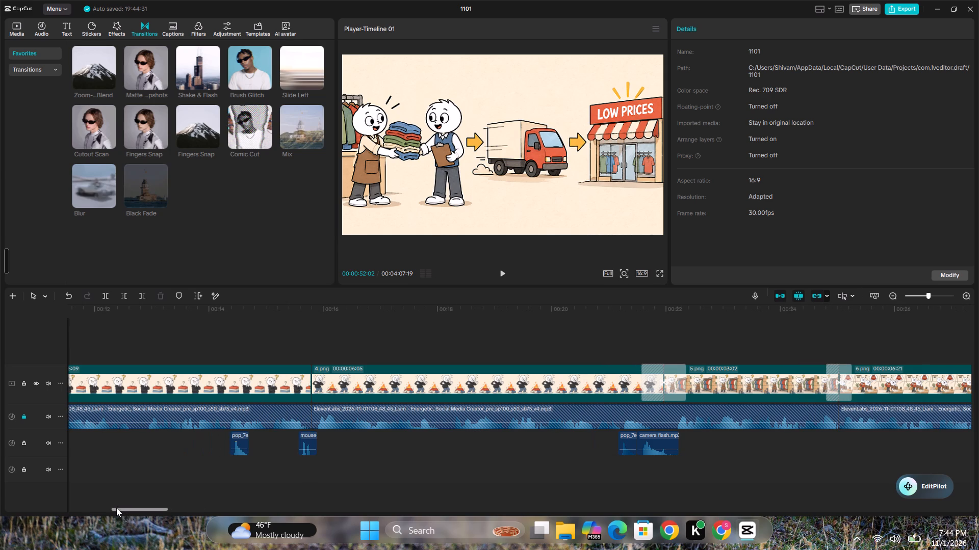
pyautogui.click(305, 443)
pyautogui.hotkey('ctrl', 'c')
pyautogui.moveTo(152, 508); pyautogui.dragTo(177, 509)
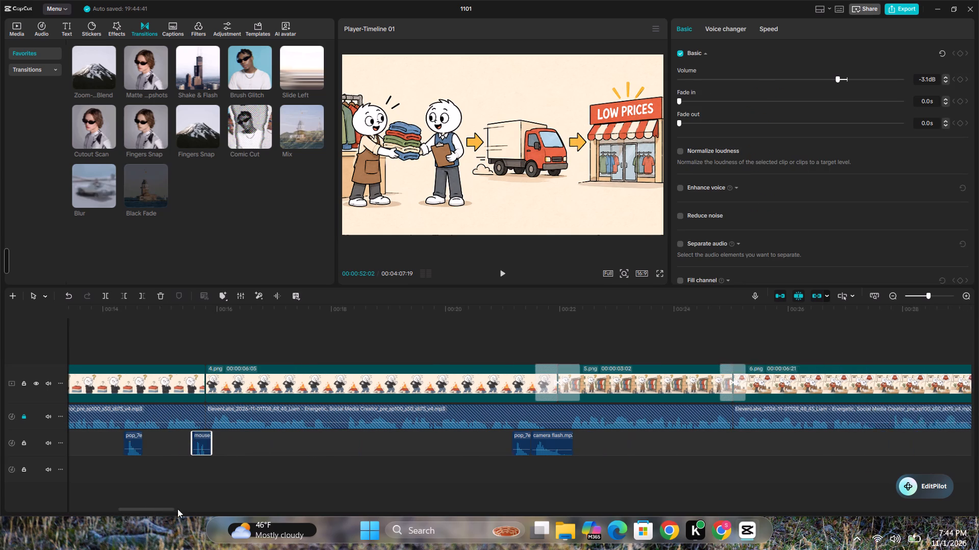
pyautogui.moveTo(177, 509); pyautogui.dragTo(274, 512)
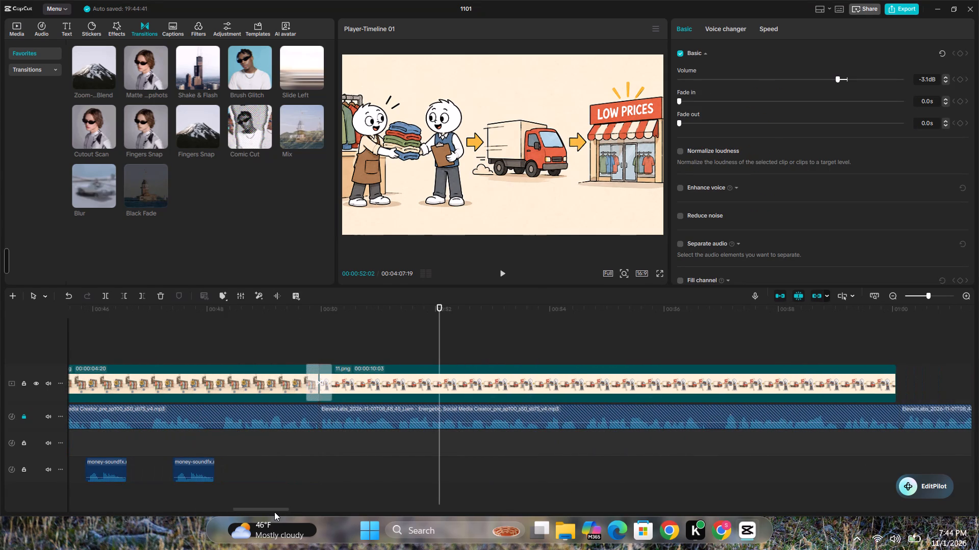
# Paste the mouse sound effect at 00:00:49:20, beneath the transition between 10.png and 11.png, and play it back.
pyautogui.moveTo(274, 512); pyautogui.dragTo(277, 512)
pyautogui.click(245, 460)
pyautogui.hotkey('ctrl', 'v')
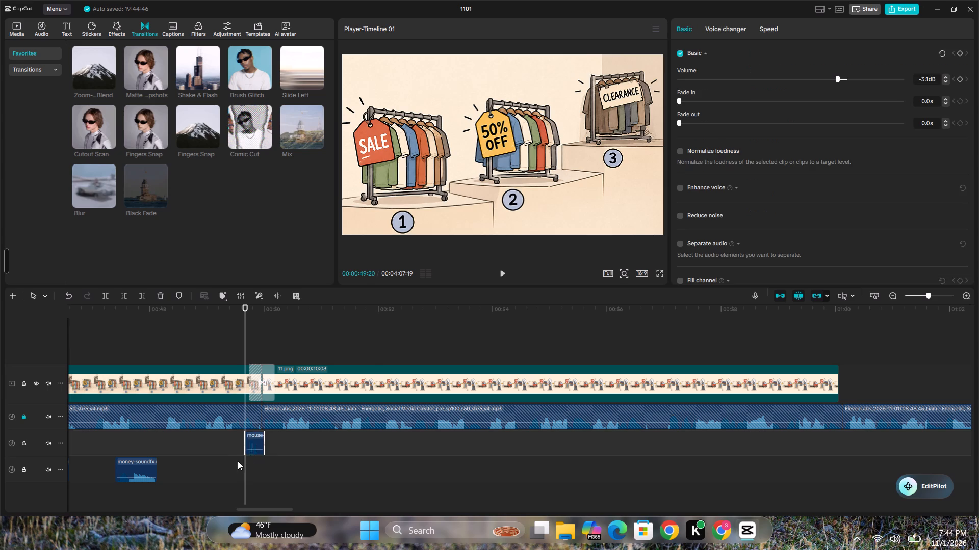
pyautogui.press('space')
pyautogui.click(229, 460)
pyautogui.press('space')
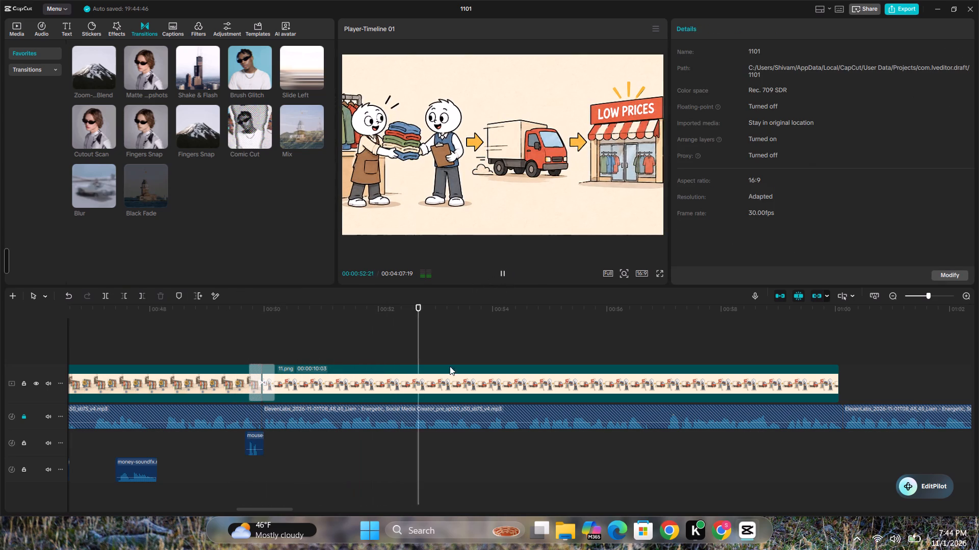
# Play back 11.png, move its end scale keyframe earlier to about 00:00:54:27, and check the zoom there.
pyautogui.moveTo(282, 510); pyautogui.dragTo(299, 510)
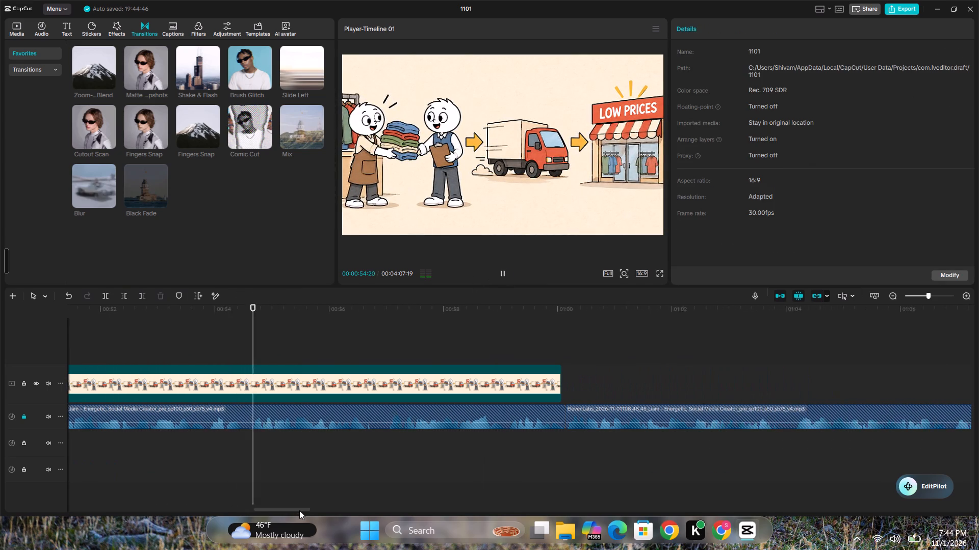
pyautogui.moveTo(299, 510); pyautogui.dragTo(308, 511)
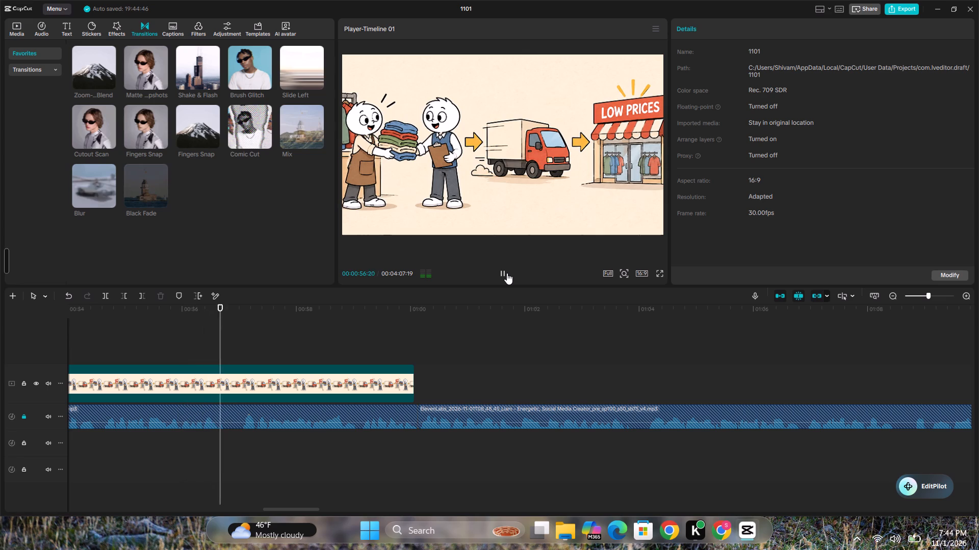
pyautogui.click(507, 273)
pyautogui.moveTo(303, 510); pyautogui.dragTo(292, 510)
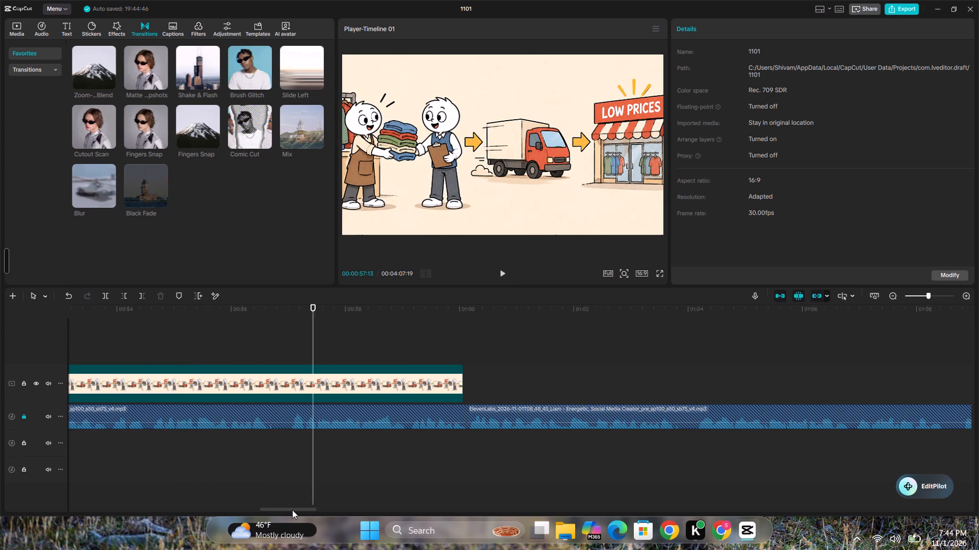
pyautogui.moveTo(292, 510); pyautogui.dragTo(288, 510)
pyautogui.click(355, 355)
pyautogui.click(378, 344)
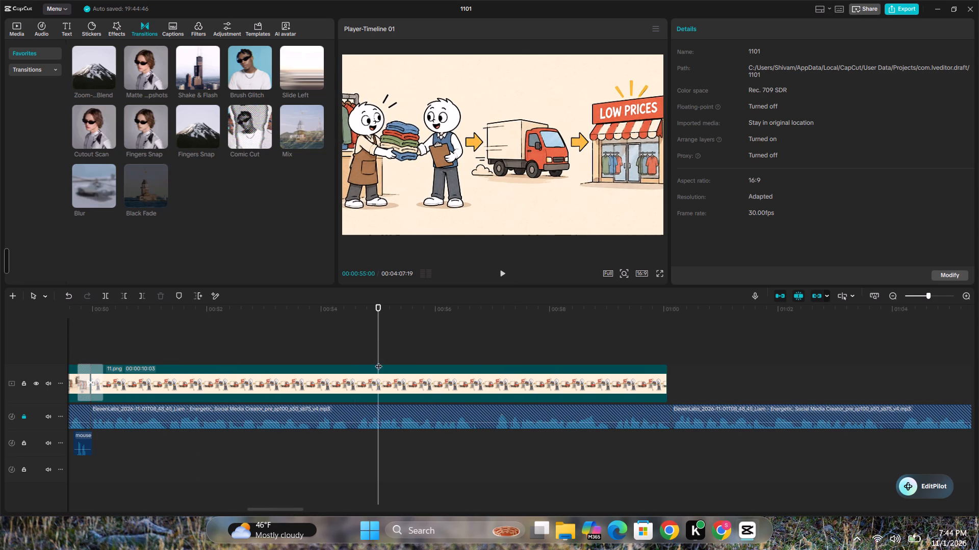
pyautogui.click(388, 378)
pyautogui.moveTo(662, 382); pyautogui.dragTo(508, 394)
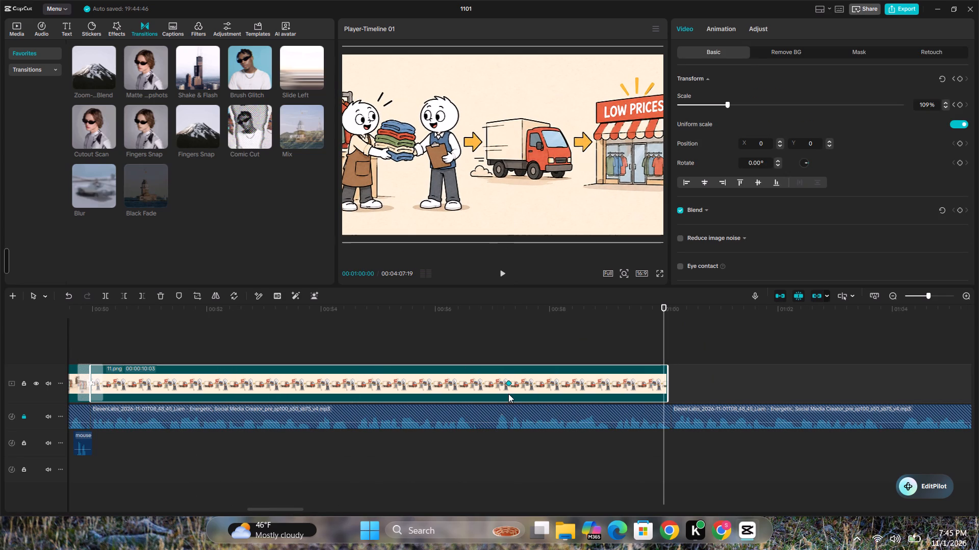
pyautogui.moveTo(508, 394); pyautogui.dragTo(372, 394)
pyautogui.click(344, 353)
pyautogui.press('space')
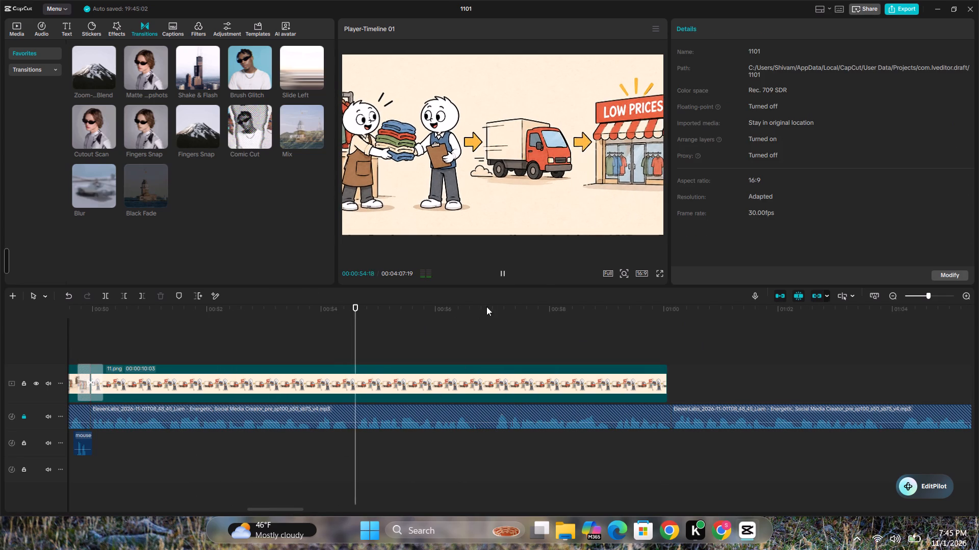
pyautogui.click(504, 278)
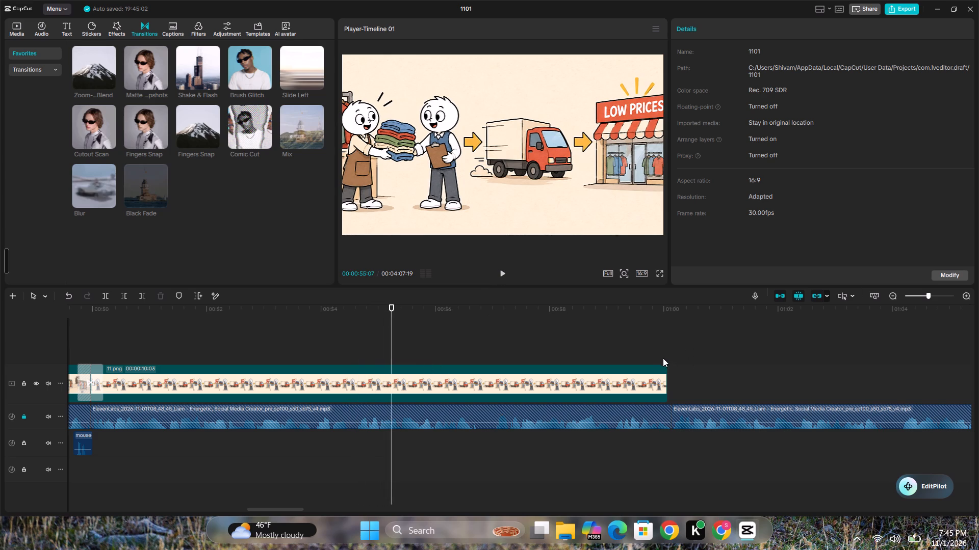
# Reduce 11.png's scale to 101% near its end, at 00:01:00:00, to keyframe a zoom back out, and play it back.
pyautogui.click(658, 355)
pyautogui.click(663, 357)
pyautogui.click(656, 373)
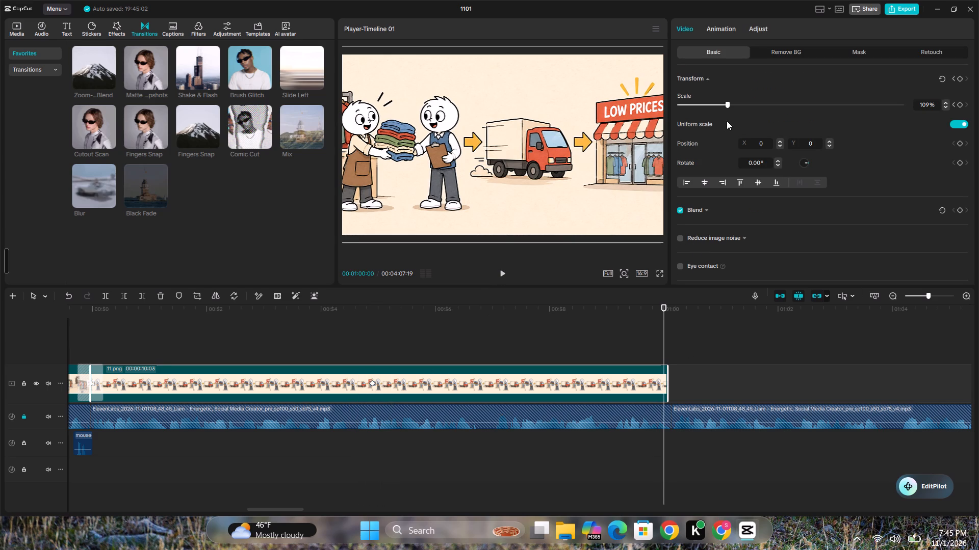
pyautogui.click(729, 105)
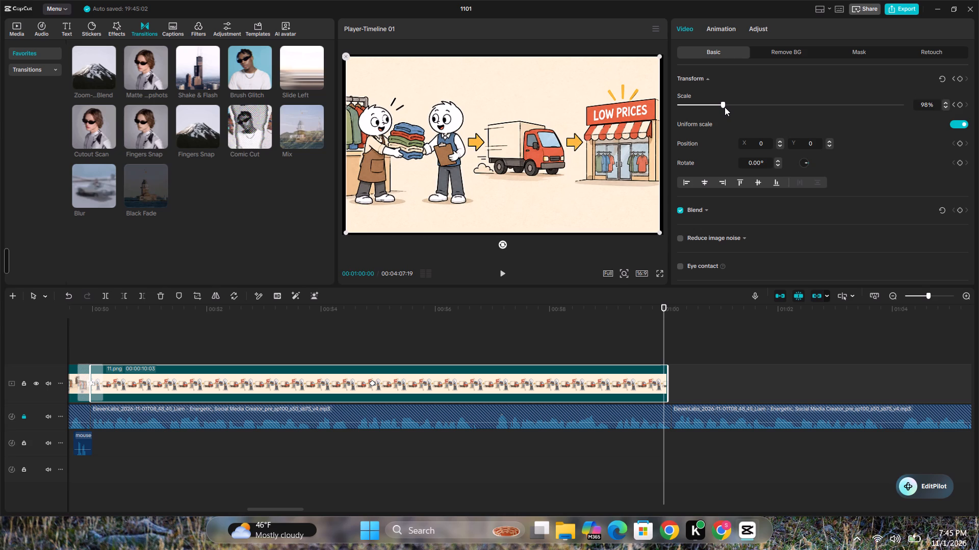
pyautogui.click(88, 346)
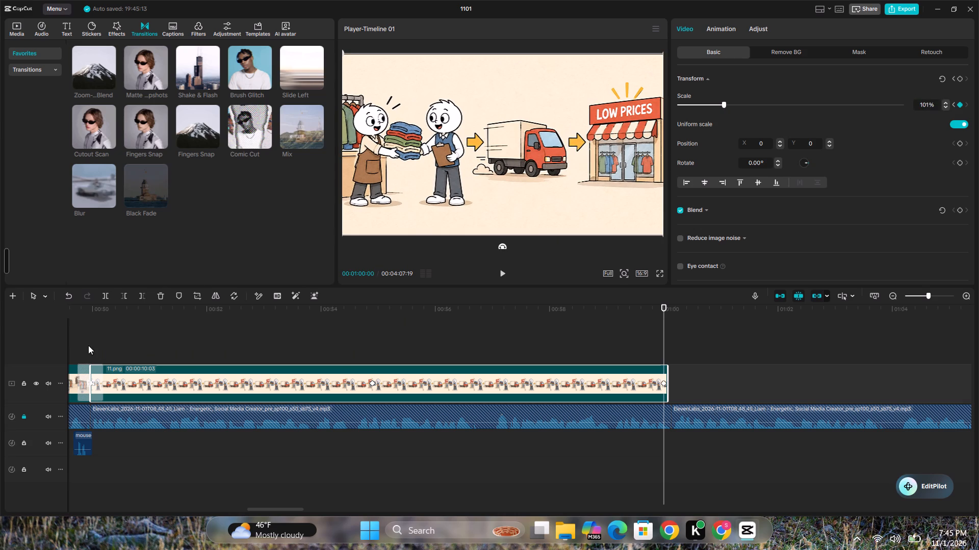
pyautogui.press('space')
pyautogui.press('space')
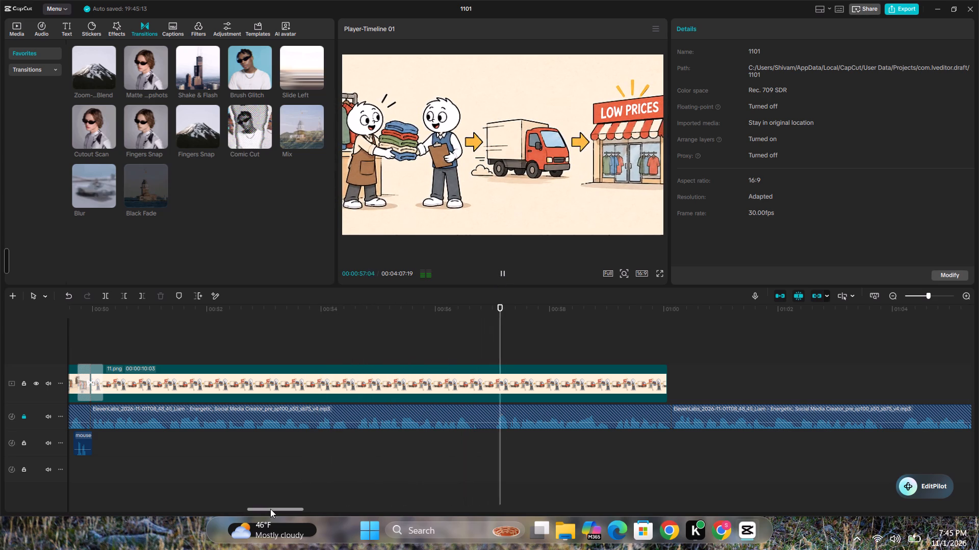
pyautogui.moveTo(270, 509); pyautogui.dragTo(298, 508)
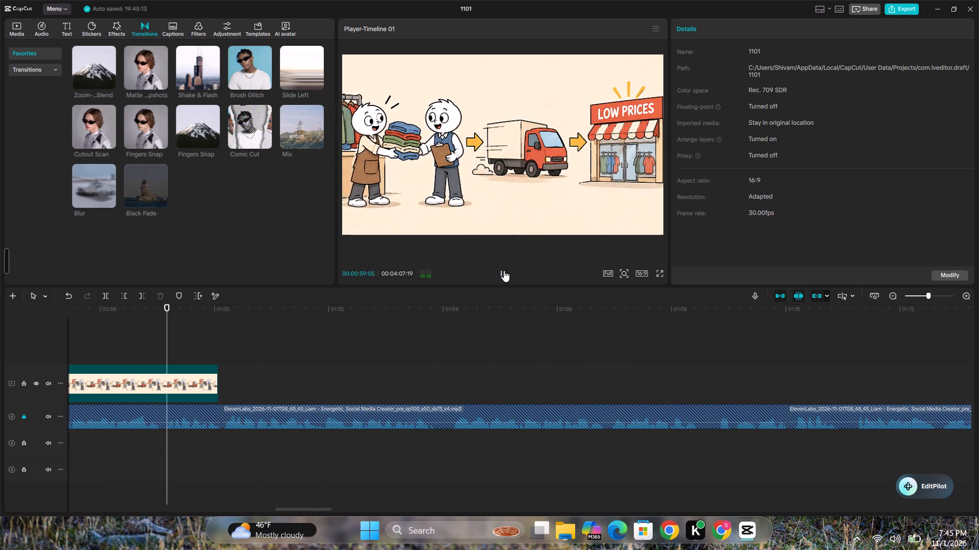
pyautogui.tripleClick(504, 270)
pyautogui.doubleClick(504, 270)
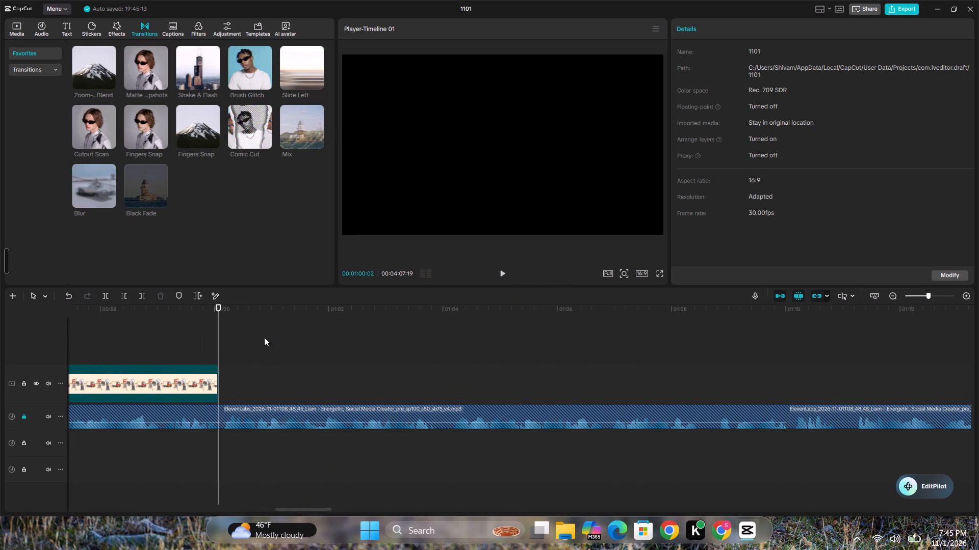
pyautogui.click(210, 355)
pyautogui.click(15, 25)
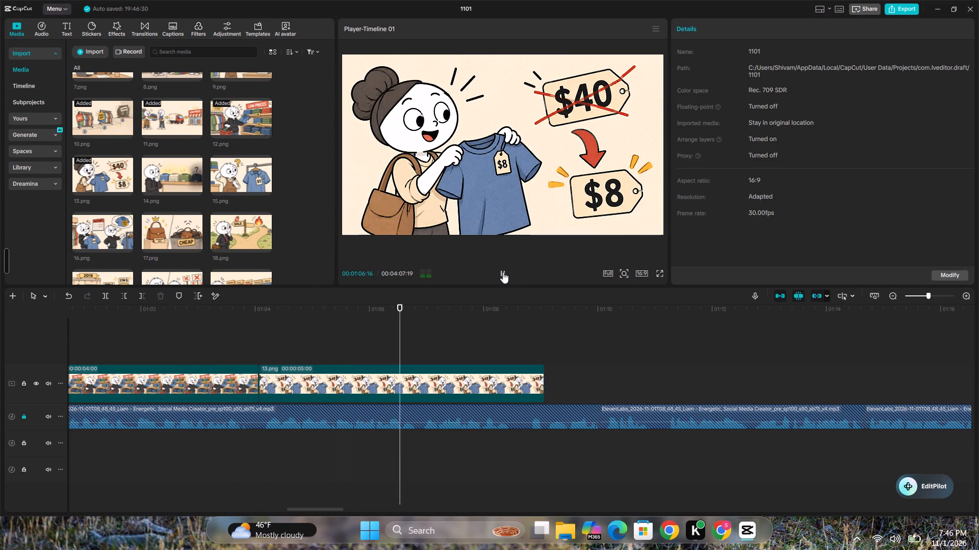
pyautogui.click(503, 269)
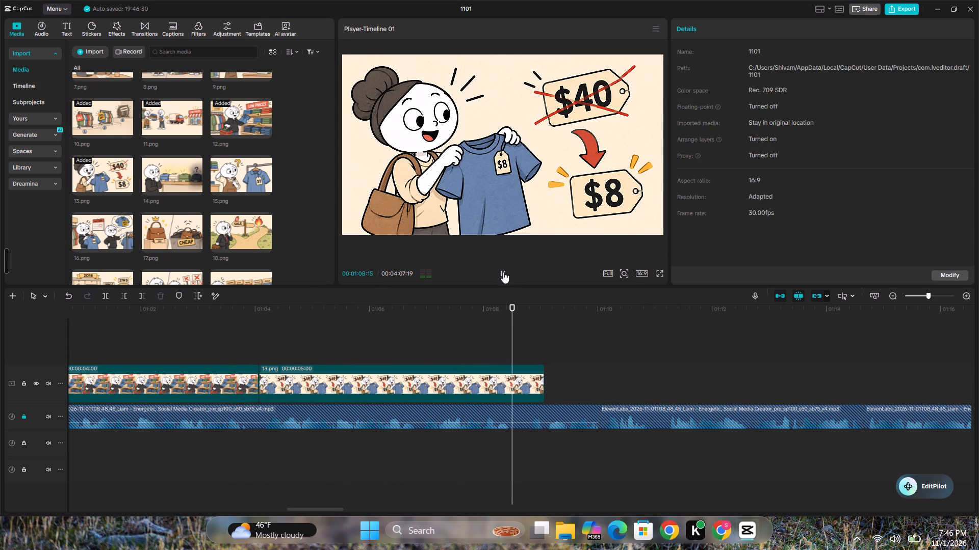
pyautogui.click(528, 380)
pyautogui.moveTo(544, 373); pyautogui.dragTo(516, 380)
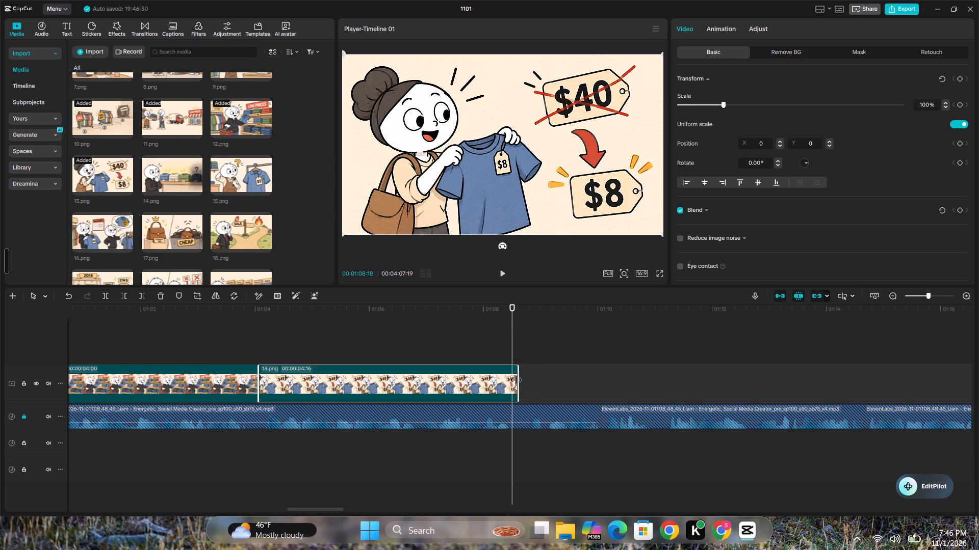
pyautogui.moveTo(516, 380); pyautogui.dragTo(519, 380)
# Keyframe 13.png's scale from 100% at 00:01:04:02 to 106% at 00:01:08:18 for a slow zoom in.
pyautogui.click(284, 386)
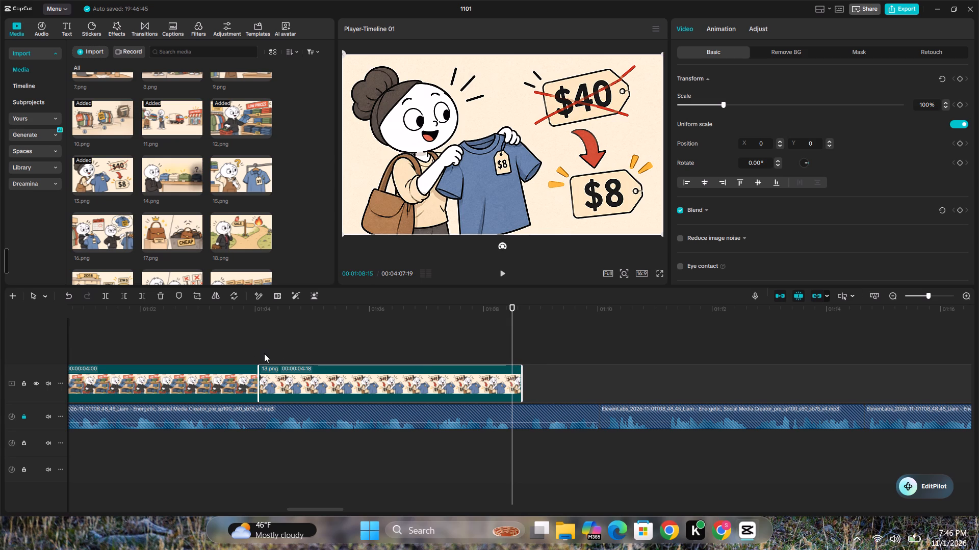
pyautogui.click(261, 352)
pyautogui.click(291, 379)
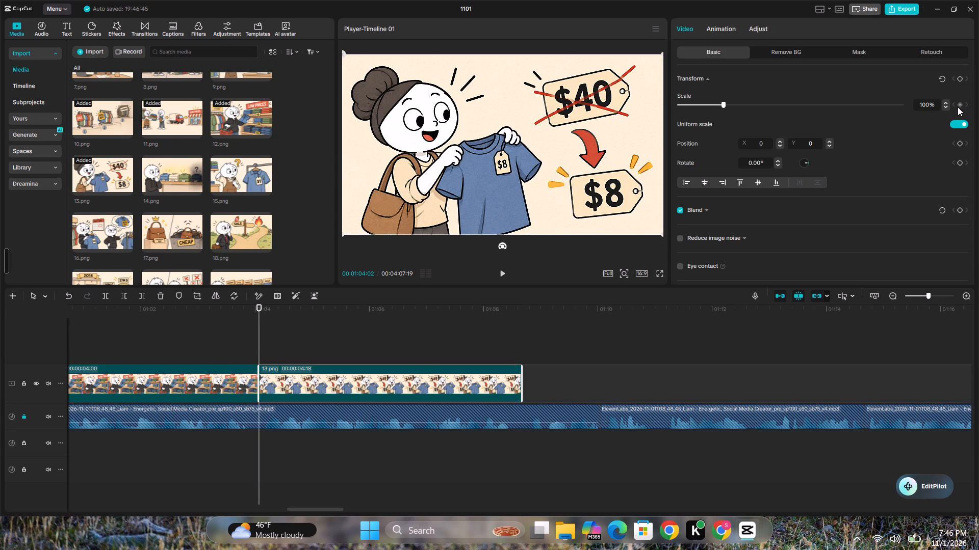
pyautogui.click(958, 105)
pyautogui.click(518, 358)
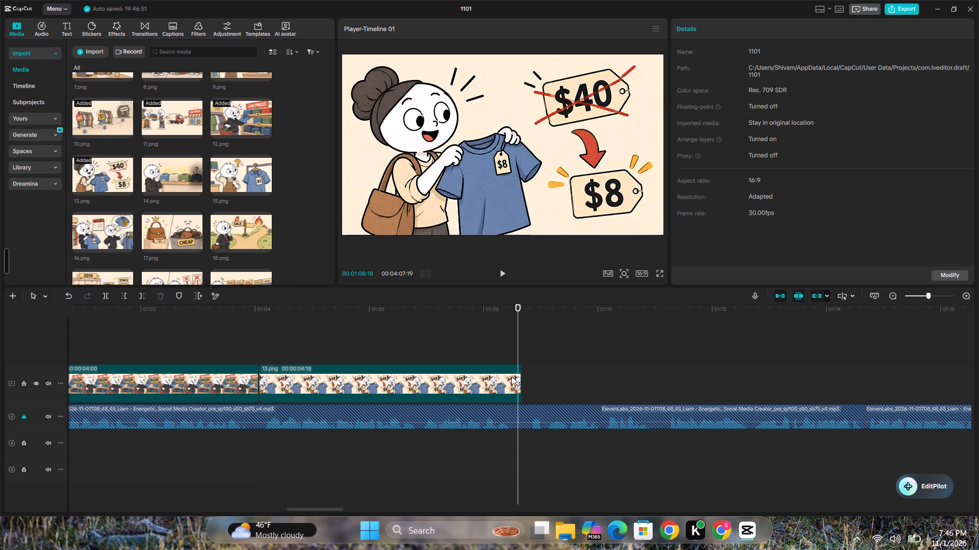
pyautogui.click(511, 377)
pyautogui.click(725, 105)
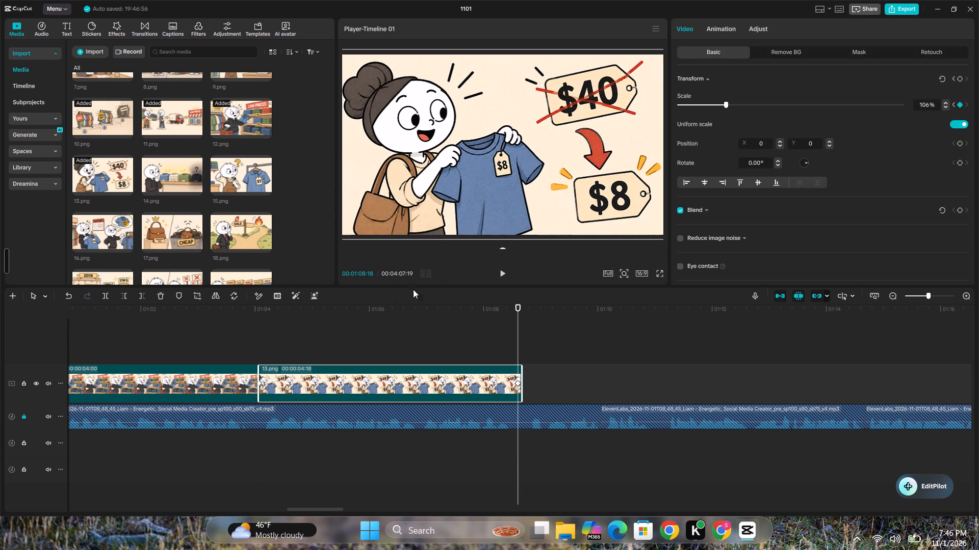
# Paste the mouse sound effect at 00:01:03:28, beneath the cut between 12.png and 13.png, and play it back.
pyautogui.click(240, 355)
pyautogui.click(243, 351)
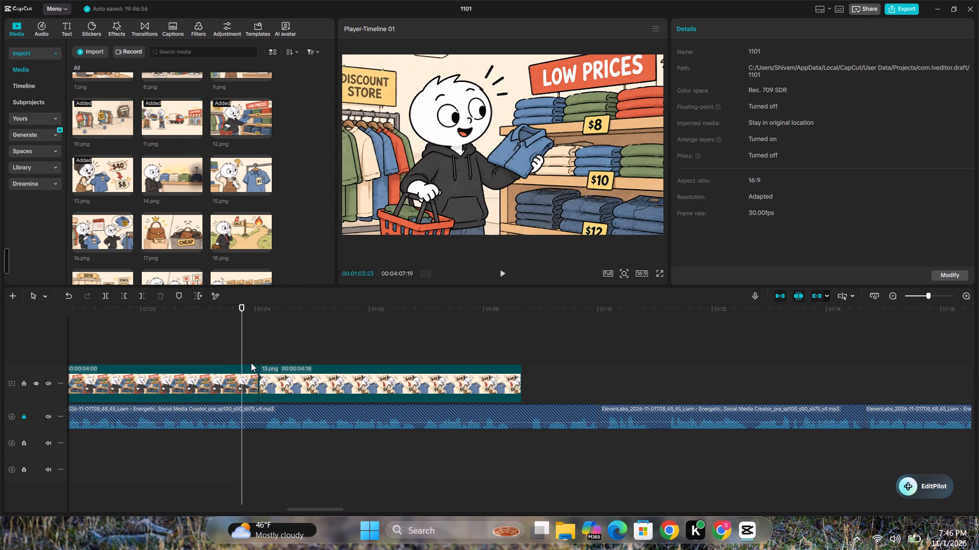
pyautogui.click(251, 362)
pyautogui.hotkey('ctrl', 'v')
pyautogui.click(243, 358)
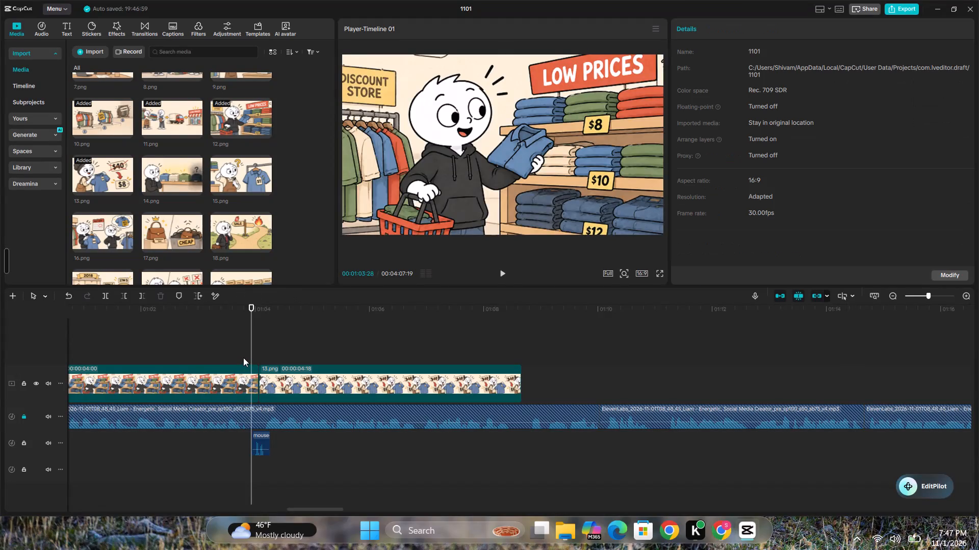
pyautogui.press('space')
pyautogui.click(502, 268)
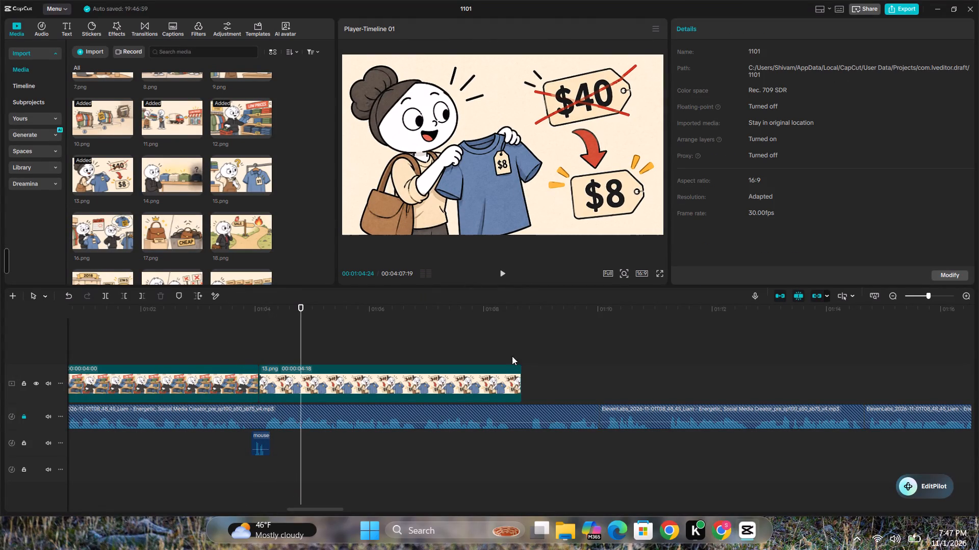
# Play the voiceover past the end of 13.png, place 14.png directly after it, and trim 14.png to 00:00:01:11.
pyautogui.click(512, 356)
pyautogui.moveTo(334, 508); pyautogui.dragTo(352, 509)
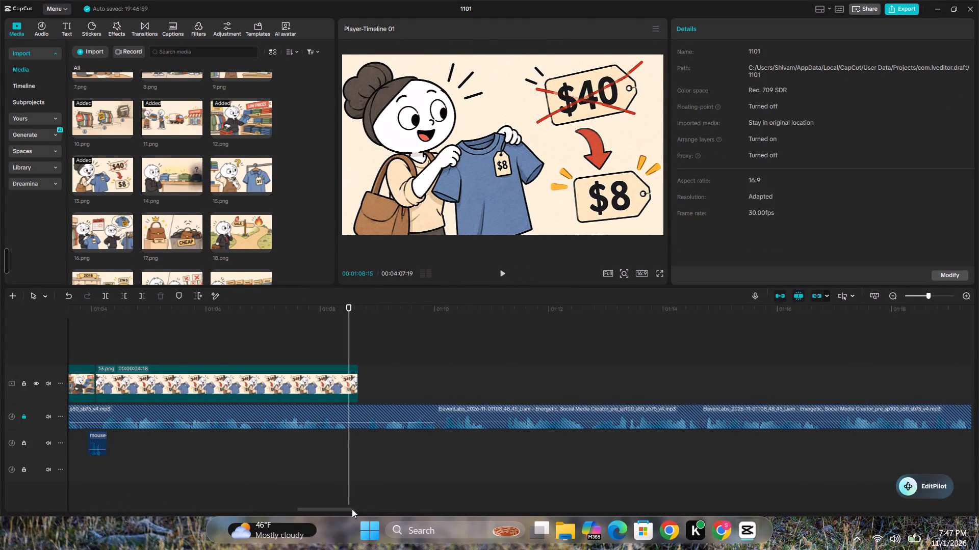
pyautogui.moveTo(352, 509); pyautogui.dragTo(353, 509)
pyautogui.click(504, 274)
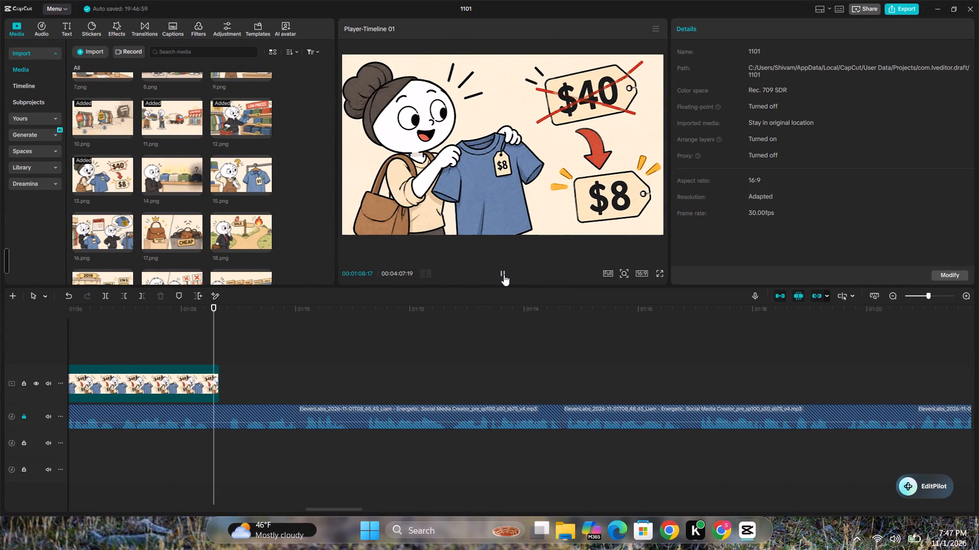
pyautogui.click(501, 274)
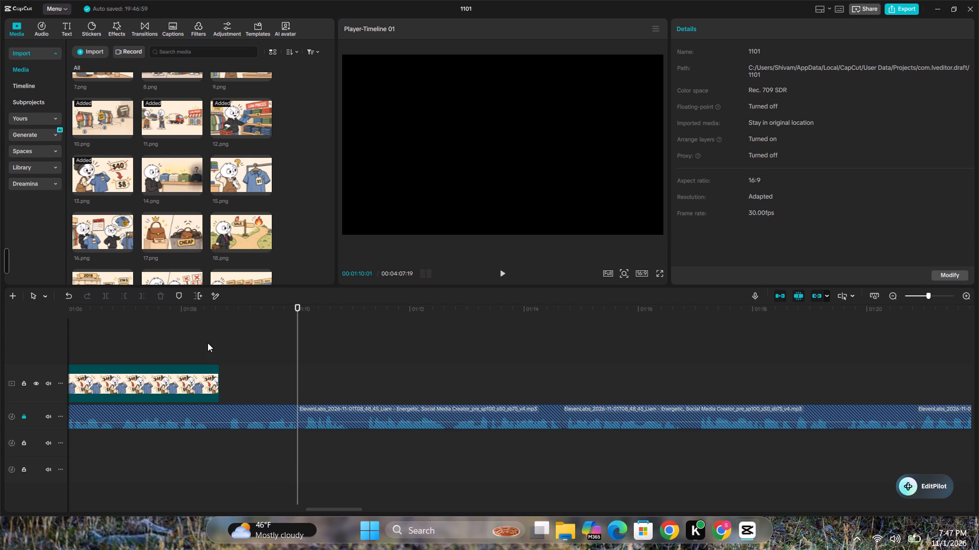
pyautogui.click(206, 344)
pyautogui.moveTo(166, 166); pyautogui.dragTo(167, 166)
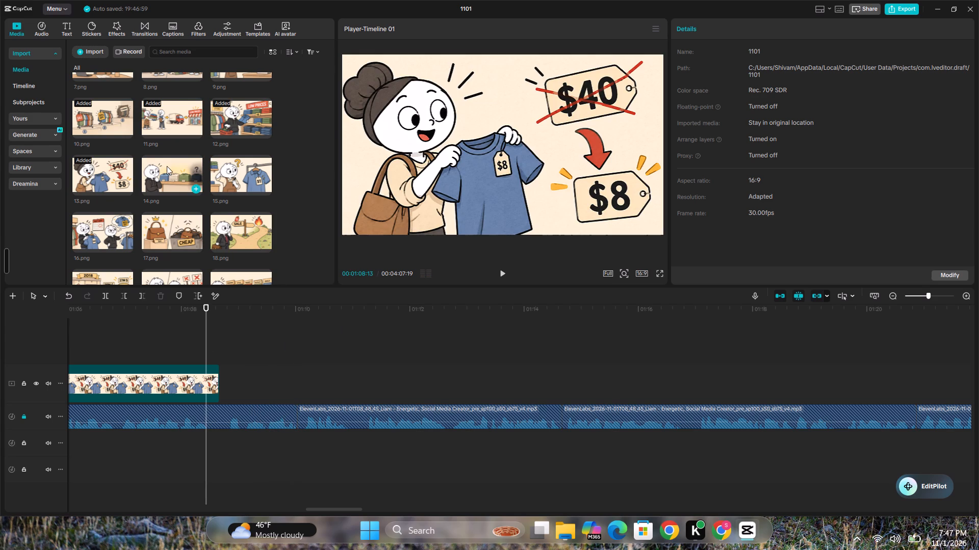
pyautogui.moveTo(167, 166); pyautogui.dragTo(226, 387)
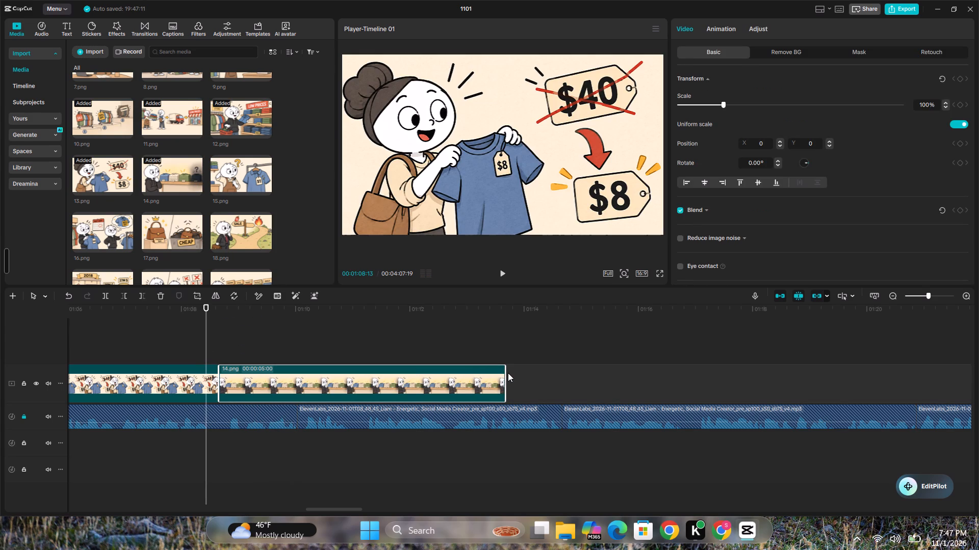
pyautogui.moveTo(506, 372); pyautogui.dragTo(302, 405)
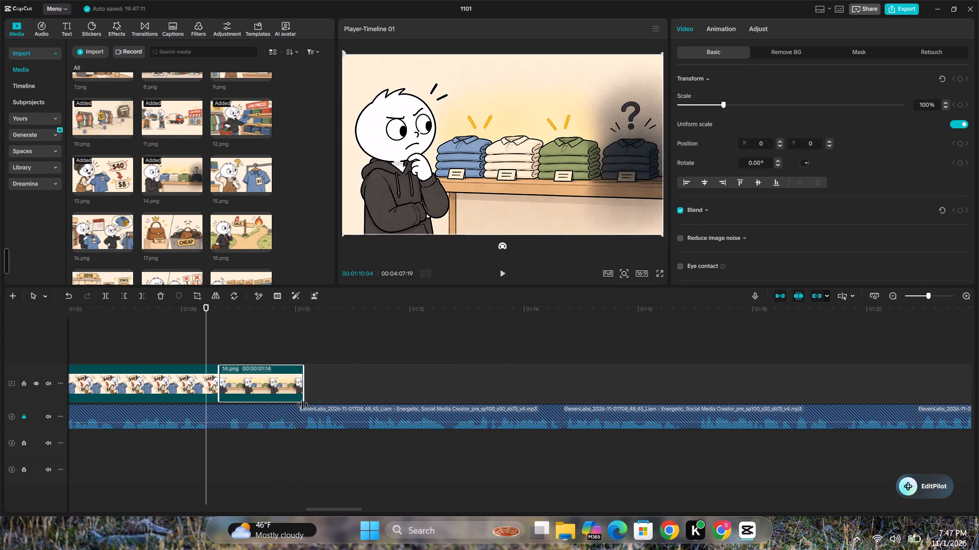
pyautogui.moveTo(302, 405); pyautogui.dragTo(298, 405)
# Add a scale keyframe at 100% on 14.png at 00:01:08:20 and play it back.
pyautogui.click(220, 359)
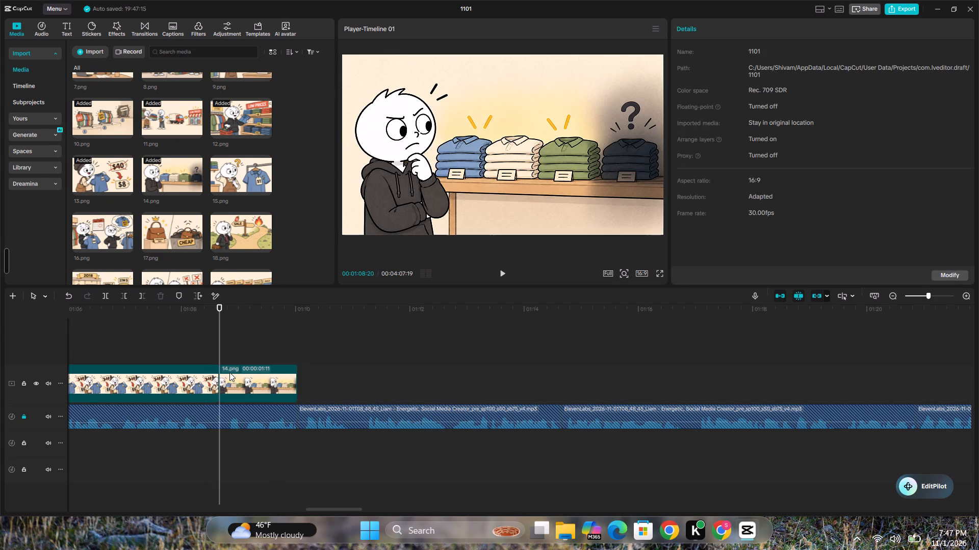
pyautogui.click(230, 373)
pyautogui.click(960, 106)
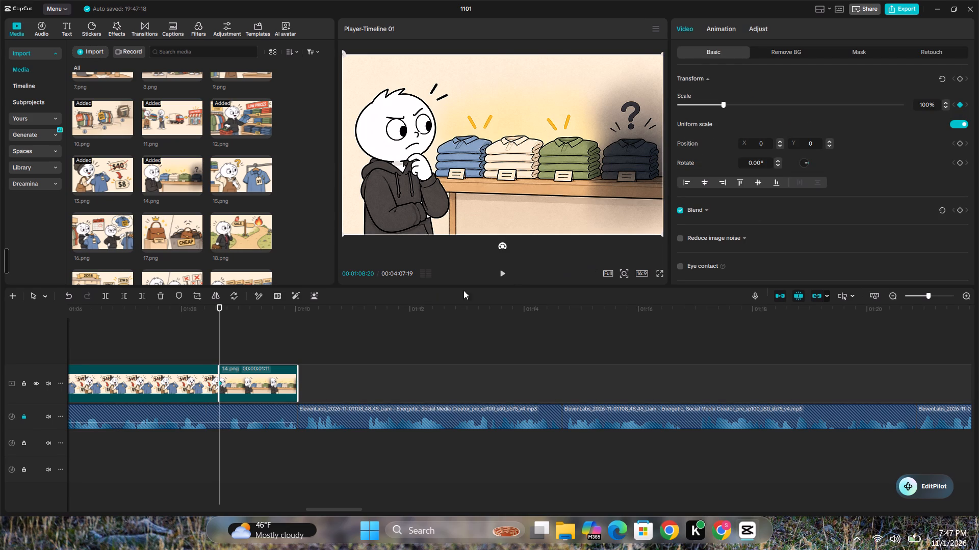
pyautogui.press('space')
pyautogui.click(503, 273)
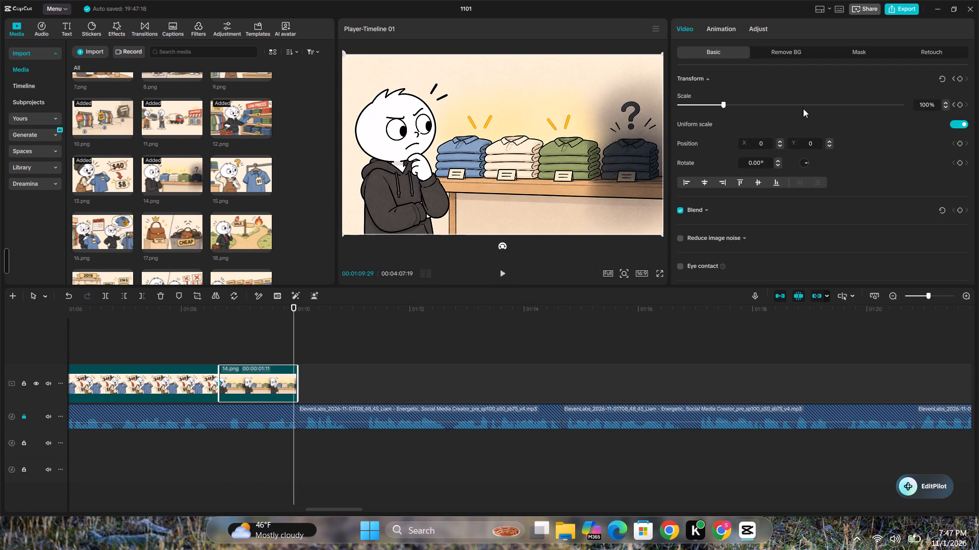
# Keyframe 14.png's scale at 112% at 00:01:09:29 to finish its zoom in, and play it back.
pyautogui.click(724, 103)
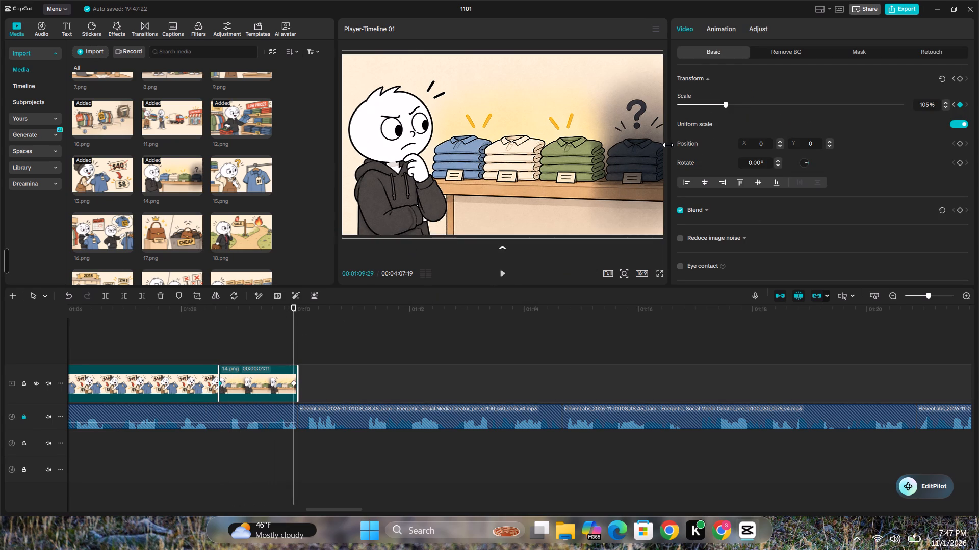
pyautogui.tripleClick(944, 100)
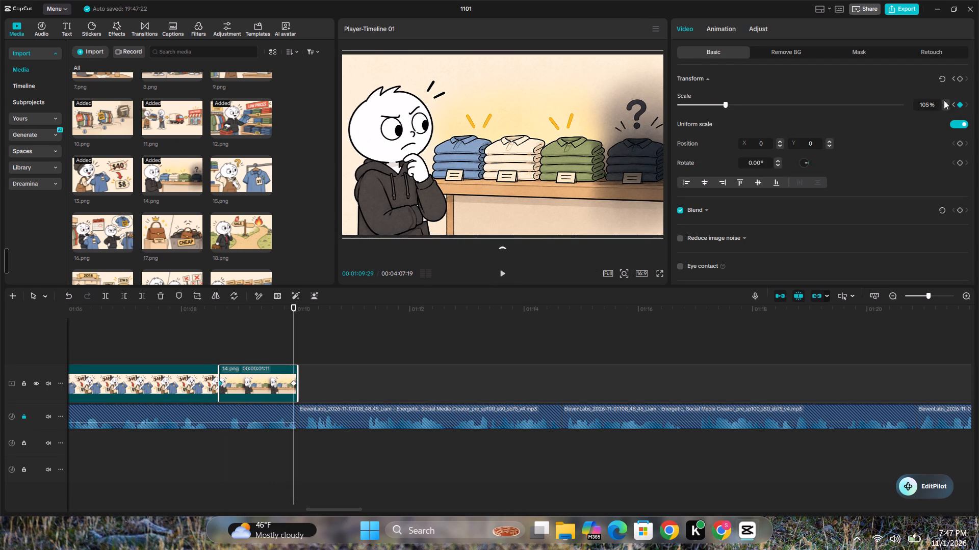
pyautogui.tripleClick(947, 103)
pyautogui.click(944, 103)
pyautogui.tripleClick(942, 102)
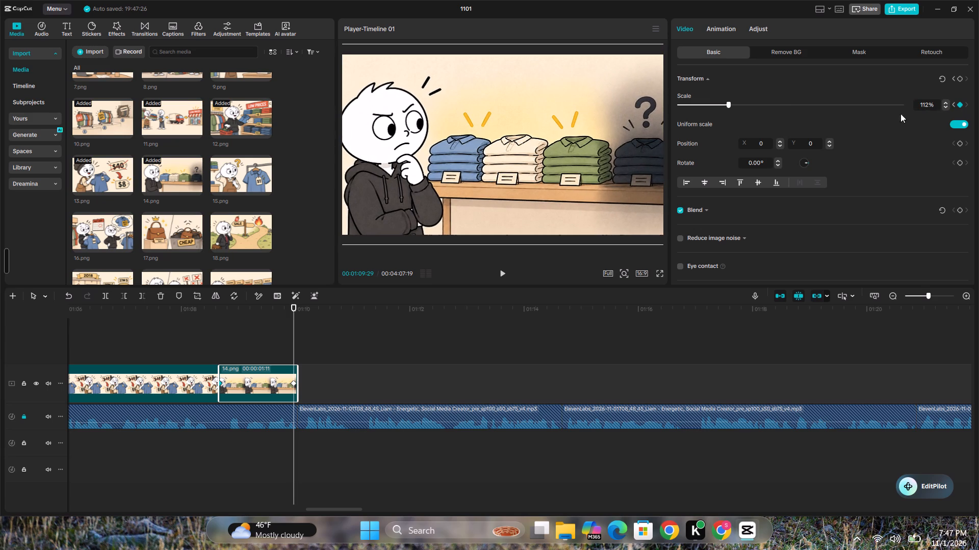
pyautogui.click(210, 352)
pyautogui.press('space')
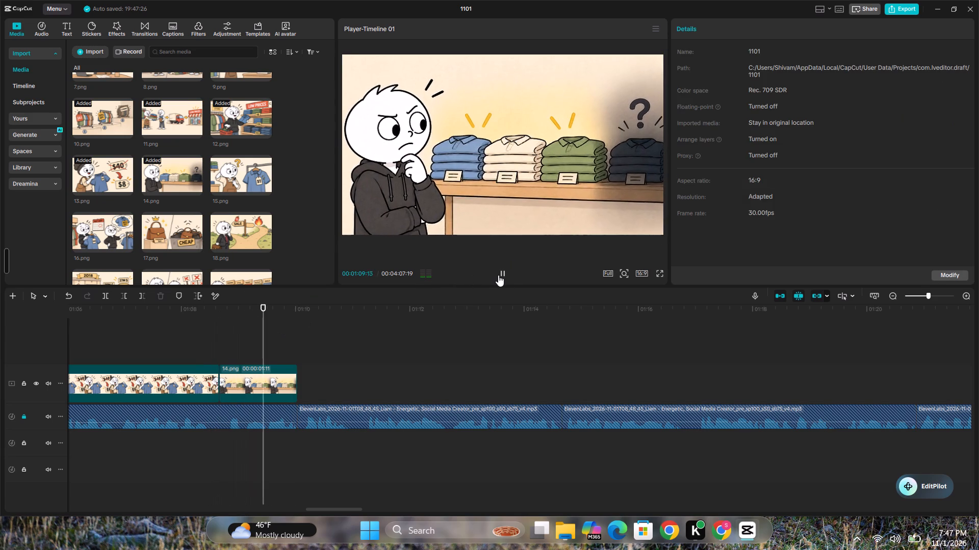
pyautogui.click(504, 272)
# Extend the end of 14.png to a duration of 00:00:01:13 and play the voiceover past it.
pyautogui.click(288, 353)
pyautogui.click(297, 377)
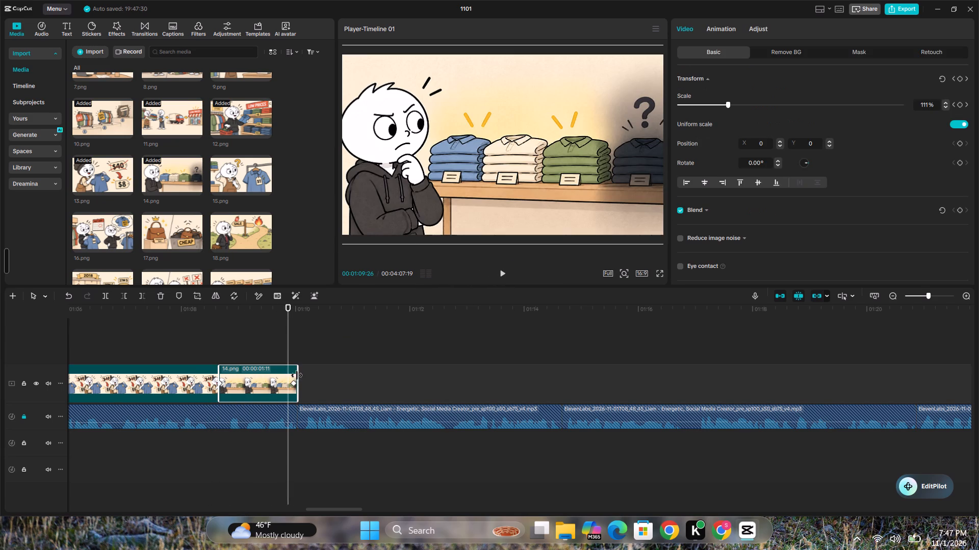
pyautogui.click(296, 375)
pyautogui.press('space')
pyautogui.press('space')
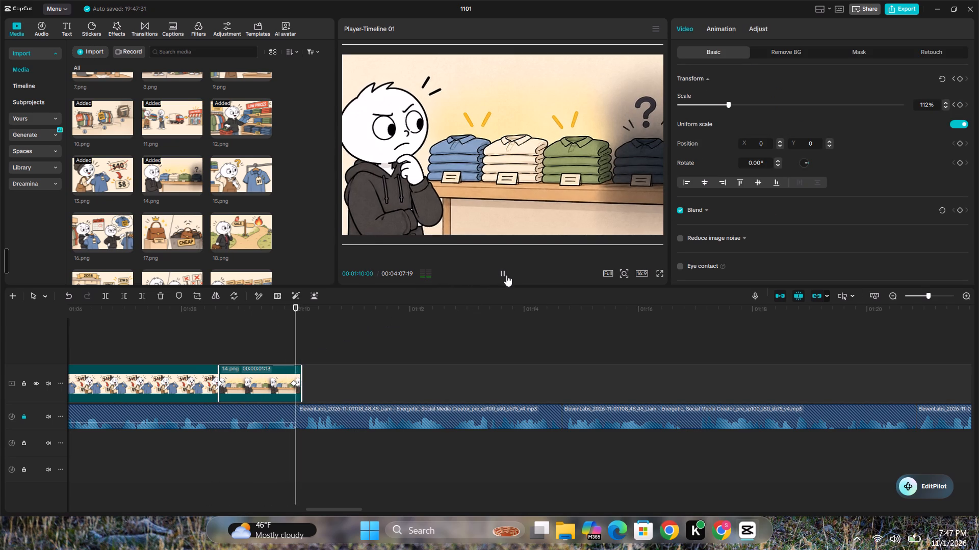
pyautogui.click(509, 266)
pyautogui.click(504, 278)
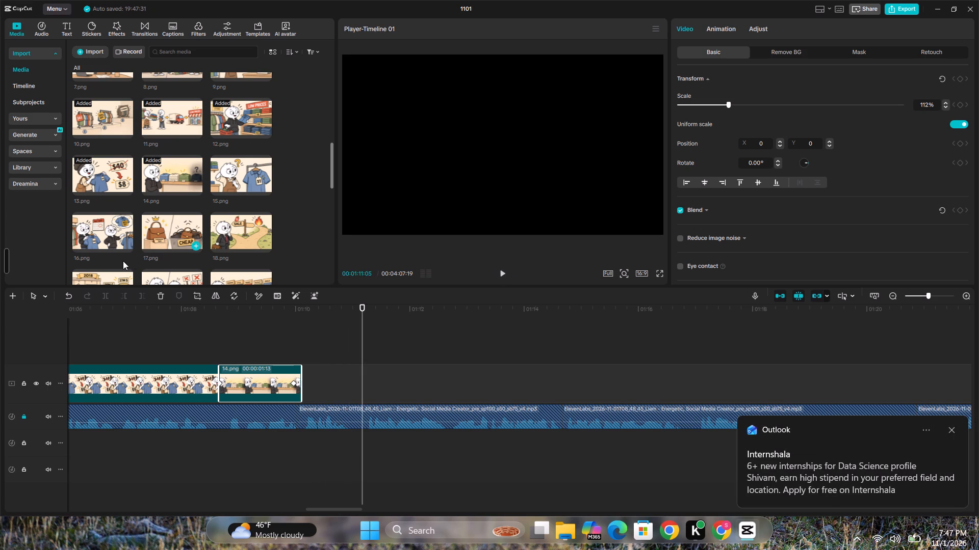
# Look over the favorite transitions and play the cut from 13.png to 14.png, starting at 00:01:08:15.
pyautogui.click(270, 340)
pyautogui.click(216, 343)
pyautogui.click(210, 343)
pyautogui.click(210, 343)
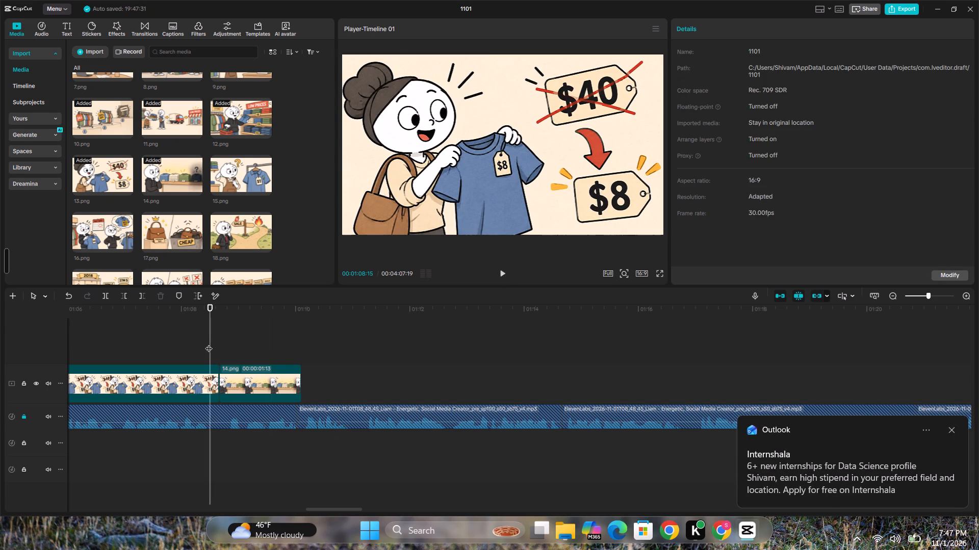
pyautogui.click(220, 345)
pyautogui.click(211, 346)
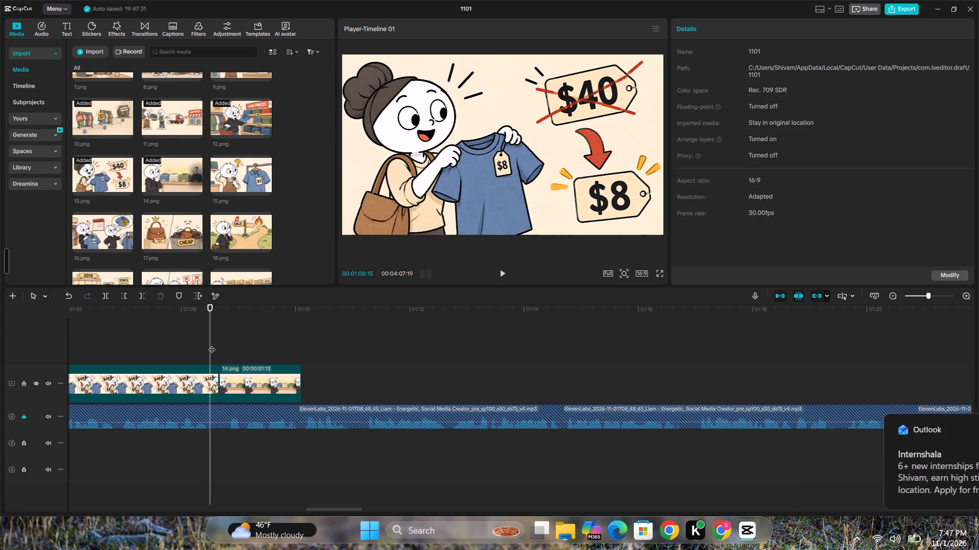
pyautogui.click(140, 31)
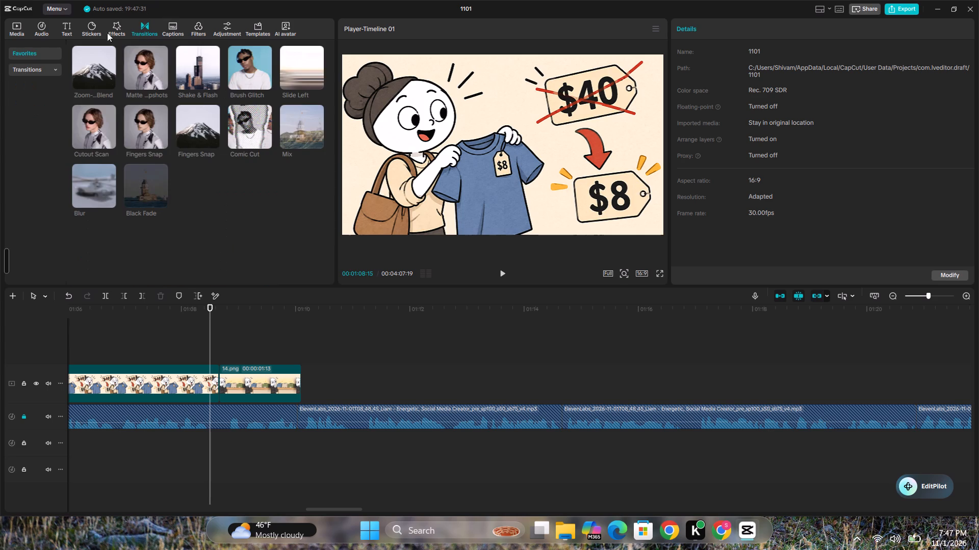
pyautogui.click(19, 28)
pyautogui.click(143, 23)
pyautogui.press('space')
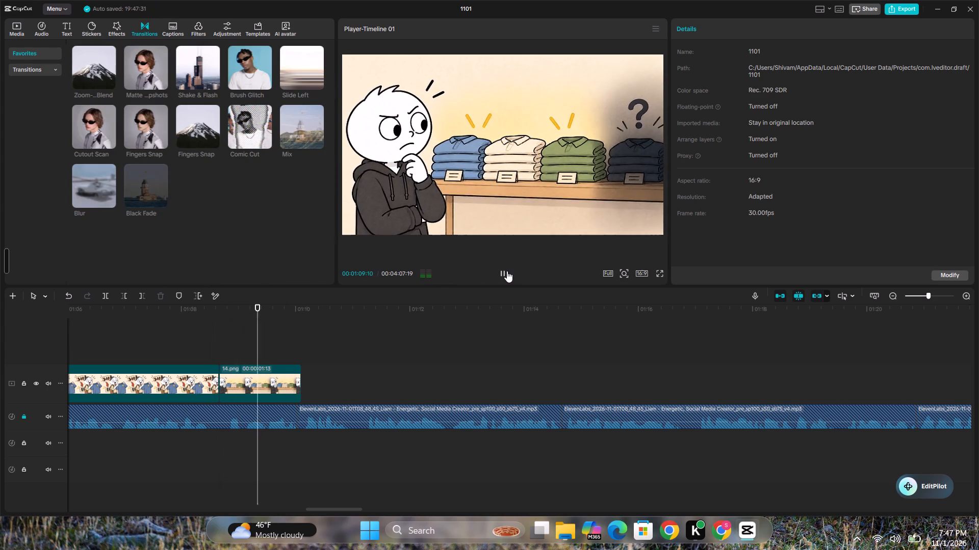
pyautogui.click(505, 269)
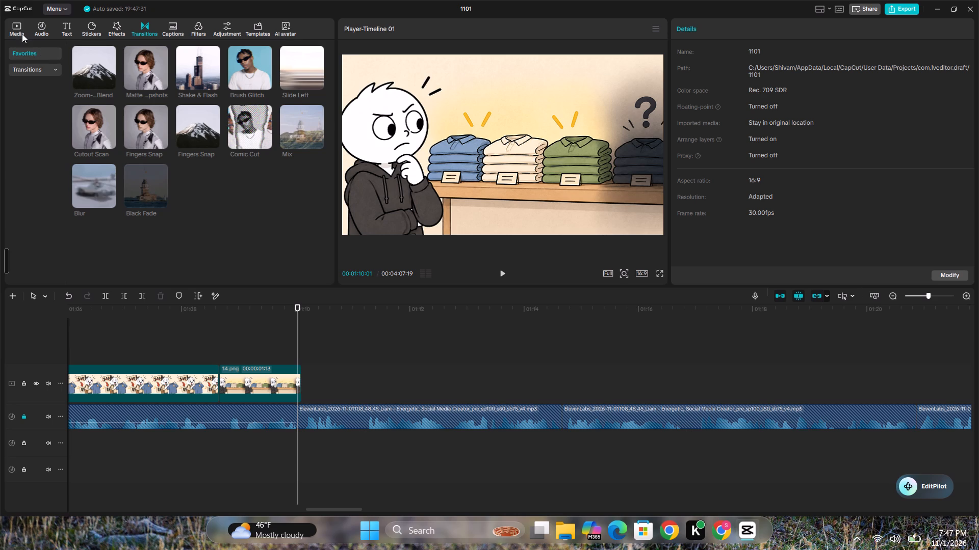
# Place 15.png on the main track directly after 14.png.
pyautogui.click(22, 33)
pyautogui.moveTo(231, 165); pyautogui.dragTo(301, 381)
# Switch to Google Chrome and look further down the open page.
pyautogui.hotkey('alt', 'Tab')
pyautogui.scroll(-1, 243, 283)
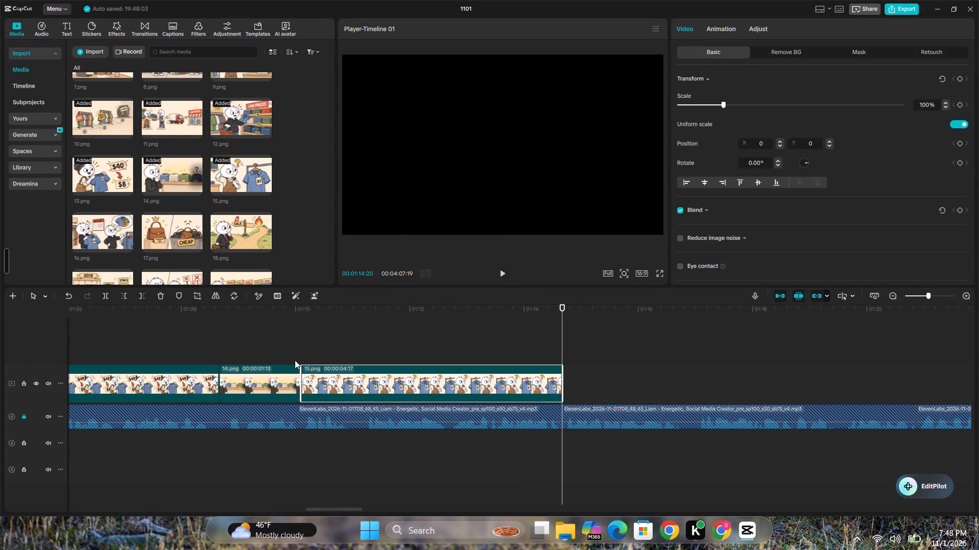
# Keyframe 15.png's scale from 100% at 00:01:10:03 to 106% at 00:01:14:18 for a slow zoom in.
pyautogui.click(303, 358)
pyautogui.click(323, 373)
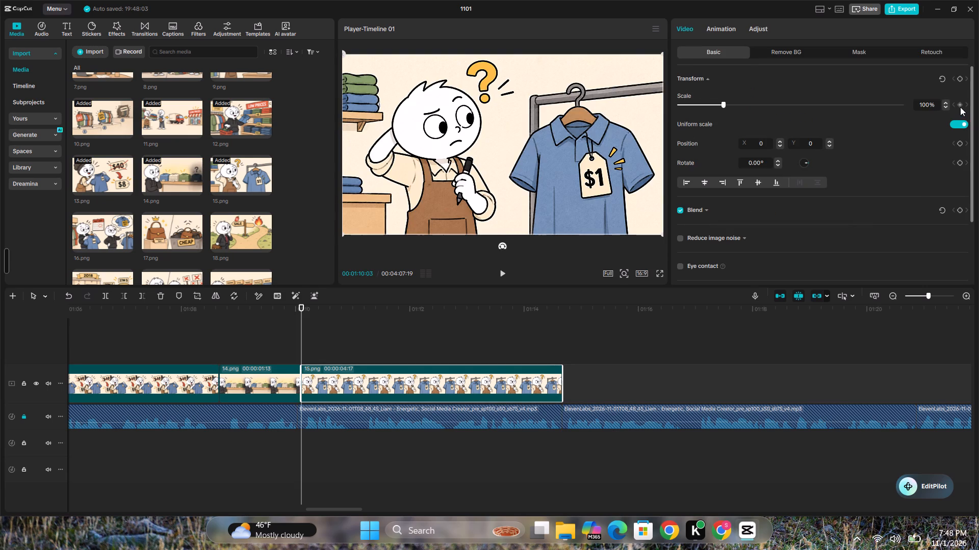
pyautogui.click(960, 107)
pyautogui.click(555, 358)
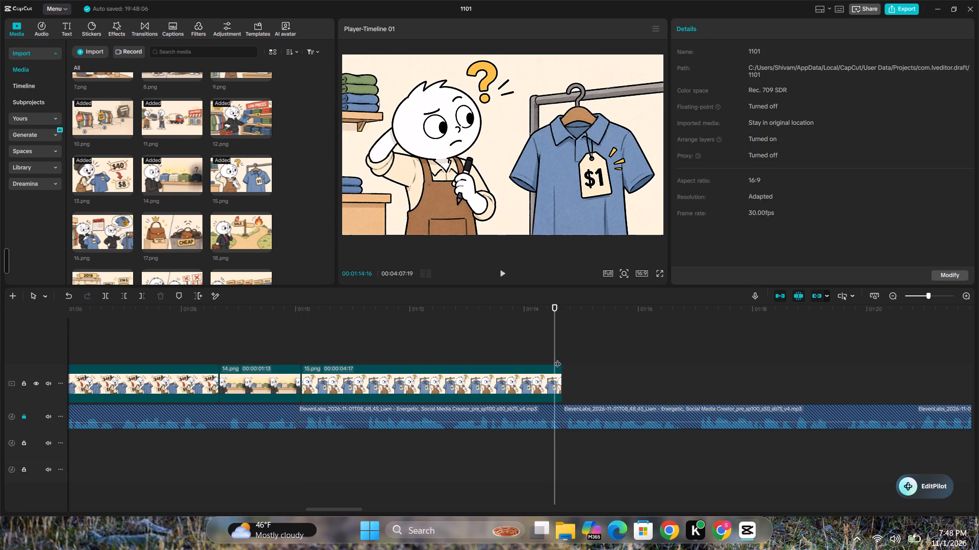
pyautogui.click(559, 359)
pyautogui.click(547, 373)
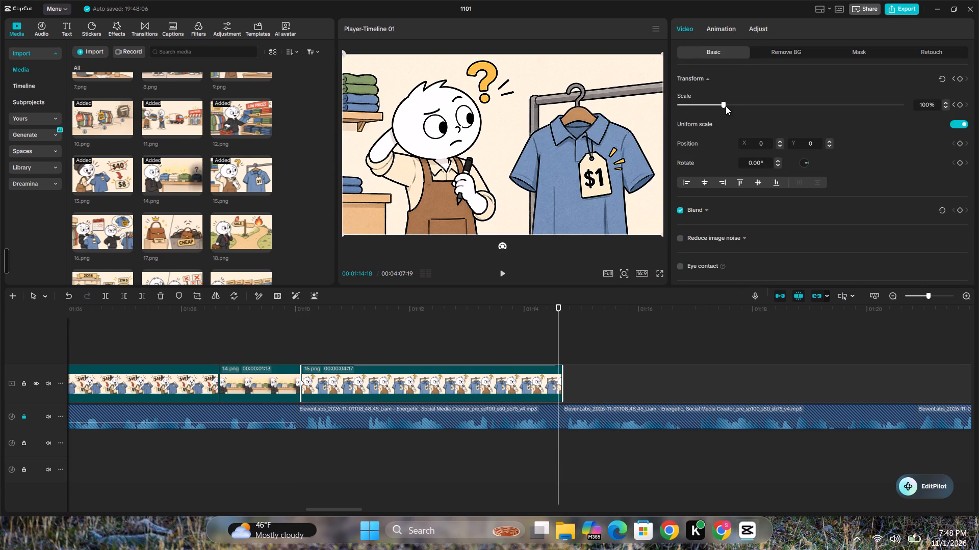
pyautogui.click(725, 105)
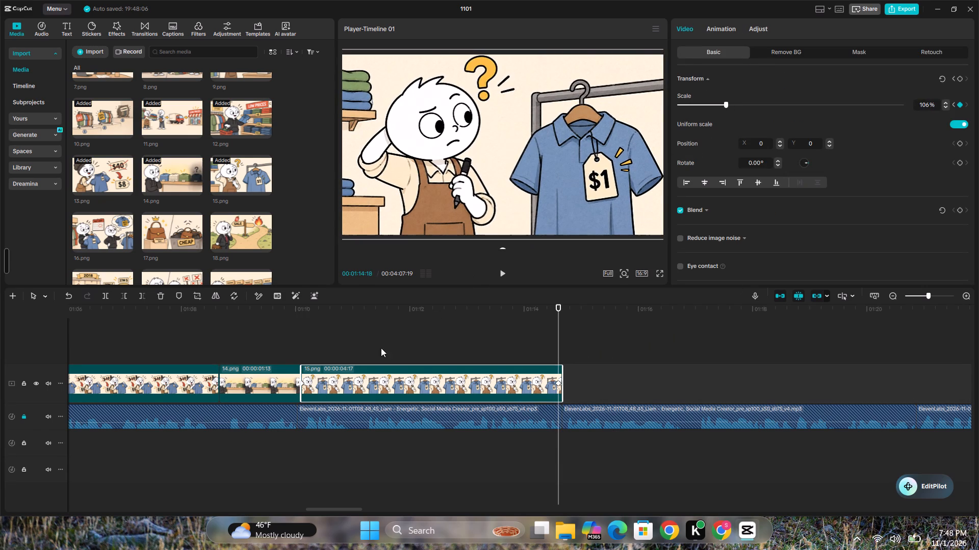
# Add the Comic Cut transition between 14.png and 15.png and shorten its duration to 0.5 s.
pyautogui.click(291, 347)
pyautogui.click(152, 28)
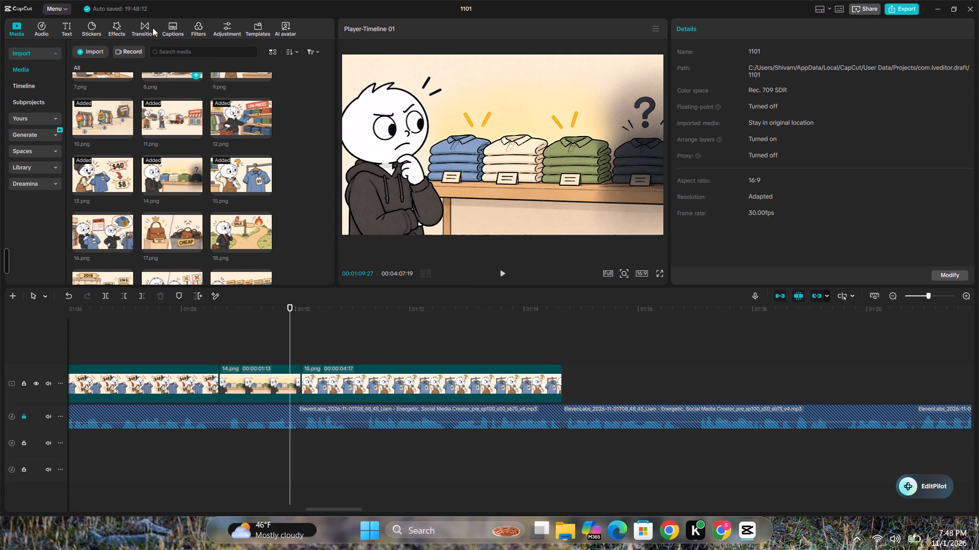
pyautogui.moveTo(245, 125); pyautogui.dragTo(287, 384)
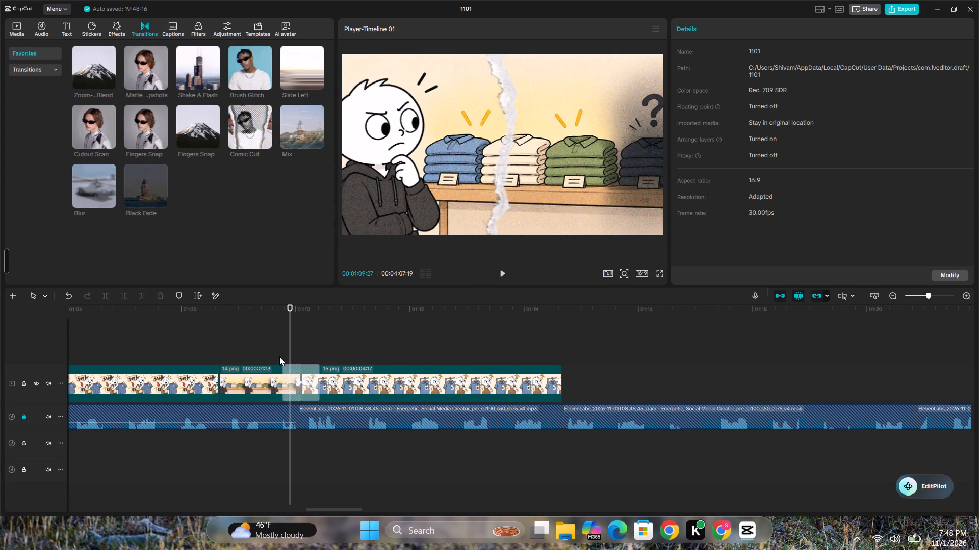
pyautogui.click(279, 355)
pyautogui.click(21, 22)
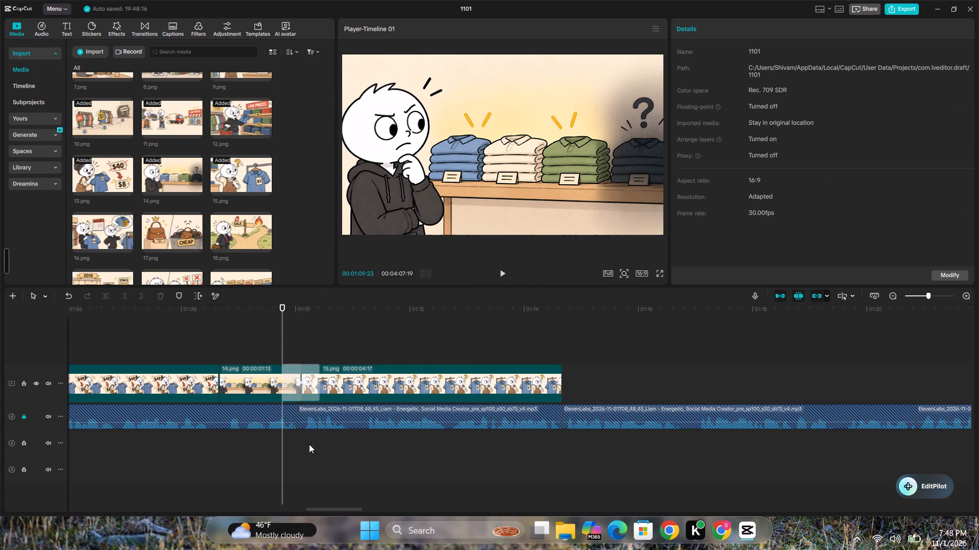
pyautogui.click(296, 386)
pyautogui.click(285, 374)
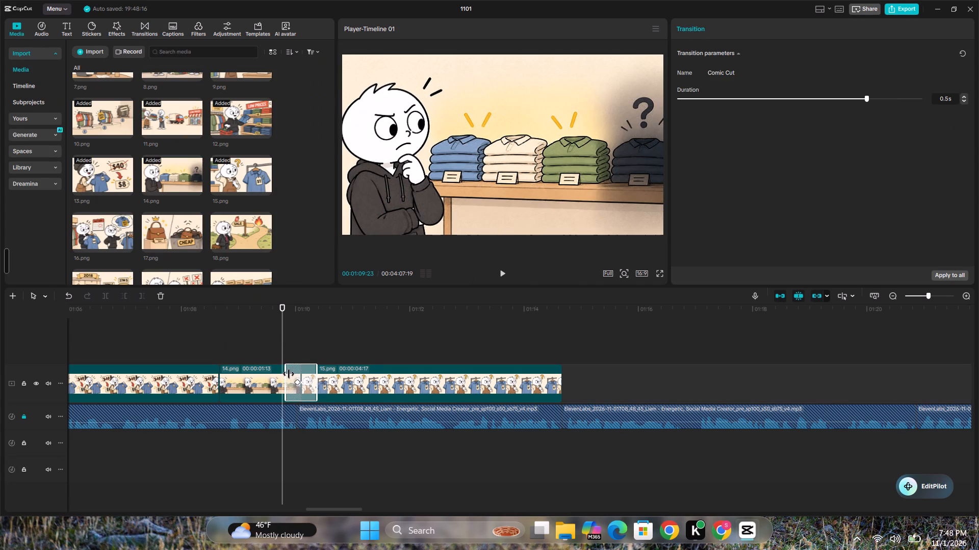
# Play back the transition between 14.png and 15.png several times and listen to the voiceover past 15.png.
pyautogui.press('space')
pyautogui.press('space')
pyautogui.click(505, 271)
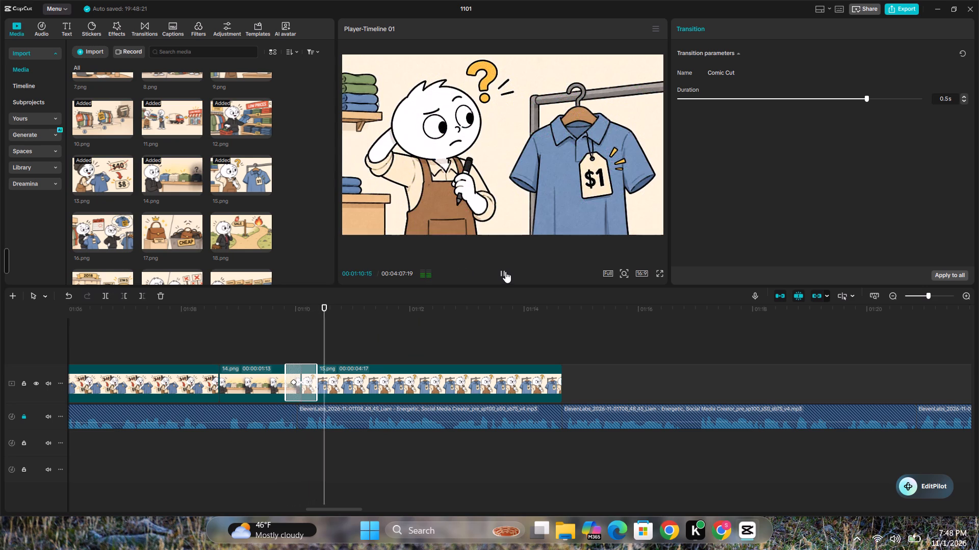
pyautogui.click(197, 343)
pyautogui.press('space')
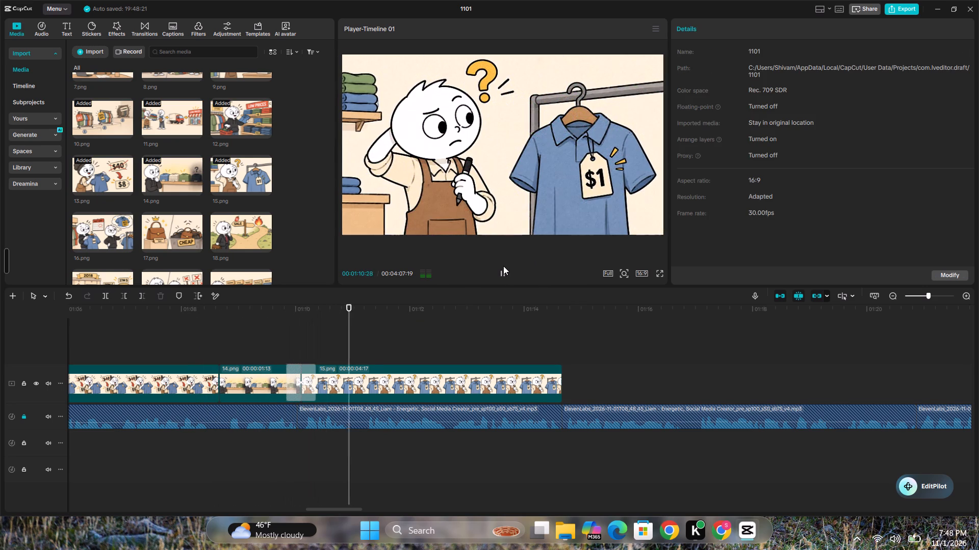
pyautogui.click(503, 266)
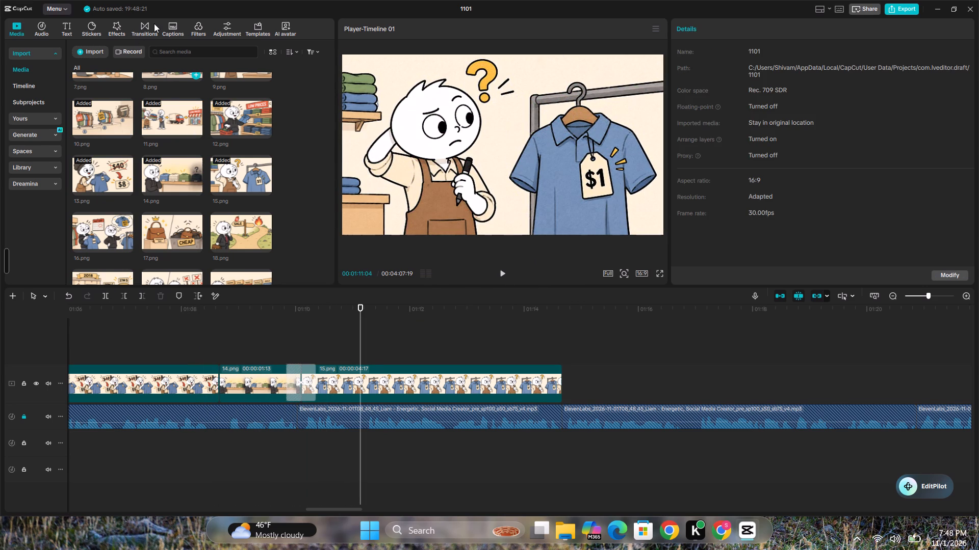
pyautogui.press('space')
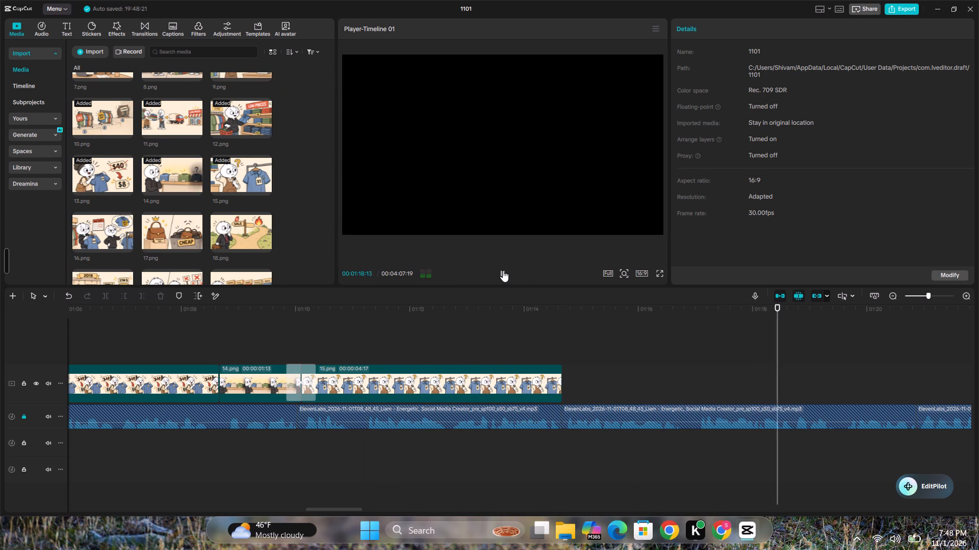
pyautogui.click(502, 270)
pyautogui.click(286, 344)
pyautogui.press('space')
pyautogui.press('space')
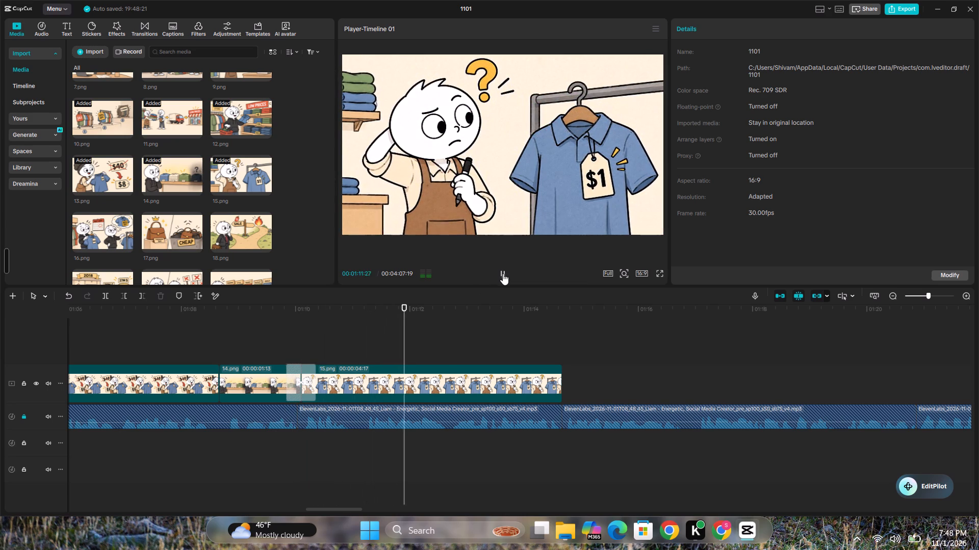
pyautogui.click(503, 271)
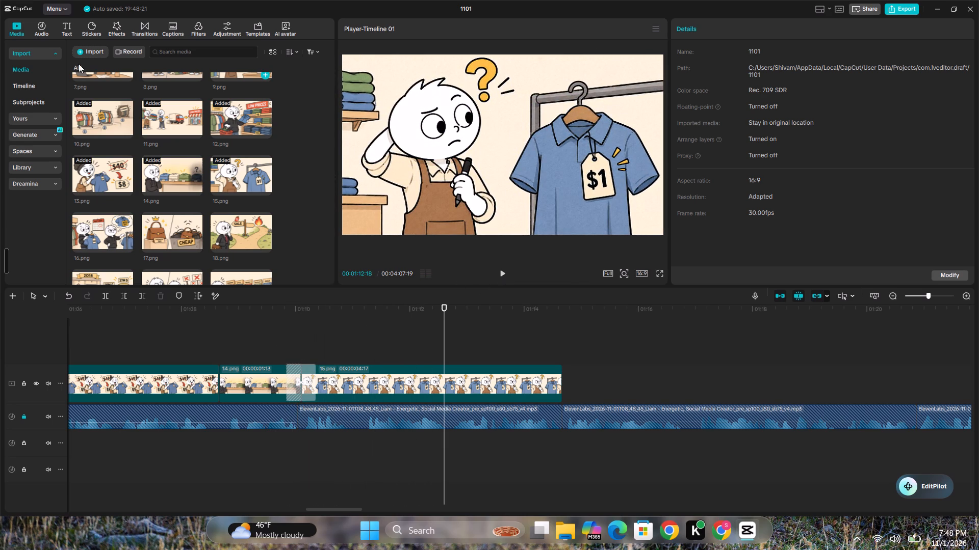
# Copy the dobcommu sound effect under the 2.png–3.png transition, paste it beneath the 14.png–15.png transition, and play it back.
pyautogui.moveTo(351, 509); pyautogui.dragTo(78, 504)
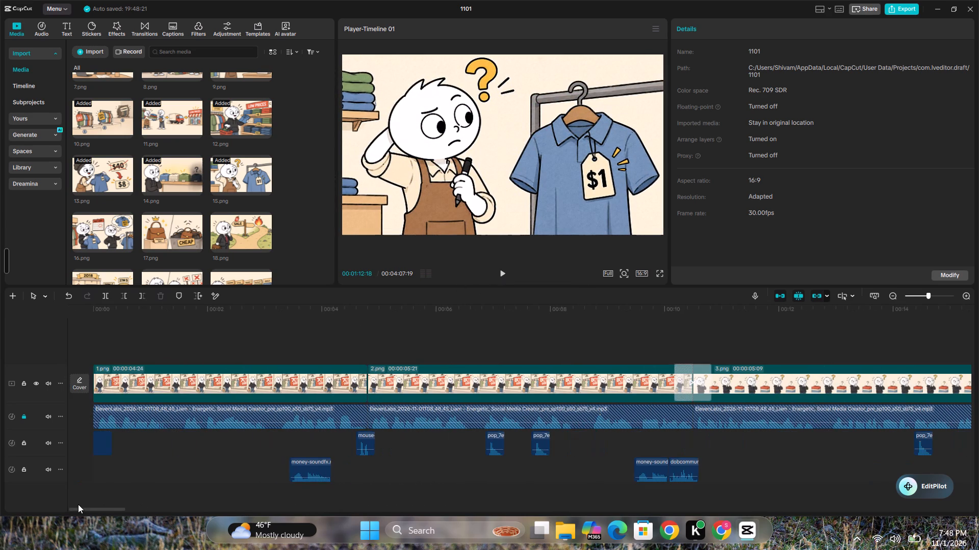
pyautogui.moveTo(78, 504); pyautogui.dragTo(78, 505)
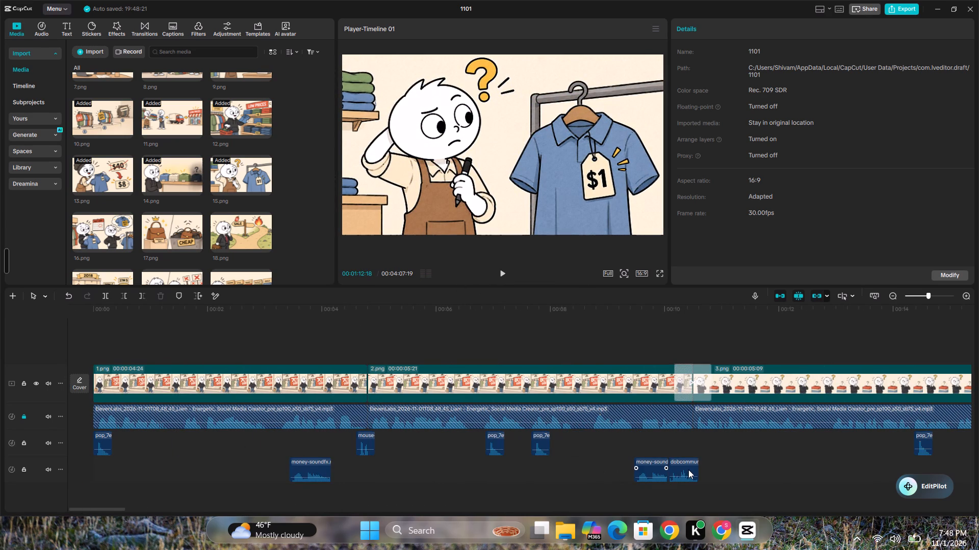
pyautogui.click(688, 470)
pyautogui.hotkey('ctrl', 'c')
pyautogui.moveTo(104, 508); pyautogui.dragTo(105, 508)
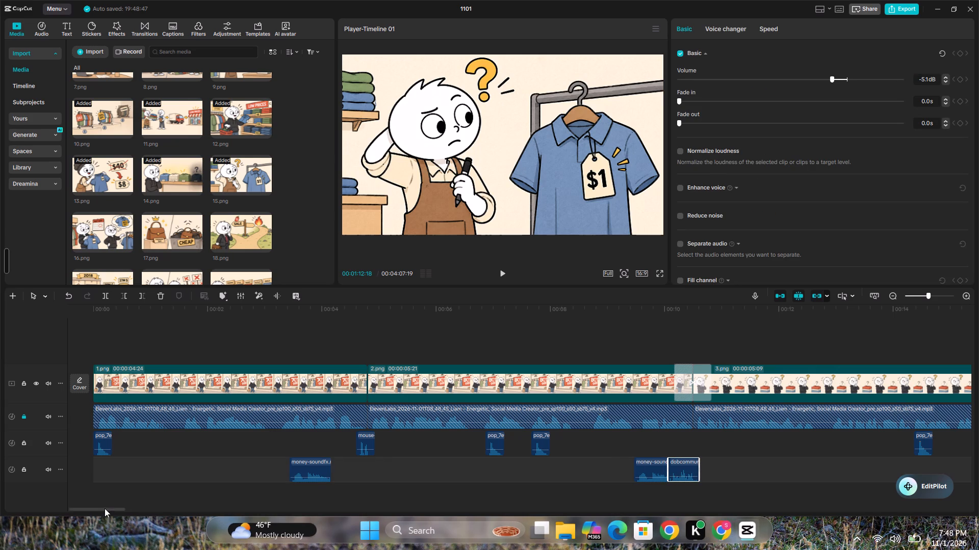
pyautogui.moveTo(105, 508); pyautogui.dragTo(329, 517)
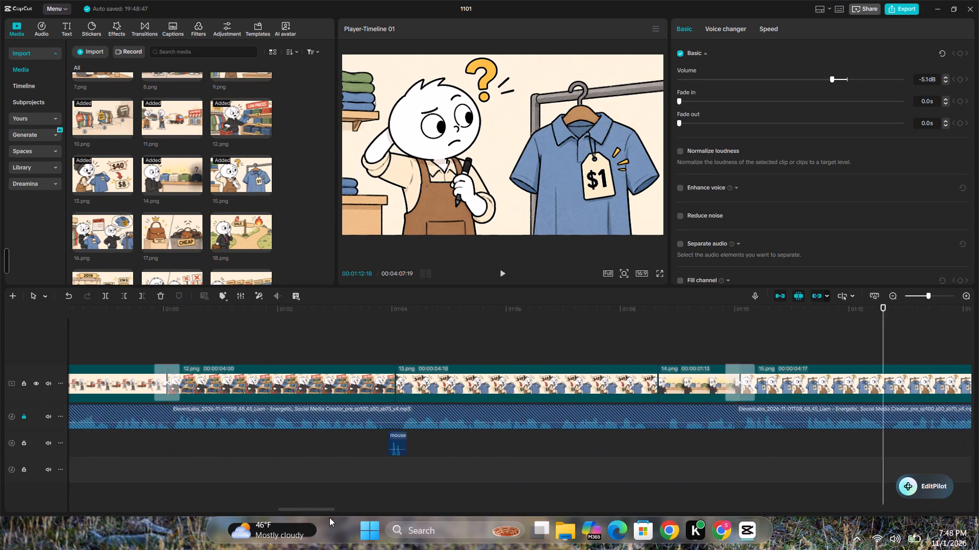
pyautogui.moveTo(329, 517); pyautogui.dragTo(340, 517)
pyautogui.click(297, 453)
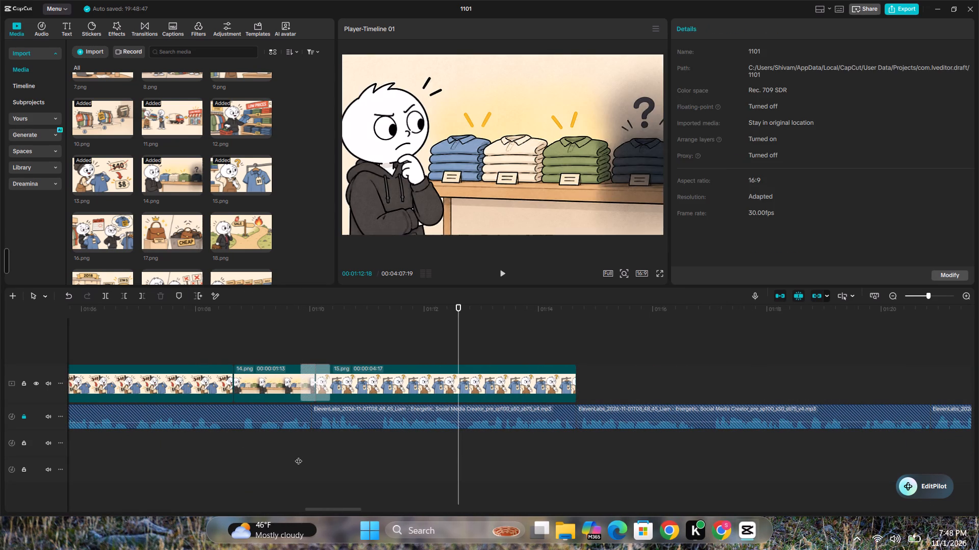
pyautogui.hotkey('ctrl', 'v')
pyautogui.click(287, 457)
pyautogui.press('space')
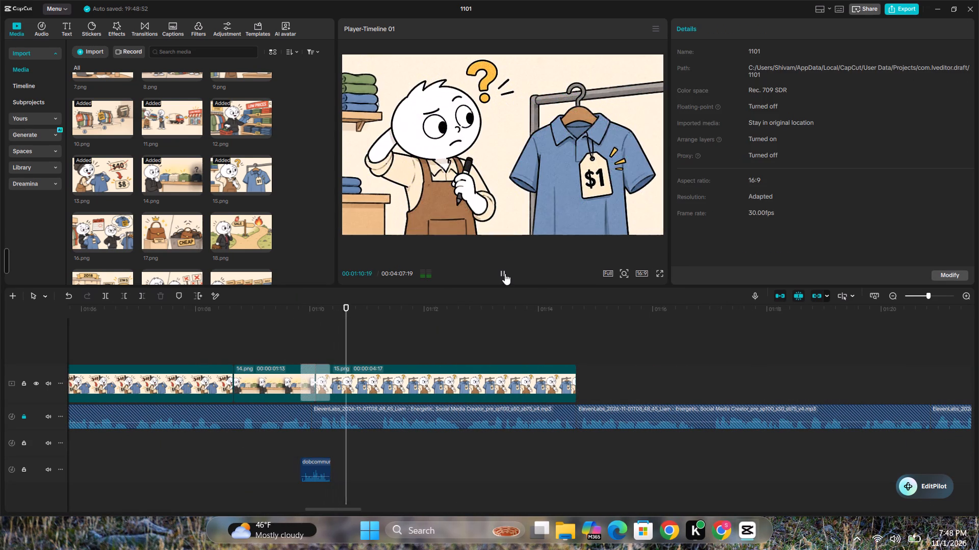
pyautogui.moveTo(349, 510); pyautogui.dragTo(372, 509)
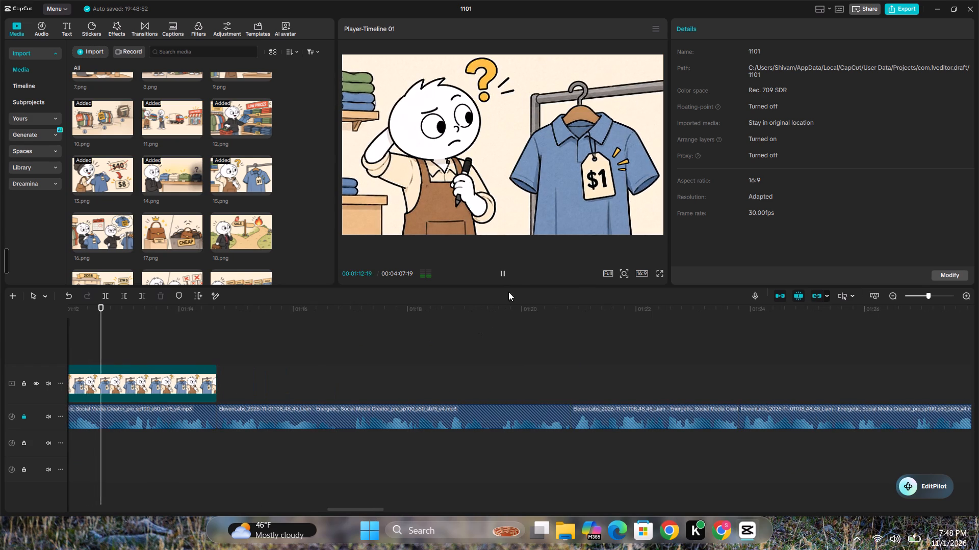
# Place 16.png on the main track directly after 15.png.
pyautogui.click(501, 270)
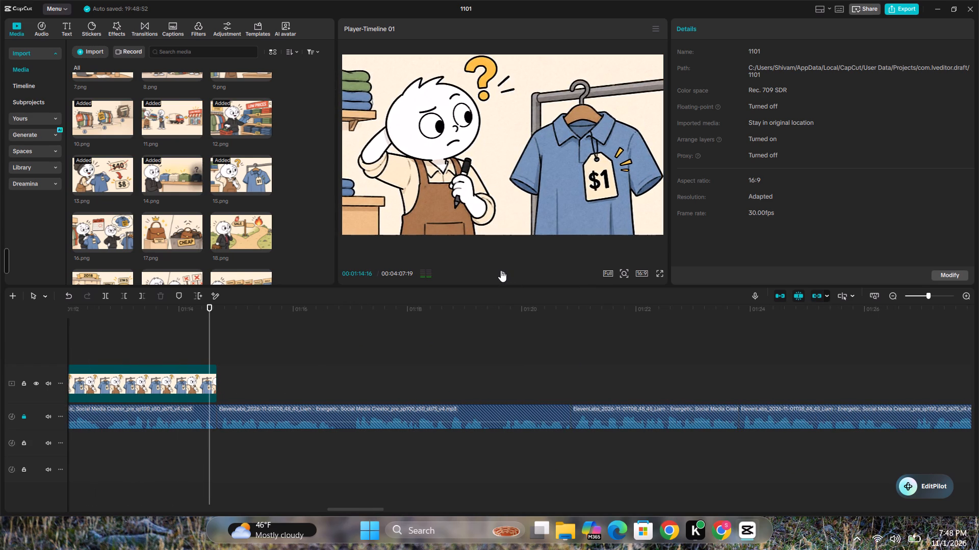
pyautogui.scroll(-1, 115, 154)
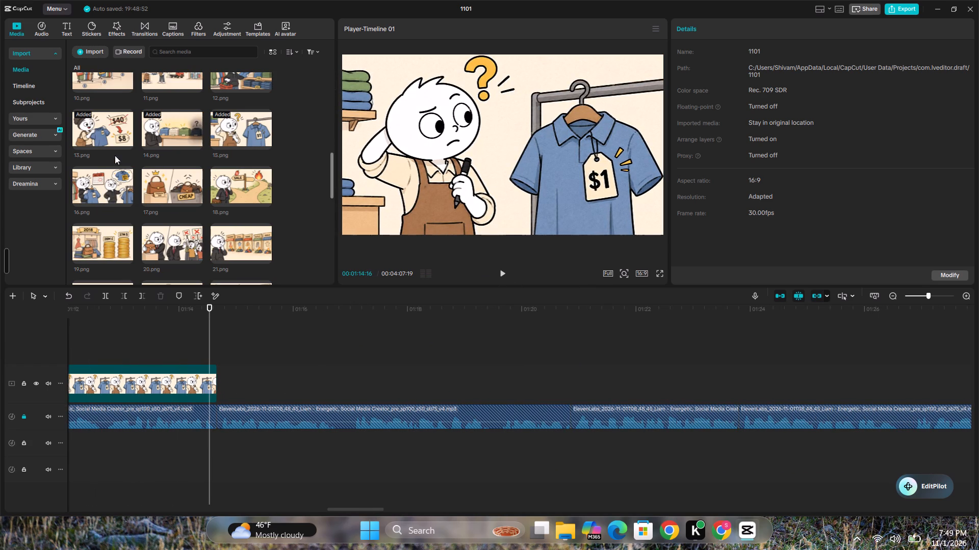
pyautogui.moveTo(96, 183); pyautogui.dragTo(218, 370)
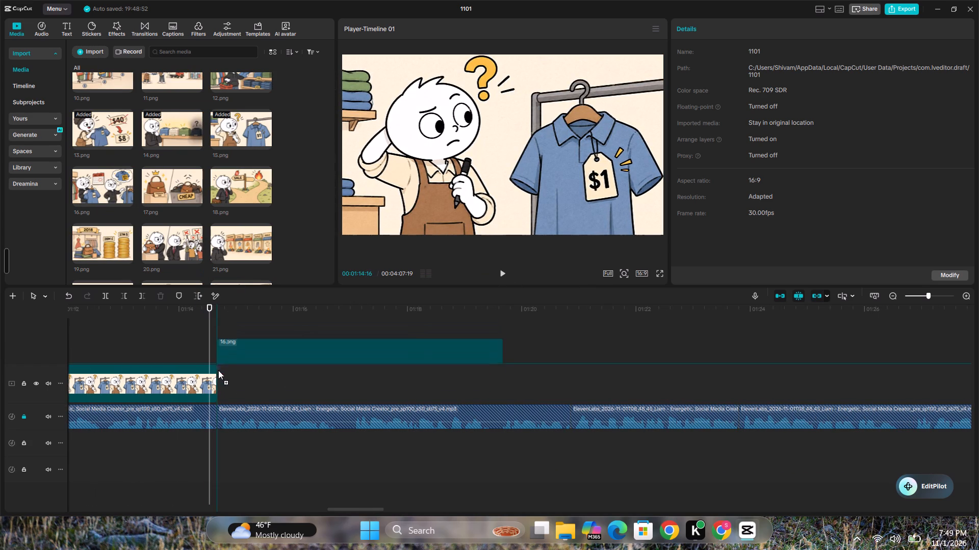
pyautogui.moveTo(218, 370); pyautogui.dragTo(220, 378)
pyautogui.click(504, 279)
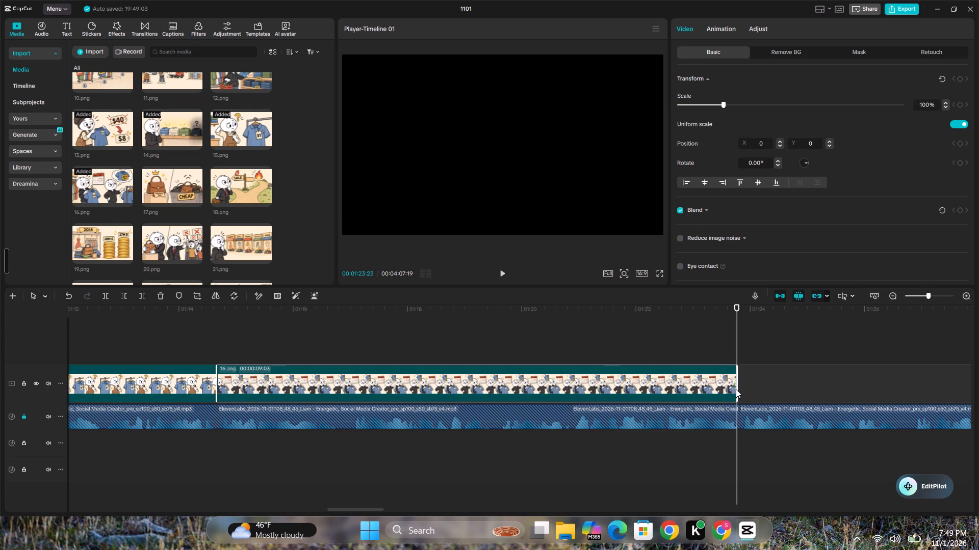
# Keyframe 16.png's scale at 100% at 00:01:14:22, enlarged at 00:01:19:08, and back to 100% at 00:01:23:21.
pyautogui.click(224, 359)
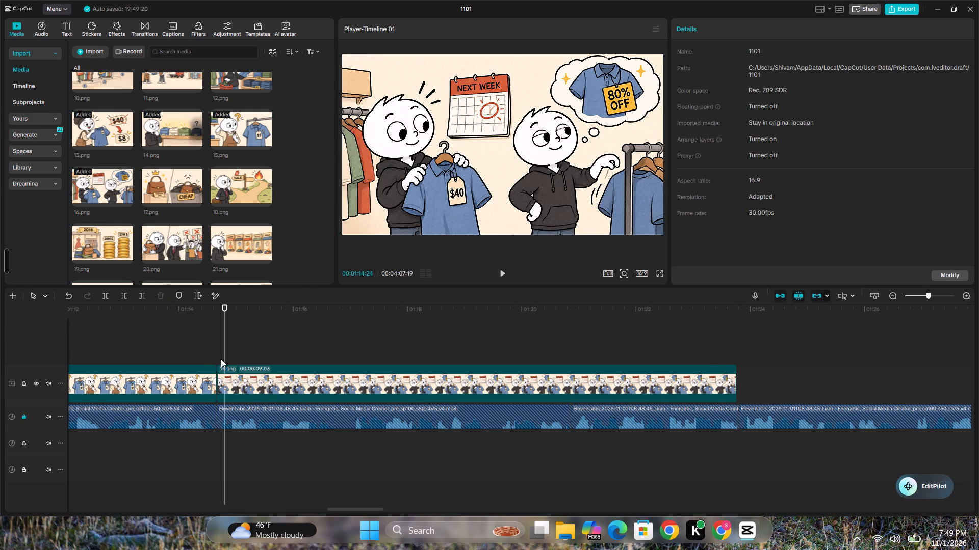
pyautogui.click(221, 359)
pyautogui.click(262, 379)
pyautogui.click(962, 106)
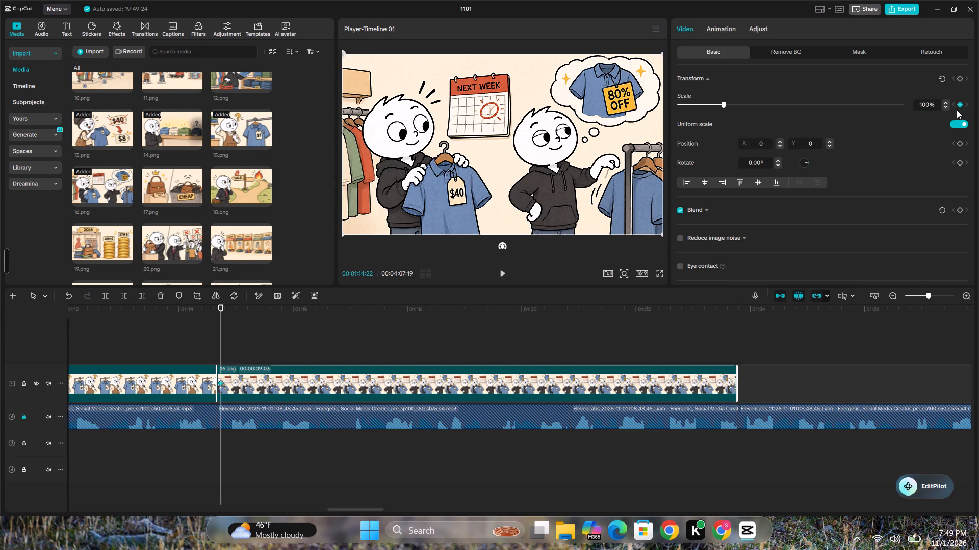
pyautogui.click(464, 355)
pyautogui.click(474, 371)
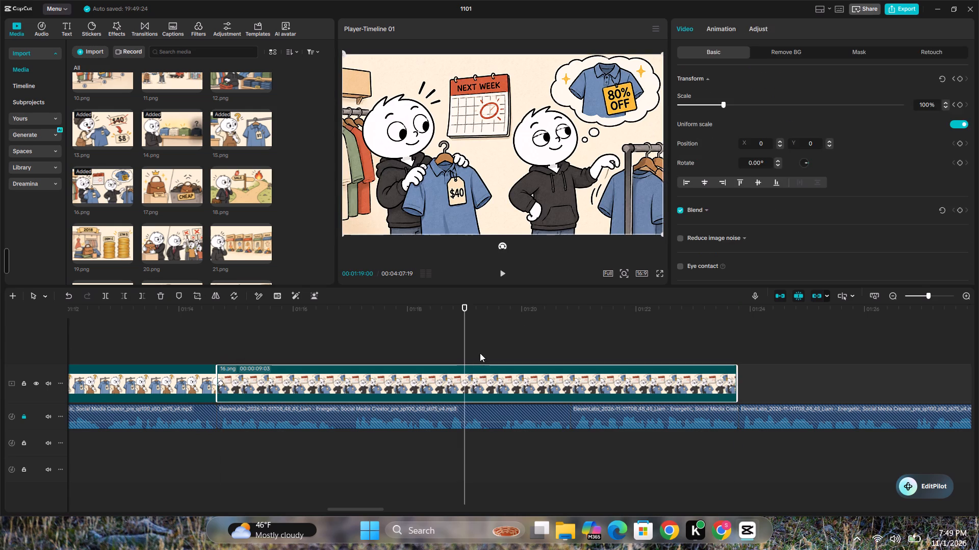
pyautogui.click(480, 353)
pyautogui.click(484, 370)
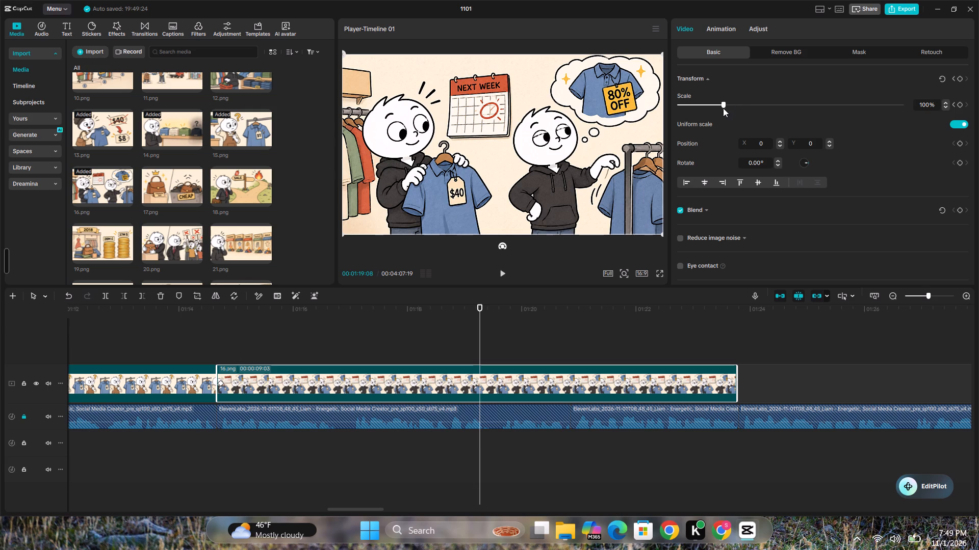
pyautogui.moveTo(723, 104); pyautogui.dragTo(727, 103)
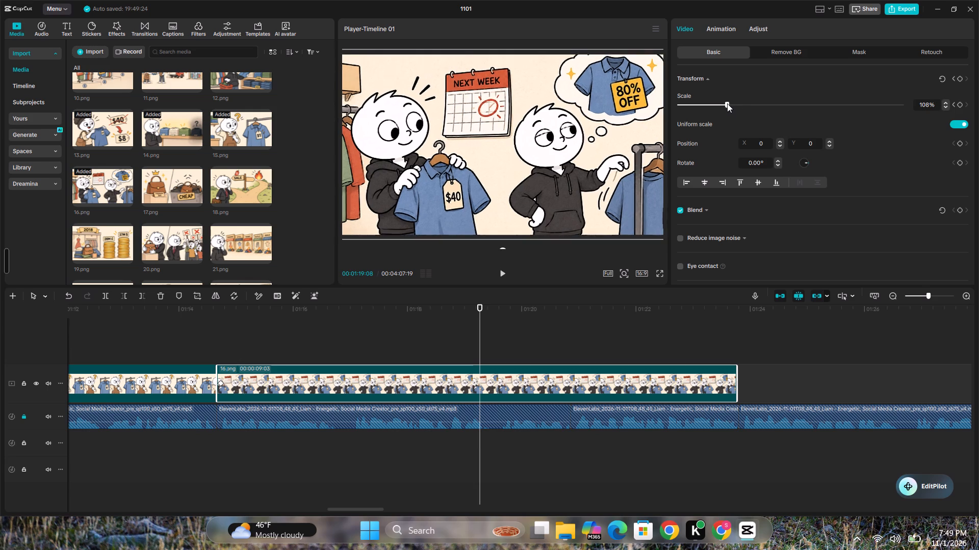
pyautogui.moveTo(727, 103); pyautogui.dragTo(728, 103)
pyautogui.click(732, 353)
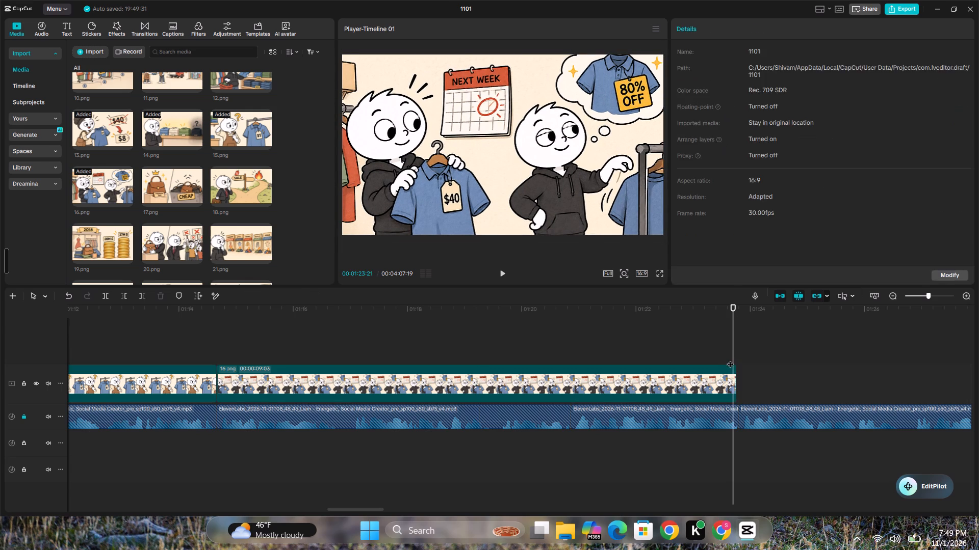
pyautogui.click(722, 373)
pyautogui.moveTo(730, 104); pyautogui.dragTo(725, 104)
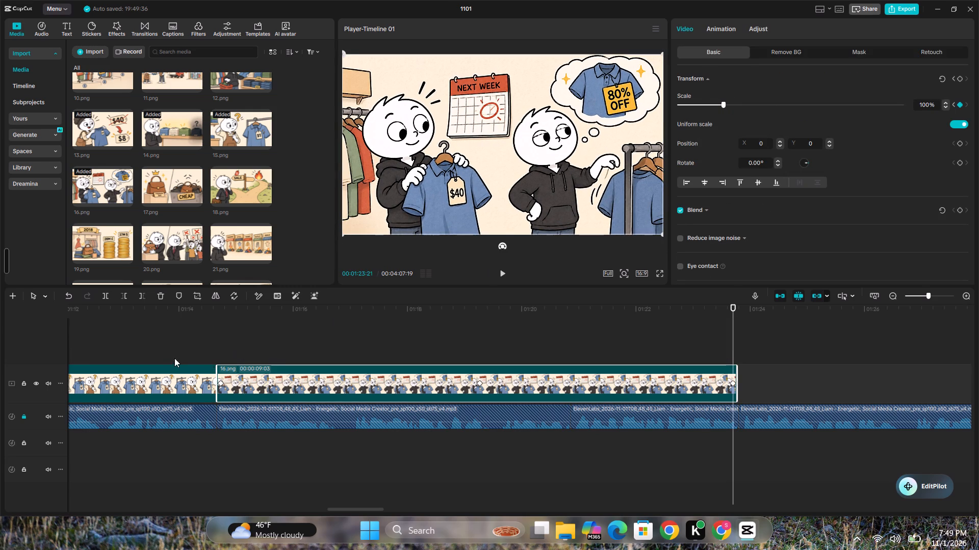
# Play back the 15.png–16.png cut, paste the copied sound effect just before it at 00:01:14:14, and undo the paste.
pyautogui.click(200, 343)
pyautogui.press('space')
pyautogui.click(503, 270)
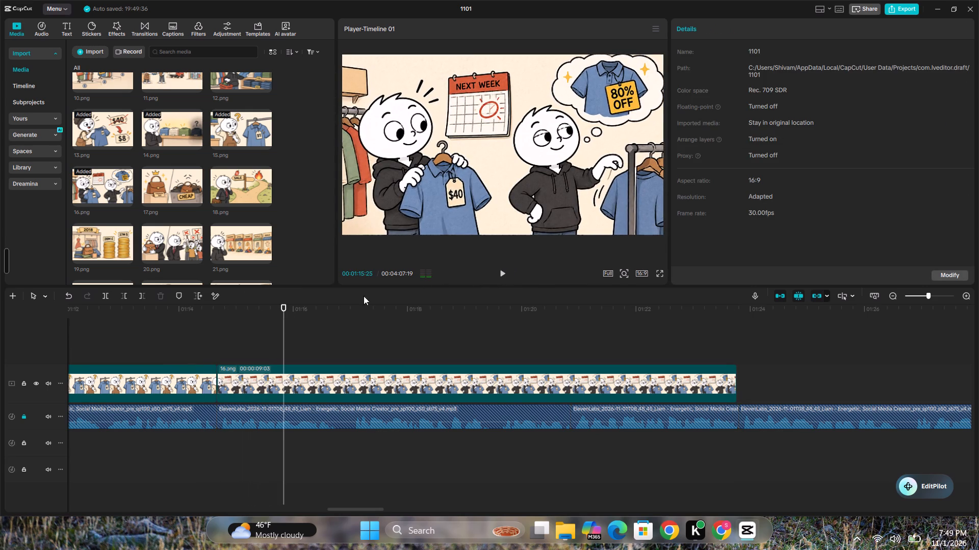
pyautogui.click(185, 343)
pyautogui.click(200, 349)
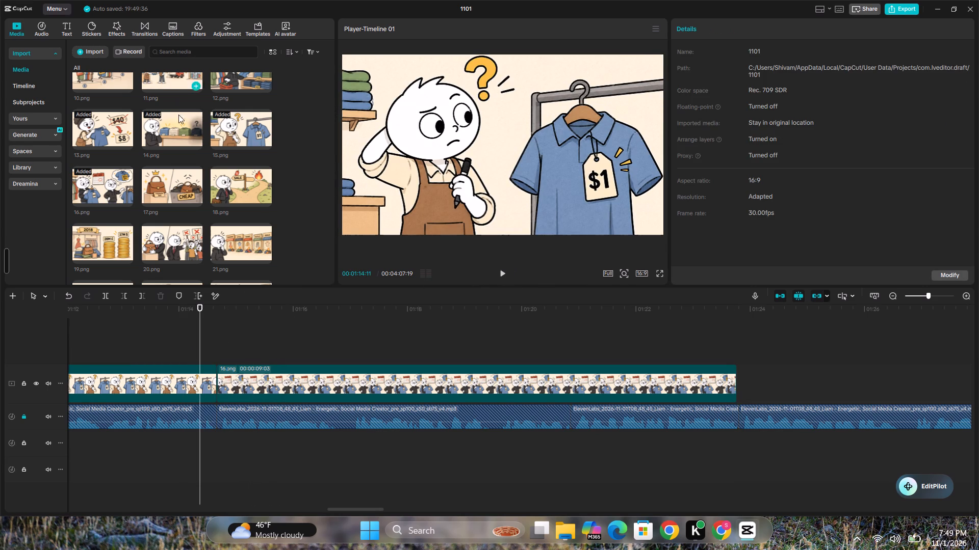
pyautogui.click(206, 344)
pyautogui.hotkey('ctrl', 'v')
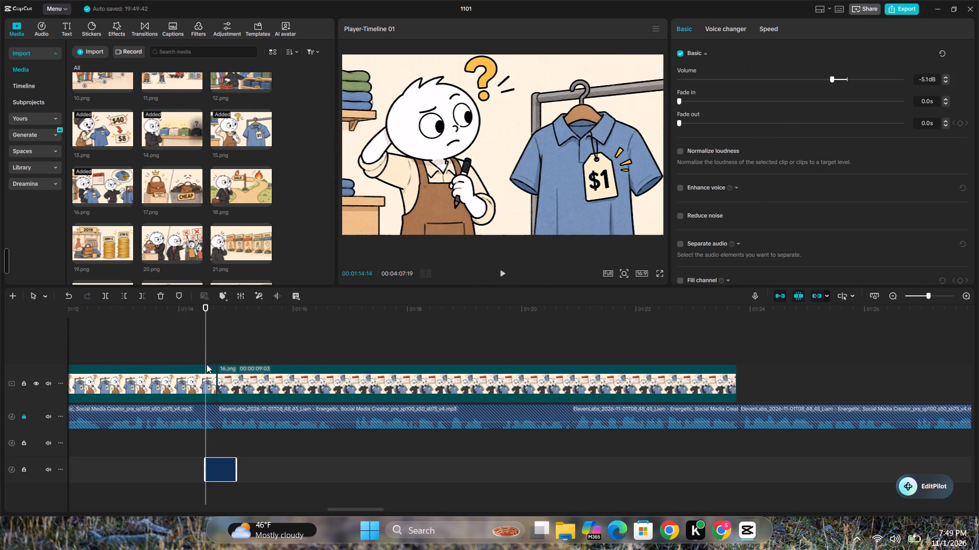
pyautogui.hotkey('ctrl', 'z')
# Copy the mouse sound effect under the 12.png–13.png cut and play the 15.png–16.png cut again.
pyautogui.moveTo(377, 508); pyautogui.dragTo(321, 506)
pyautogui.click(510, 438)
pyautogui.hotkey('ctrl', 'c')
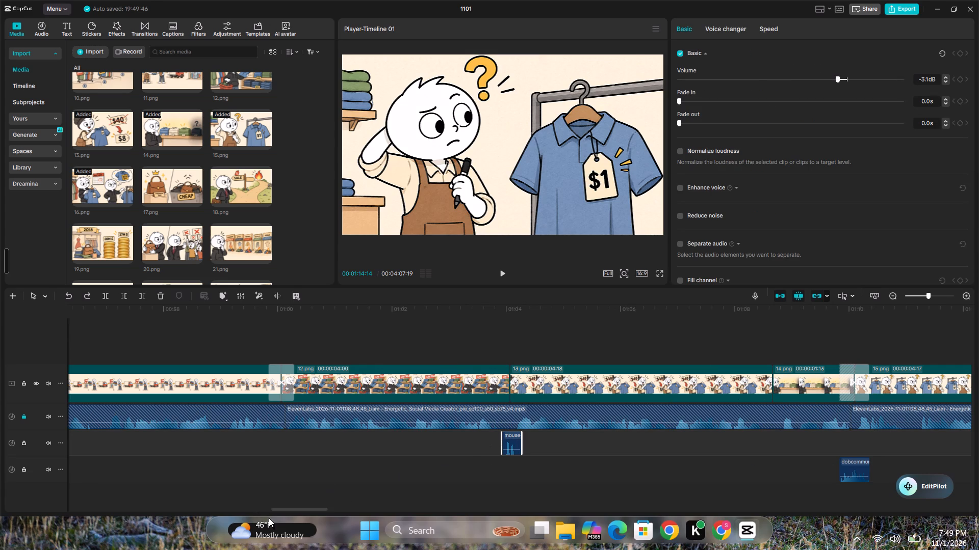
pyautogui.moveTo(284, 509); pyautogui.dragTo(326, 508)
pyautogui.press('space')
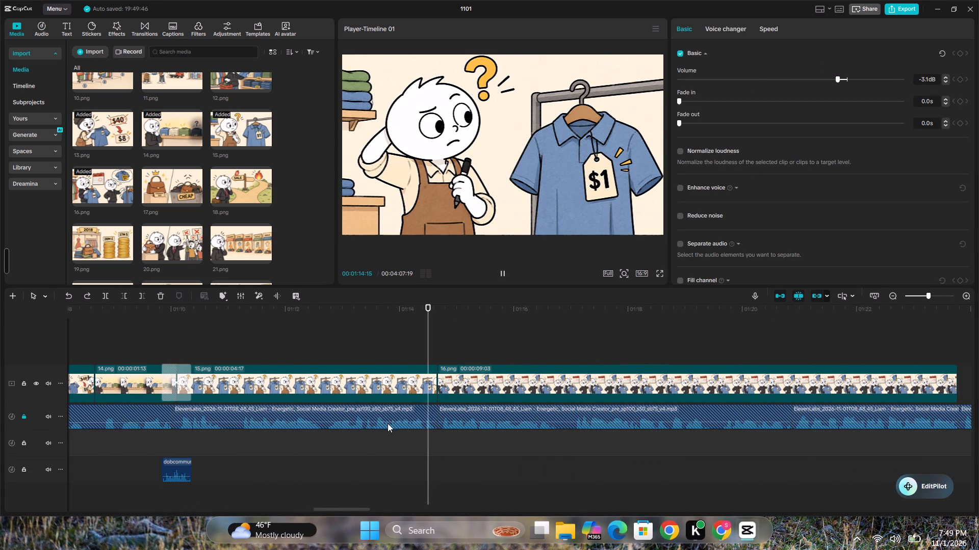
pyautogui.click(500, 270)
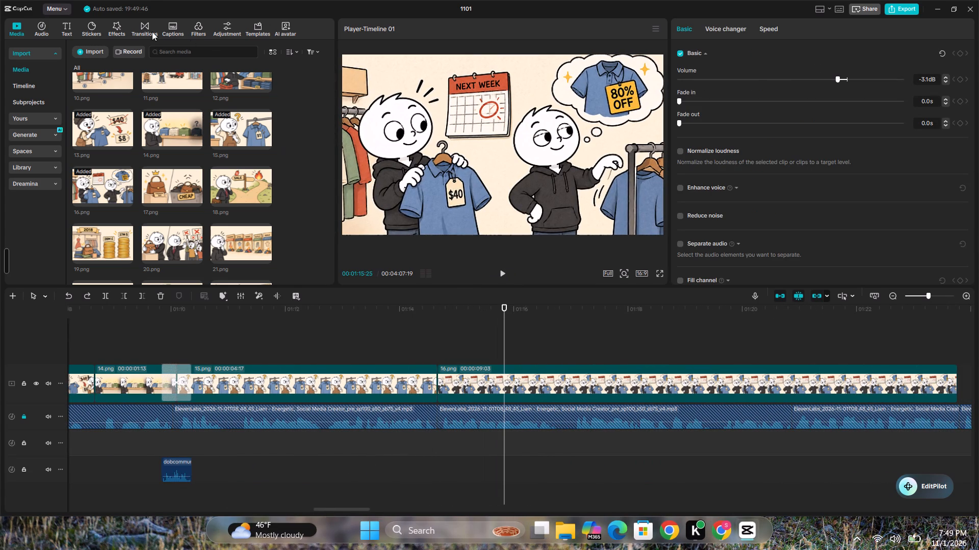
# Add the Blur transition between 15.png and 16.png and play back through the end of 16.png.
pyautogui.click(138, 24)
pyautogui.scroll(-3, 170, 101)
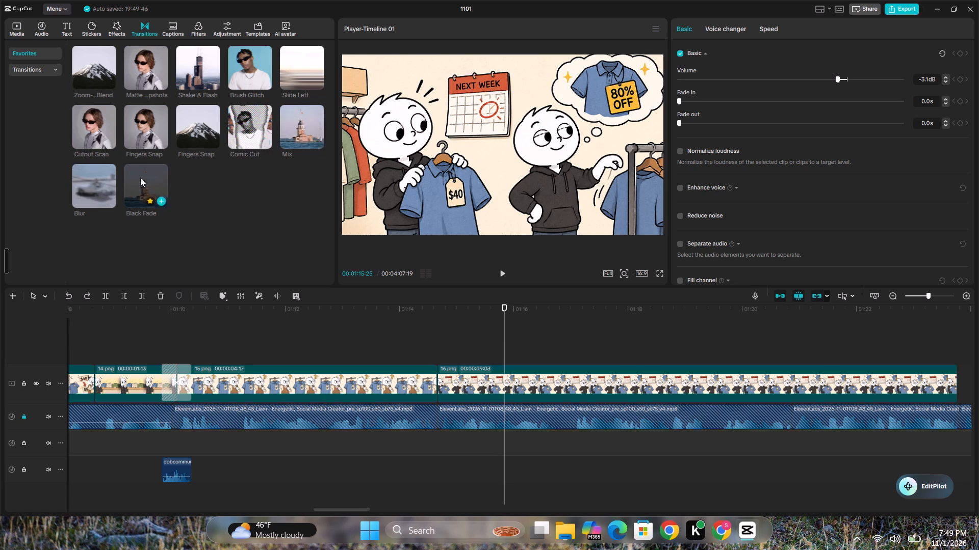
pyautogui.moveTo(92, 180); pyautogui.dragTo(413, 382)
pyautogui.click(388, 346)
pyautogui.press('space')
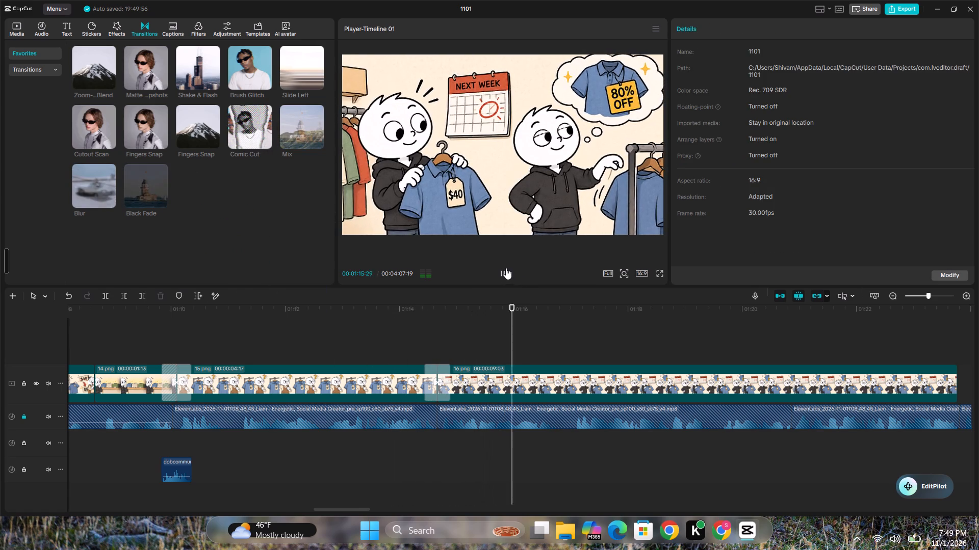
pyautogui.moveTo(344, 507); pyautogui.dragTo(394, 507)
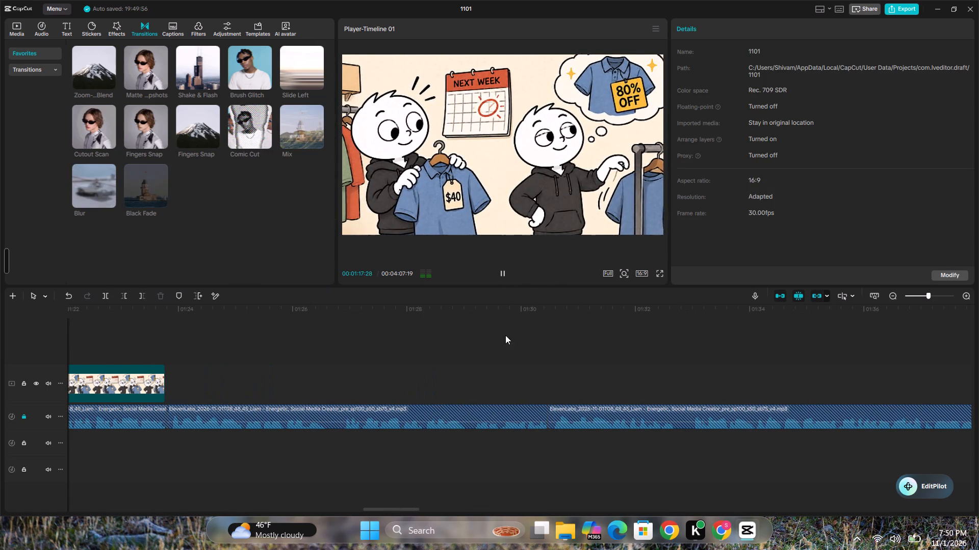
pyautogui.click(502, 269)
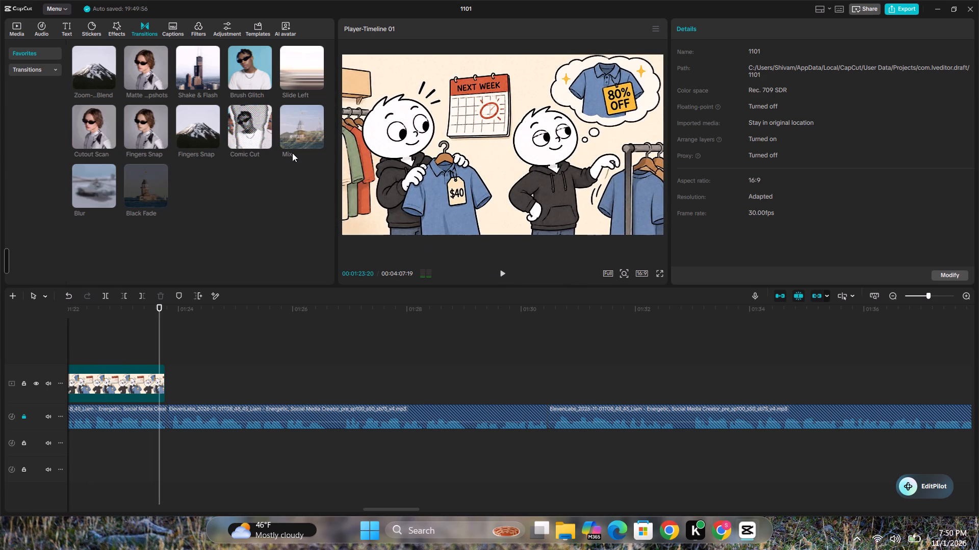
# Place 17.png directly after 16.png and add a 100% scale keyframe to it at 00:01:23:24.
pyautogui.click(23, 24)
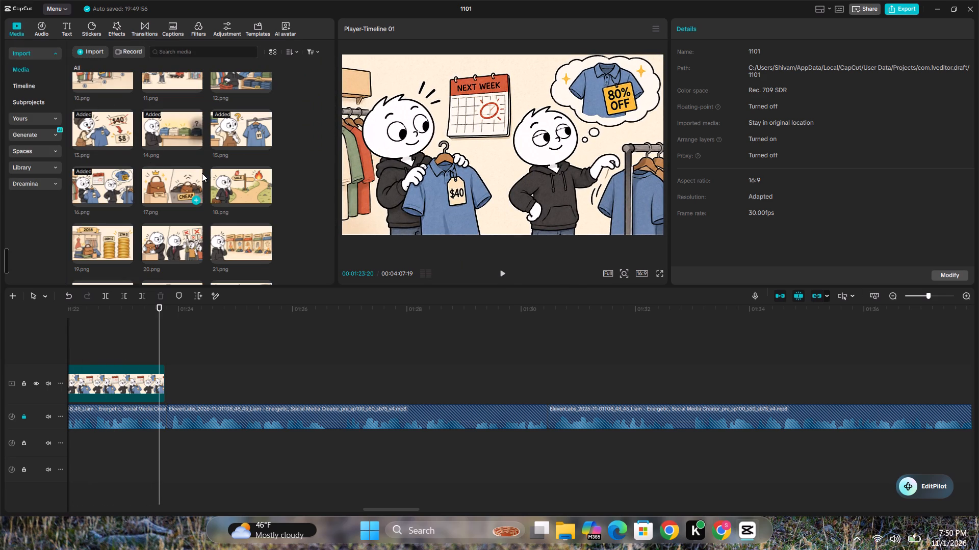
pyautogui.moveTo(164, 180); pyautogui.dragTo(172, 388)
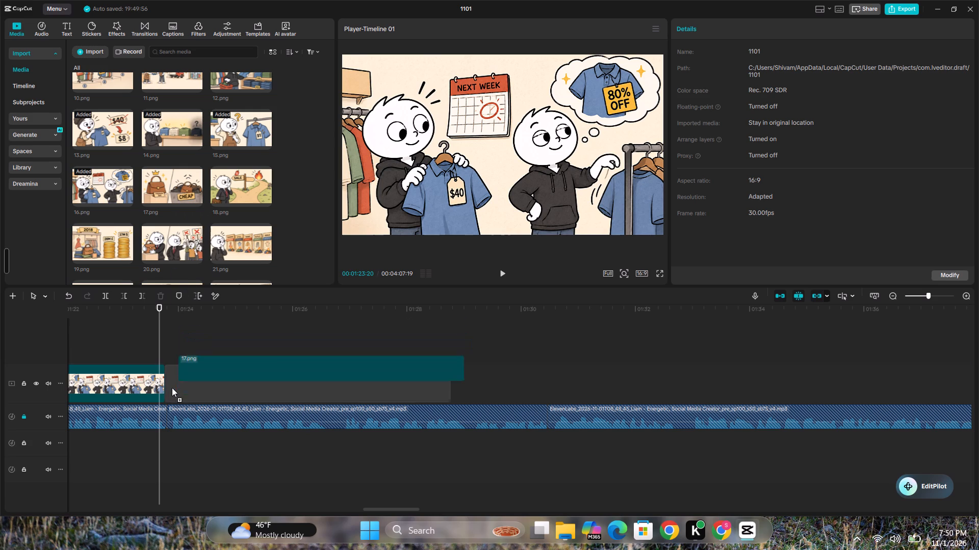
pyautogui.moveTo(172, 388); pyautogui.dragTo(168, 394)
pyautogui.click(168, 355)
pyautogui.click(184, 376)
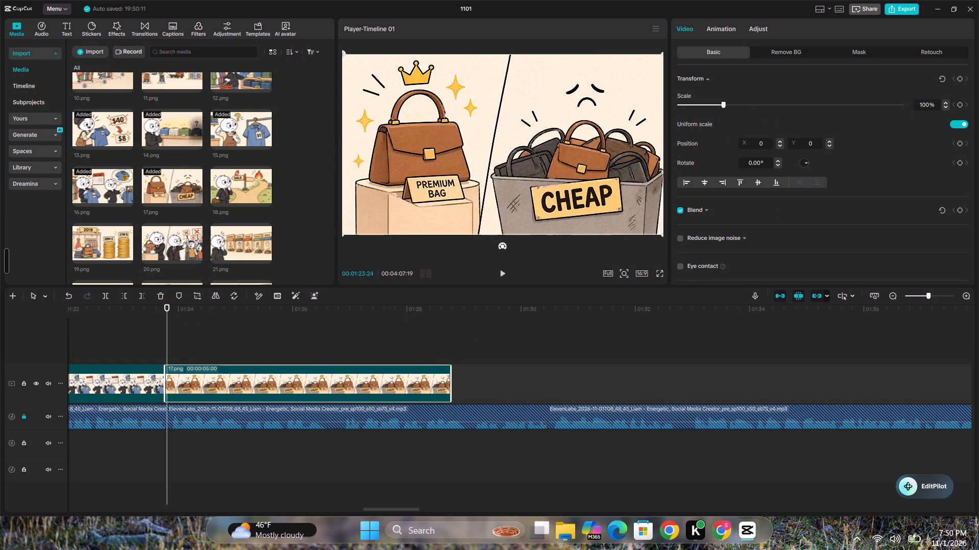
pyautogui.click(960, 104)
# Check the Scene 17 narration against the voiceover and extend 17.png to a duration of 00:00:06:21.
pyautogui.hotkey('alt', 'Tab')
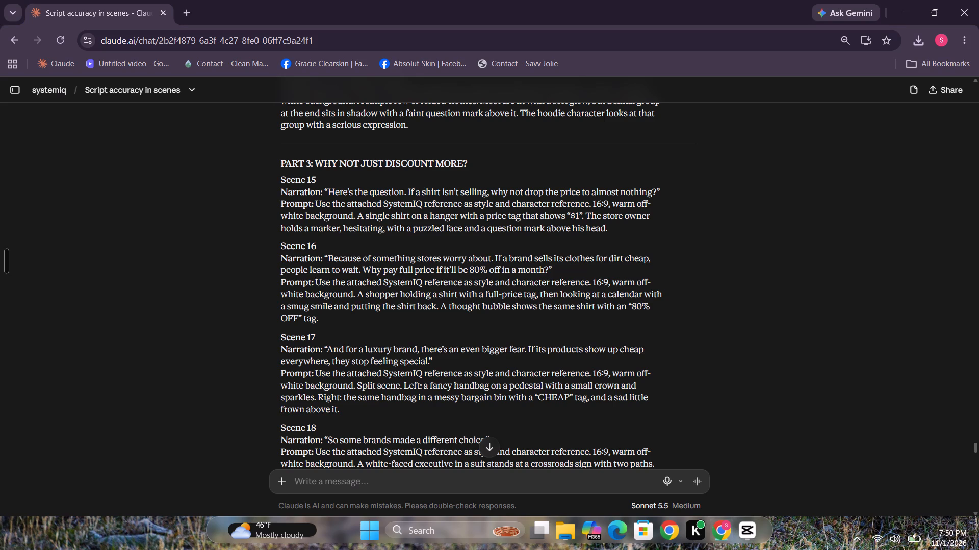
pyautogui.scroll(-2, 678, 270)
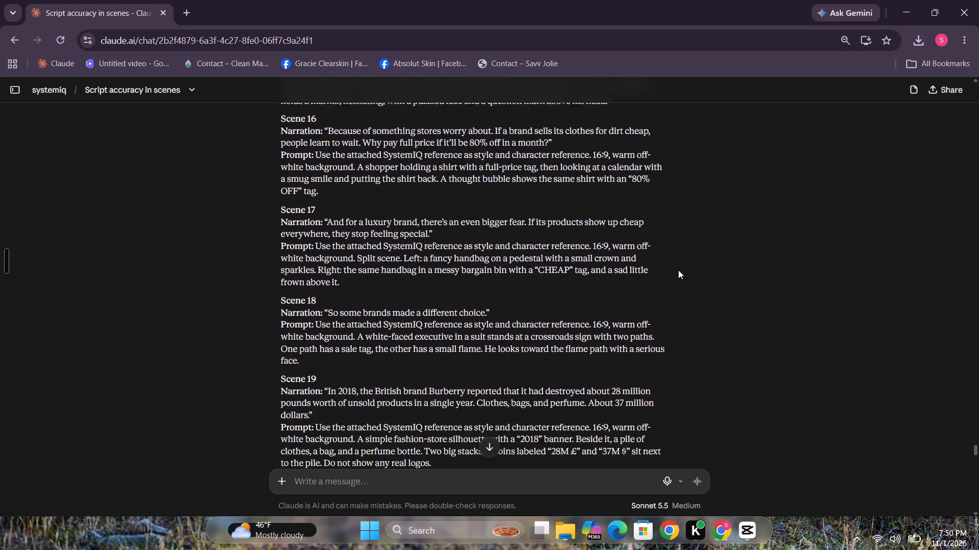
pyautogui.scroll(-1, 678, 270)
pyautogui.hotkey('alt', 'Tab')
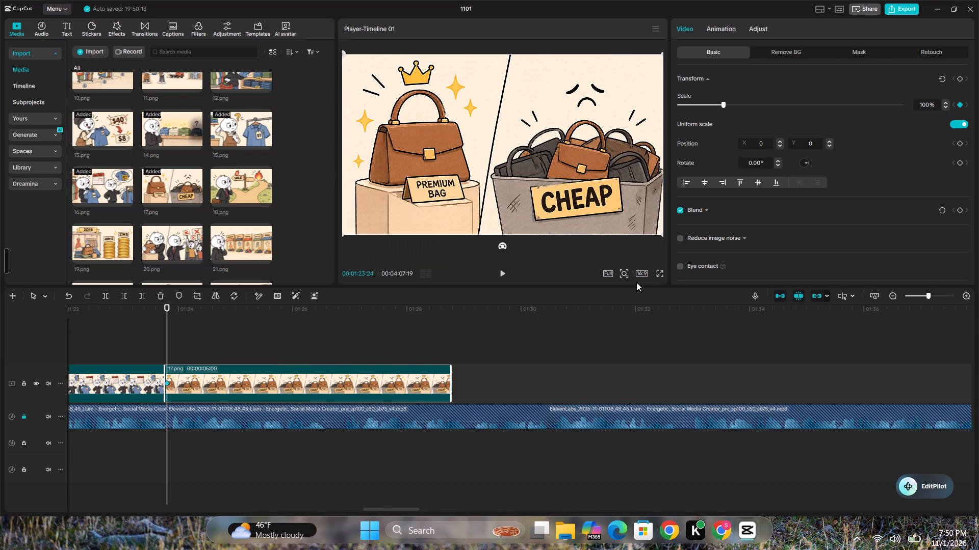
pyautogui.hotkey('alt', 'Tab')
pyautogui.hotkey('alt', 'Tab')
pyautogui.press('space')
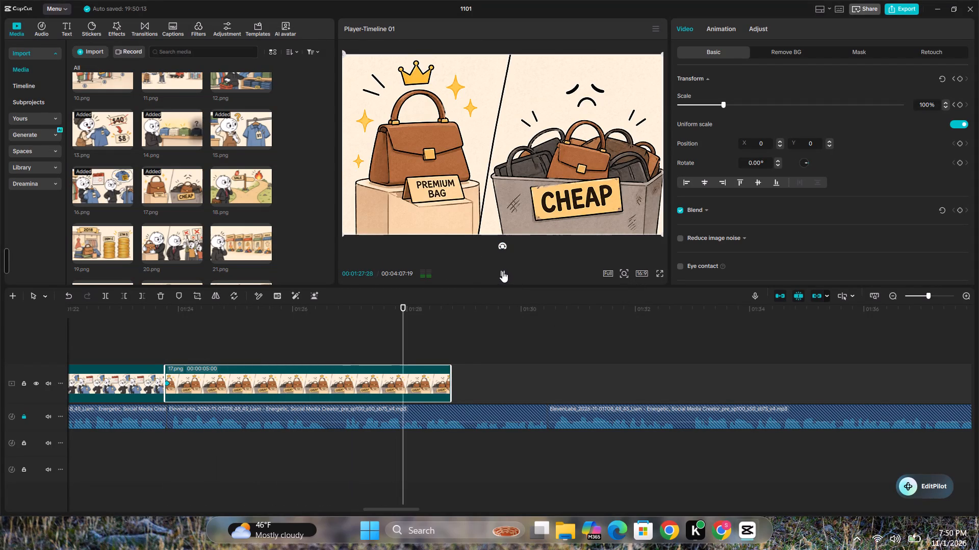
pyautogui.moveTo(451, 370); pyautogui.dragTo(534, 378)
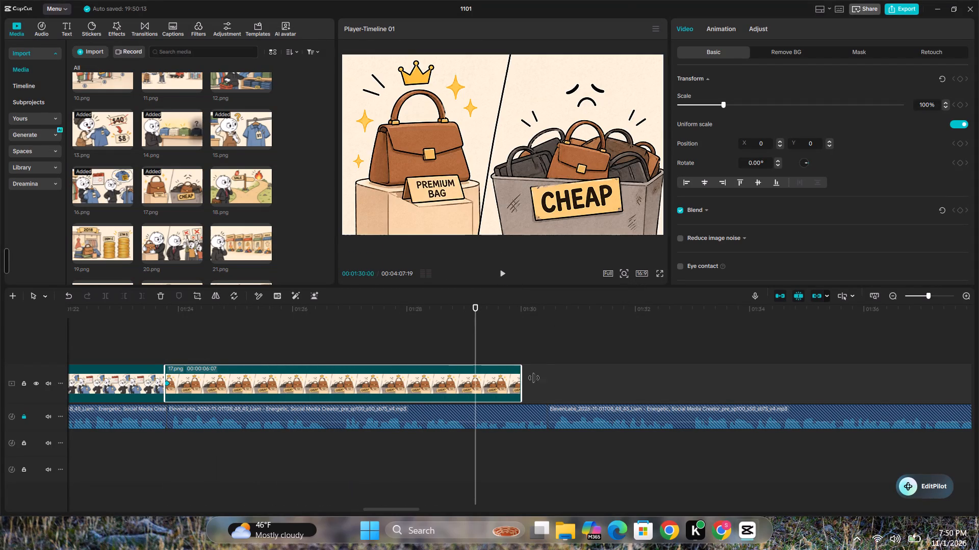
pyautogui.moveTo(534, 378); pyautogui.dragTo(543, 380)
pyautogui.press('space')
pyautogui.press('space')
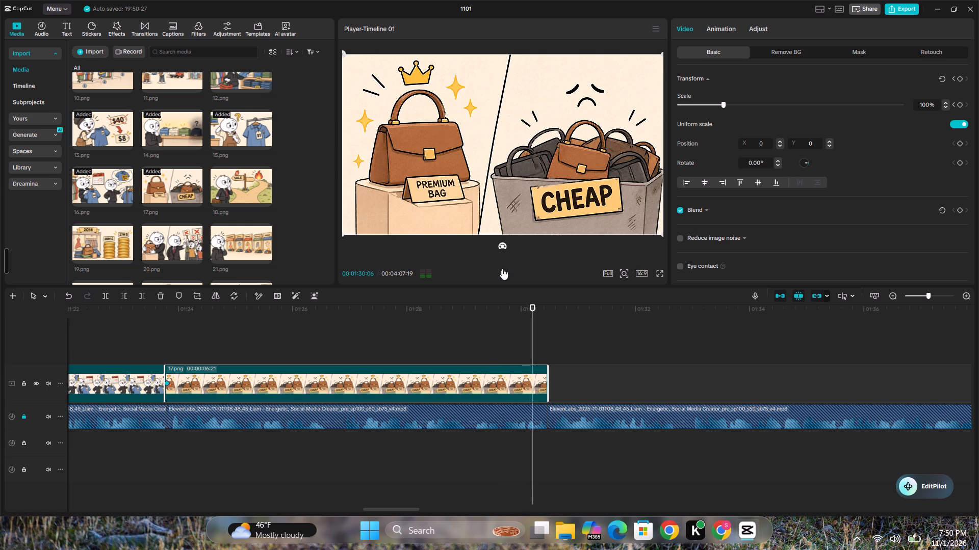
pyautogui.click(502, 268)
# Recheck the Scene 17 narration, add a 107% scale keyframe at the end of 17.png (00:01:30:14) and preview the zoom.
pyautogui.hotkey('alt', 'Tab')
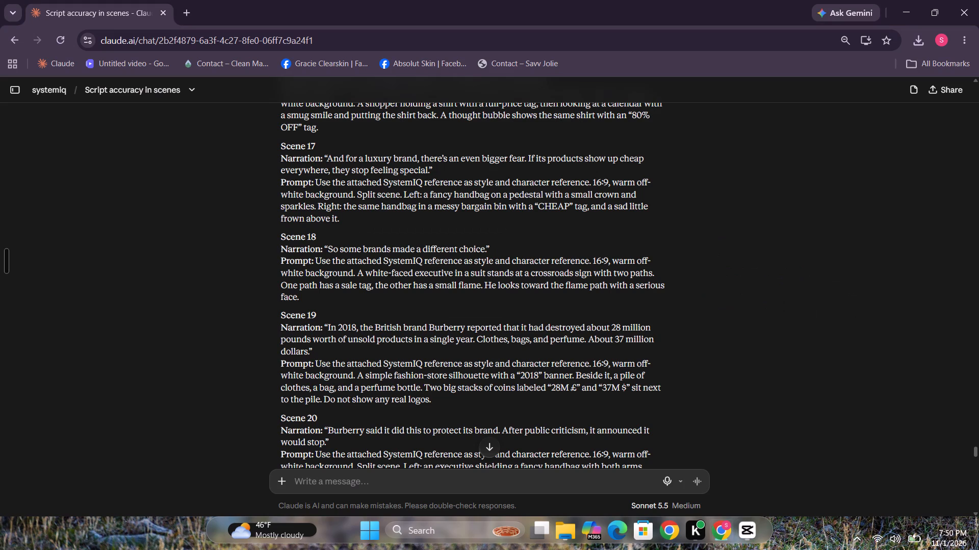
pyautogui.hotkey('alt', 'Tab')
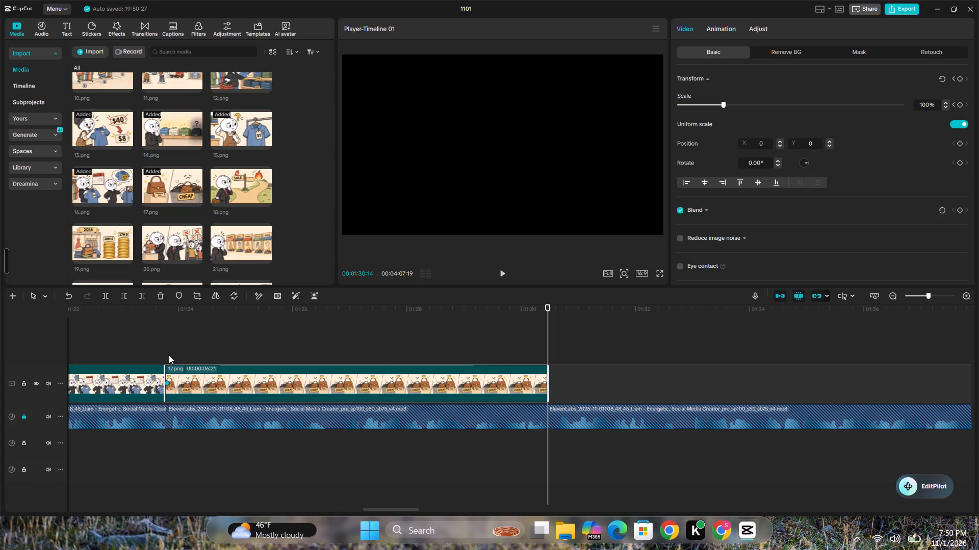
pyautogui.click(723, 105)
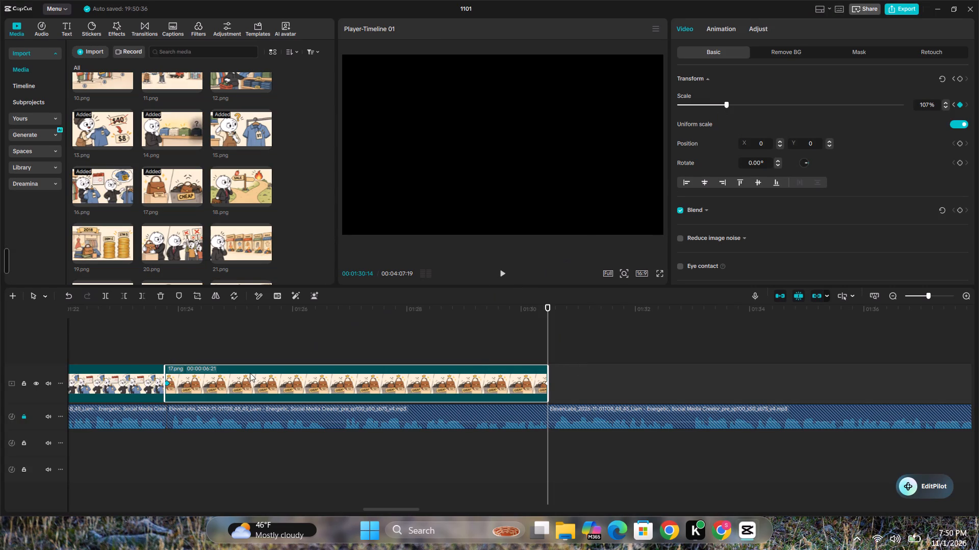
pyautogui.click(250, 373)
pyautogui.click(261, 347)
pyautogui.press('space')
pyautogui.click(509, 271)
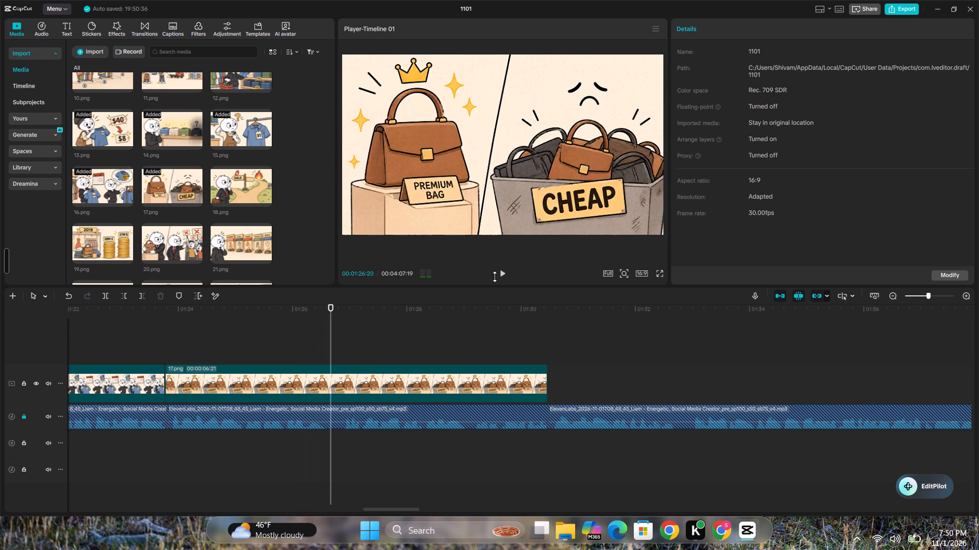
# Paste a copy of the mouse sound effect under the 16.png–17.png cut, nudge it slightly later to straddle the cut, and play the cut back.
pyautogui.click(148, 346)
pyautogui.click(148, 346)
pyautogui.click(152, 348)
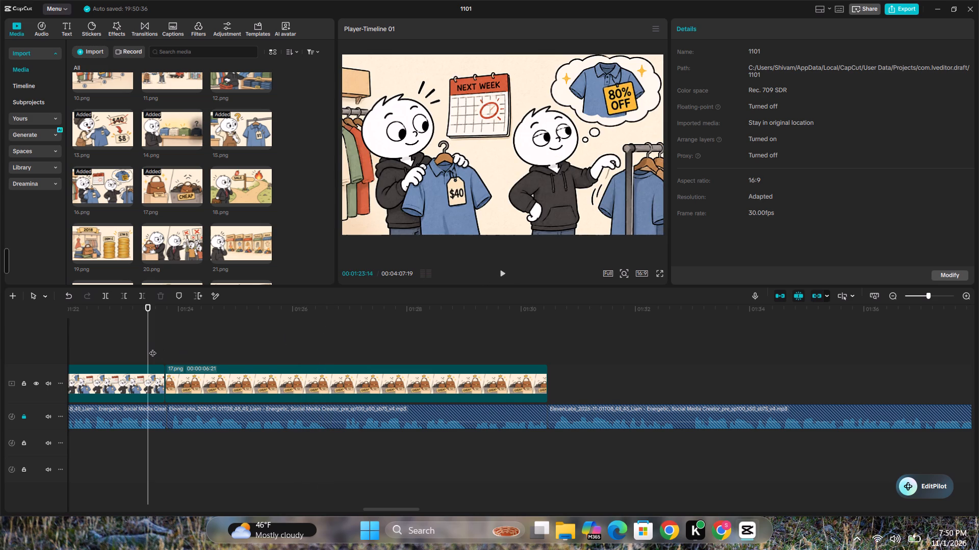
pyautogui.hotkey('ctrl', 'v')
pyautogui.press('space')
pyautogui.click(146, 352)
pyautogui.press('space')
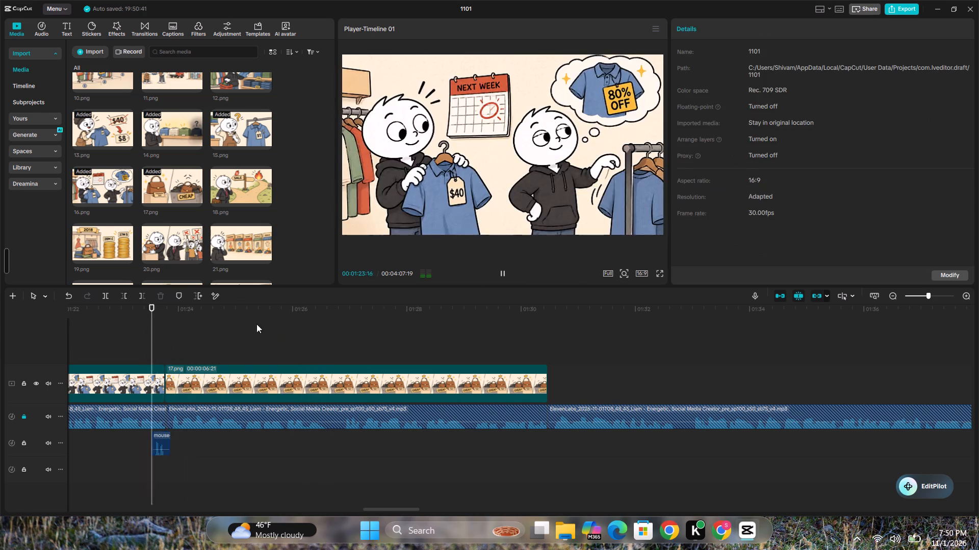
pyautogui.click(505, 269)
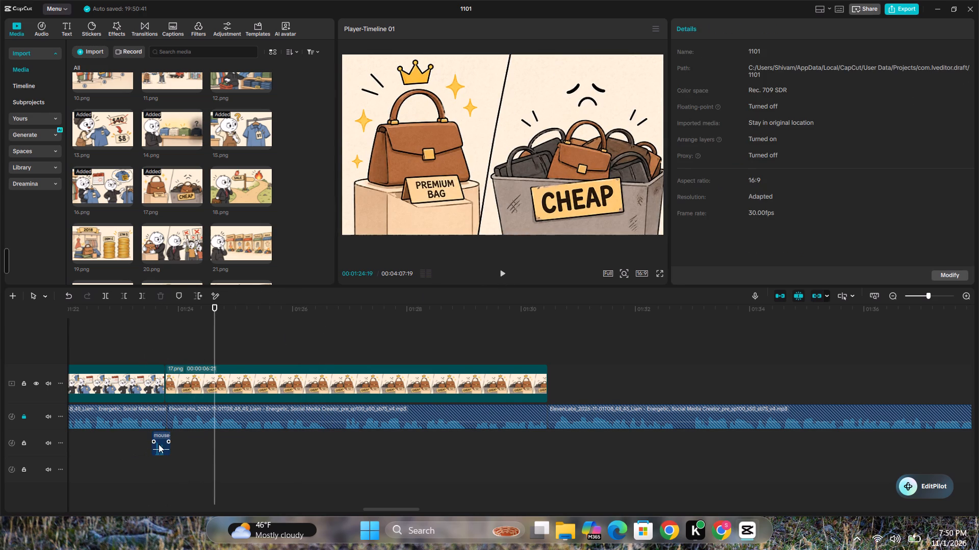
pyautogui.moveTo(160, 444); pyautogui.dragTo(165, 444)
pyautogui.click(149, 444)
pyautogui.press('space')
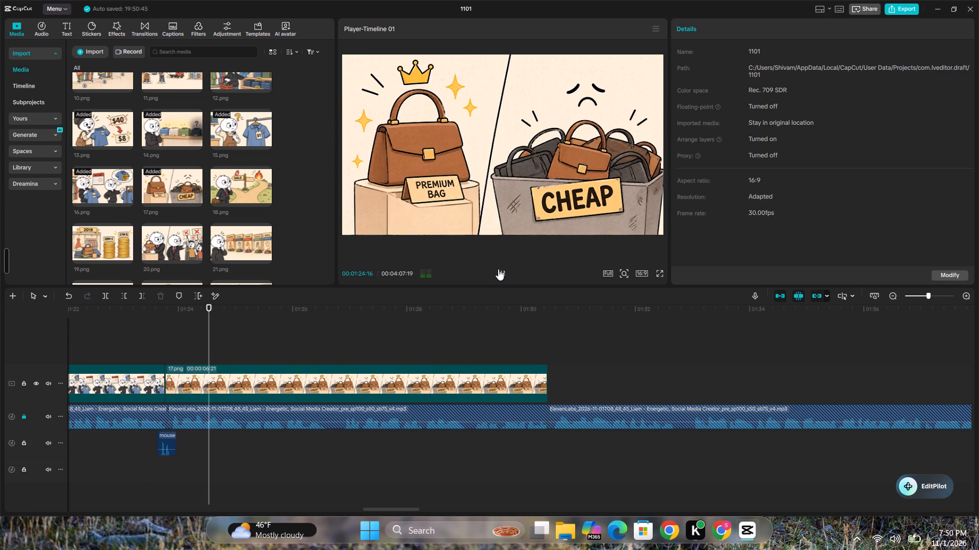
pyautogui.click(501, 269)
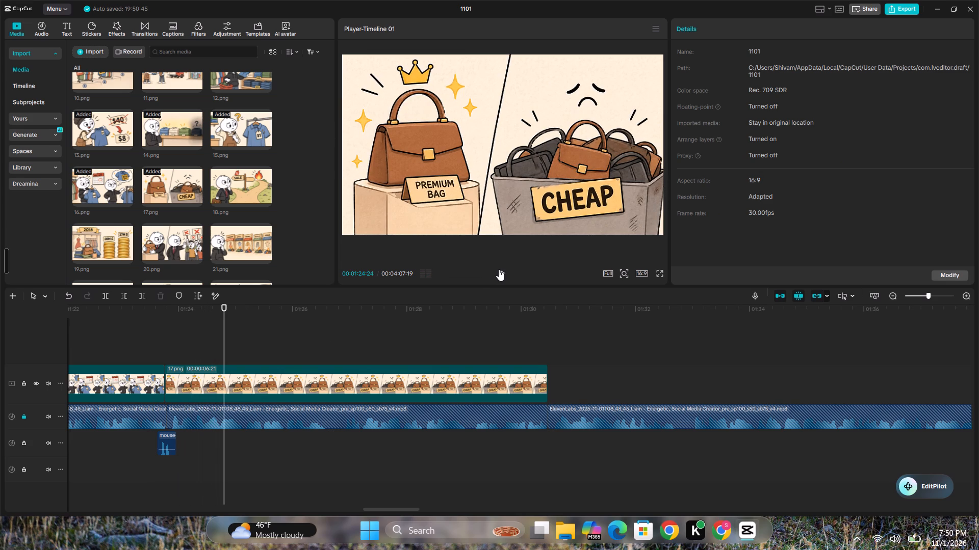
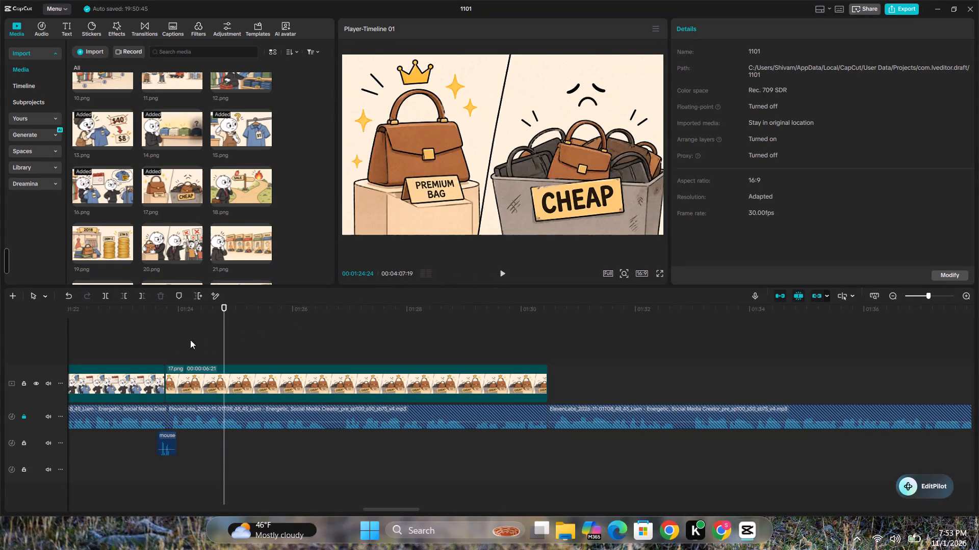
# Play back 17.png to find the cue, then paste a copy of the pop sound effect from under 9.png at about 00:01:28.
pyautogui.click(152, 345)
pyautogui.press('space')
pyautogui.press('space')
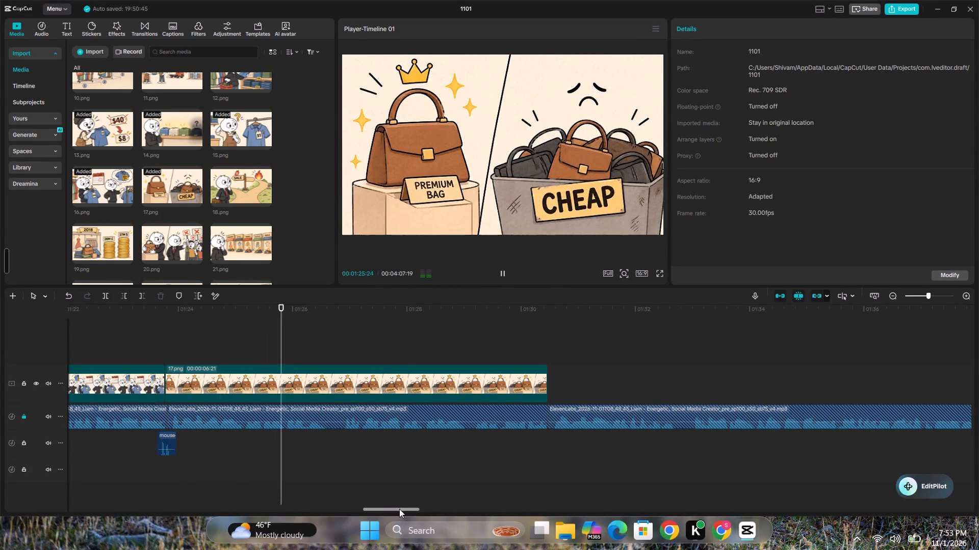
pyautogui.moveTo(402, 509); pyautogui.dragTo(424, 510)
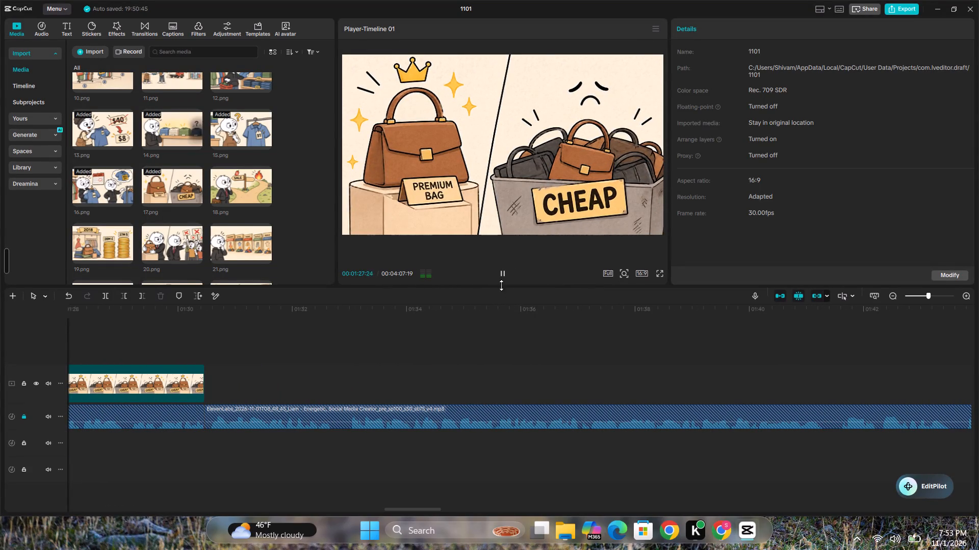
pyautogui.click(501, 271)
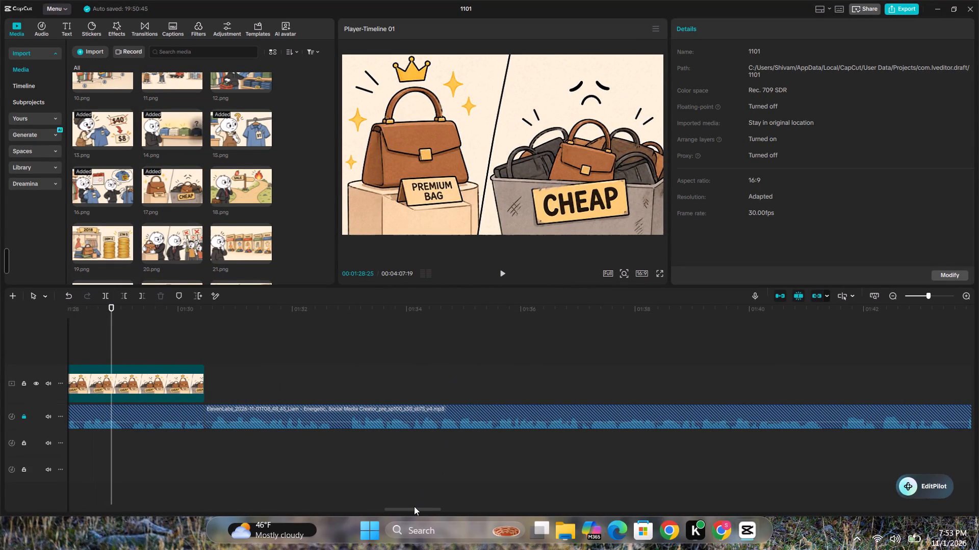
pyautogui.moveTo(429, 508); pyautogui.dragTo(365, 503)
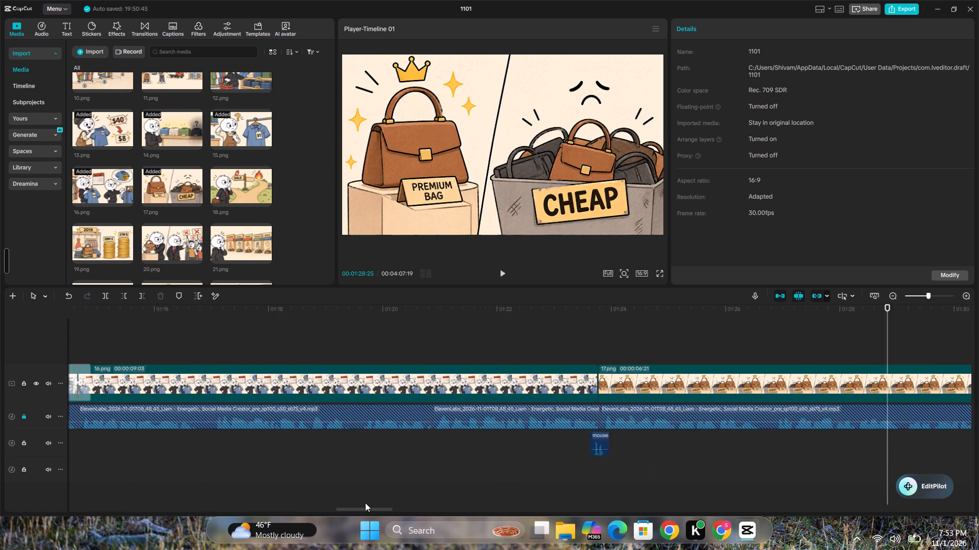
pyautogui.moveTo(365, 503); pyautogui.dragTo(320, 490)
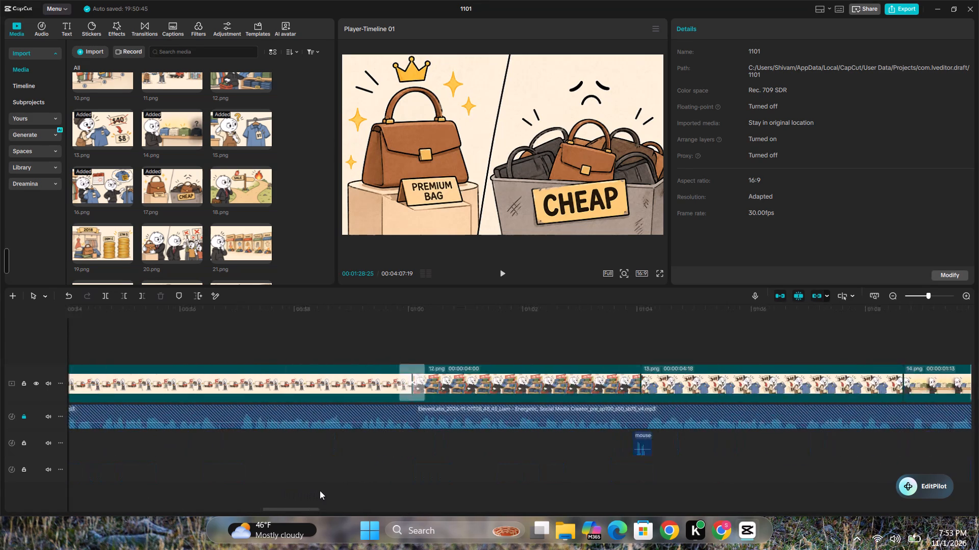
pyautogui.moveTo(320, 490); pyautogui.dragTo(273, 492)
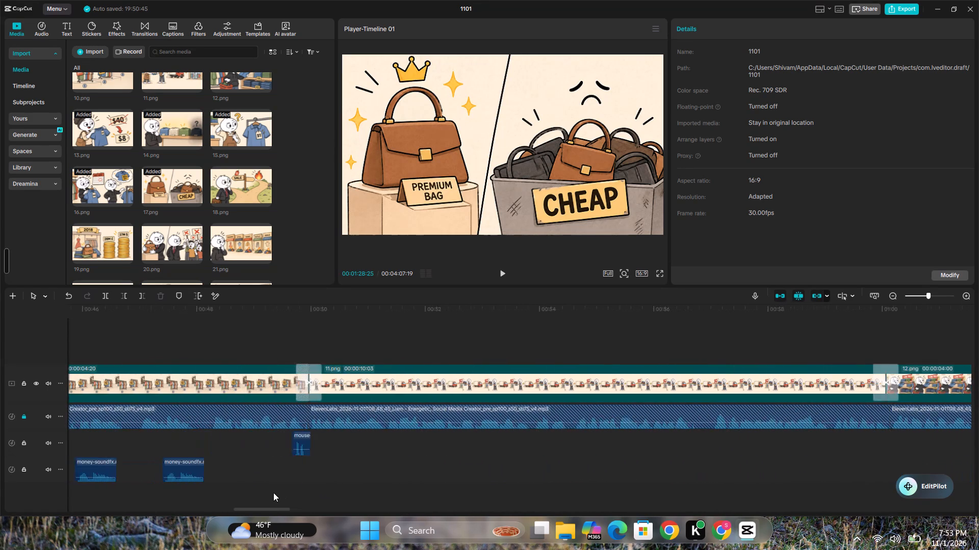
pyautogui.moveTo(273, 492); pyautogui.dragTo(258, 492)
pyautogui.click(327, 435)
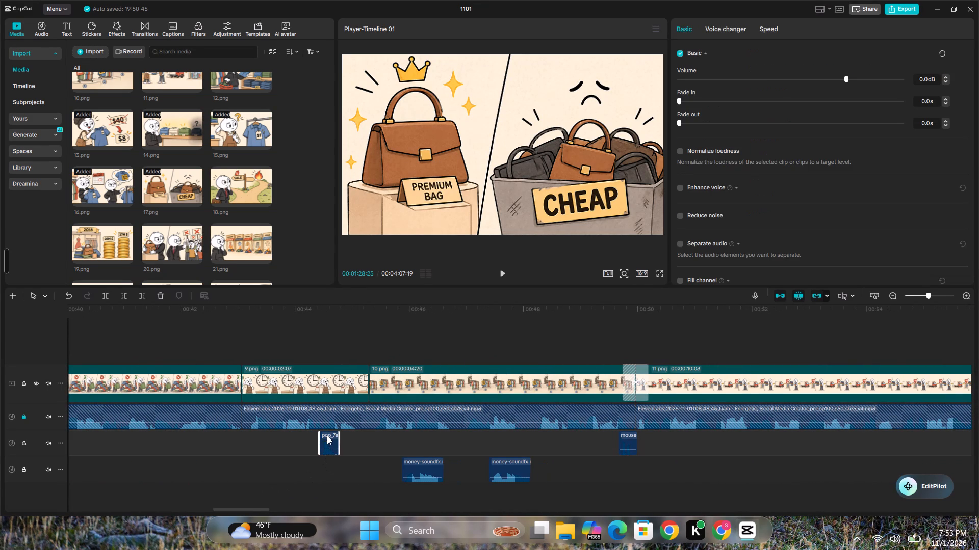
pyautogui.hotkey('ctrl', 'c')
pyautogui.moveTo(268, 509); pyautogui.dragTo(365, 506)
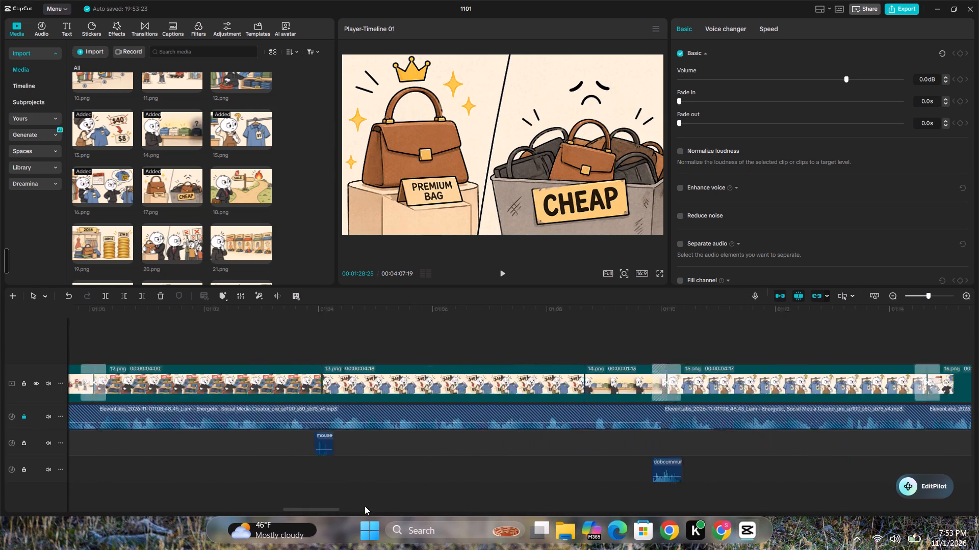
pyautogui.moveTo(365, 506); pyautogui.dragTo(417, 504)
pyautogui.click(373, 454)
pyautogui.press('space')
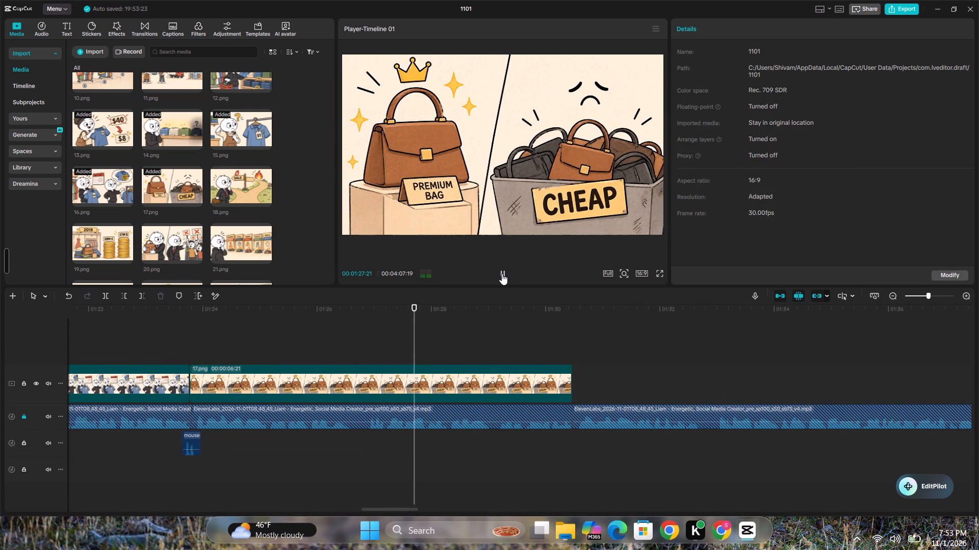
pyautogui.click(502, 273)
pyautogui.hotkey('ctrl', 'v')
# Shift the pop sound effect under 17.png slightly earlier and play the section back to check its timing.
pyautogui.press('space')
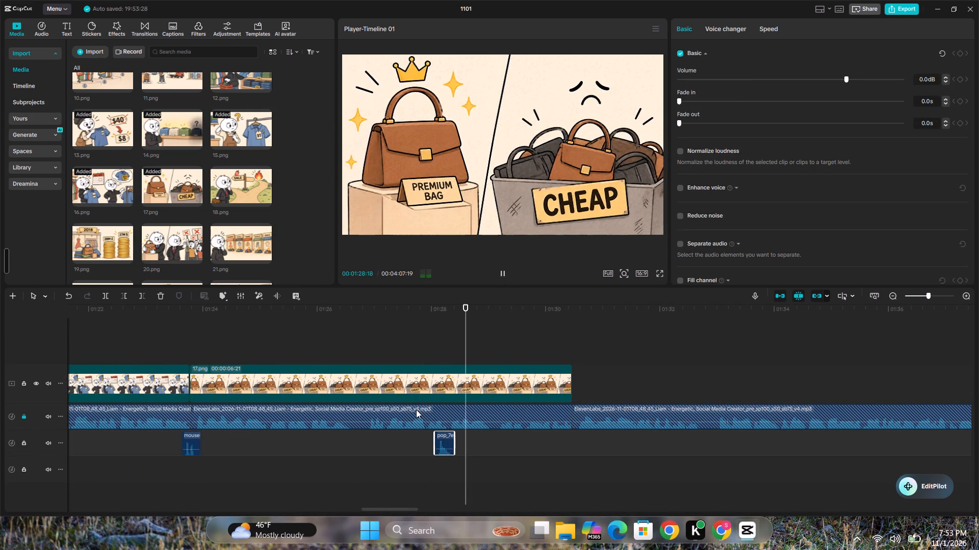
pyautogui.moveTo(441, 441); pyautogui.dragTo(429, 440)
pyautogui.click(400, 444)
pyautogui.press('space')
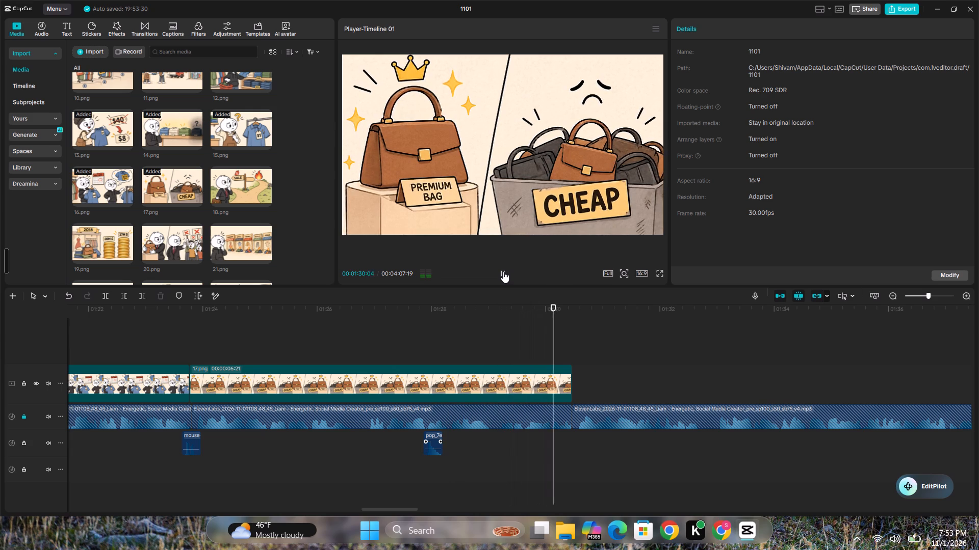
pyautogui.click(503, 271)
# Paste a copy of the money sound effect from under 10.png at 00:01:30:02, nudge it slightly earlier near the end of 17.png, and play it back.
pyautogui.click(549, 441)
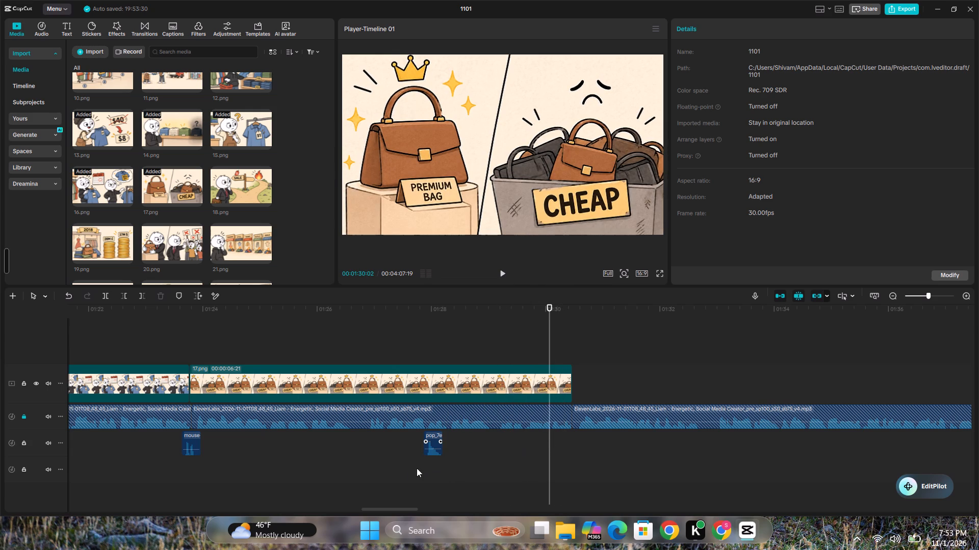
pyautogui.moveTo(401, 507); pyautogui.dragTo(303, 508)
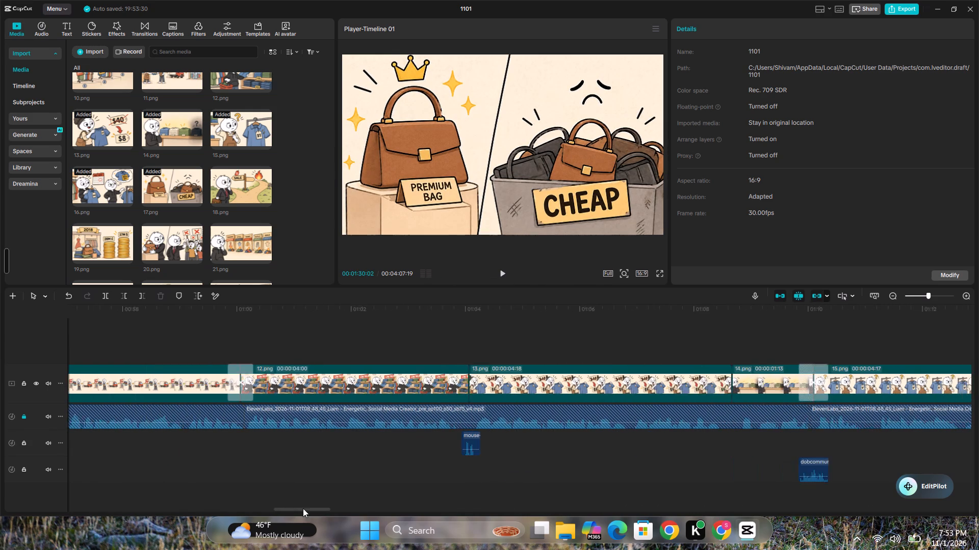
pyautogui.moveTo(303, 508); pyautogui.dragTo(236, 508)
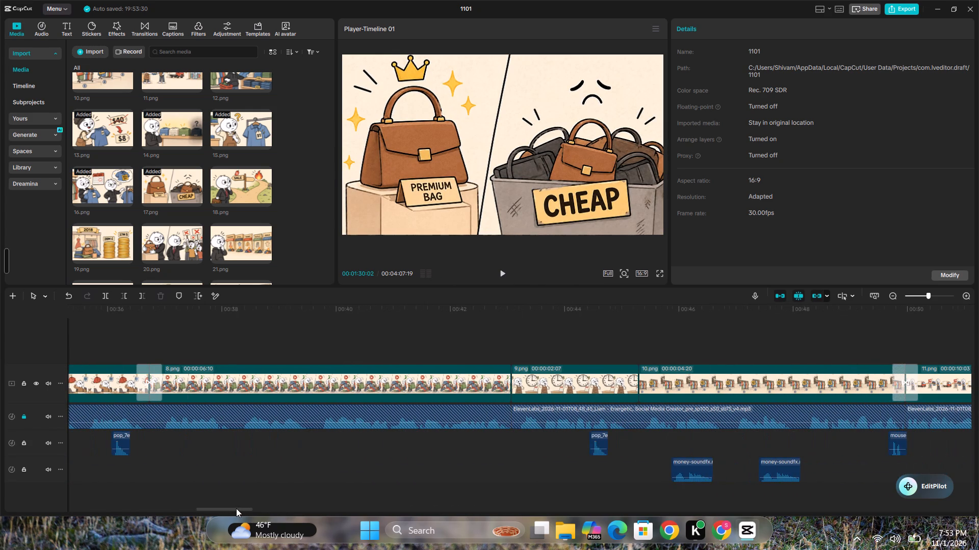
pyautogui.moveTo(236, 508); pyautogui.dragTo(236, 508)
pyautogui.click(692, 469)
pyautogui.hotkey('ctrl', 'c')
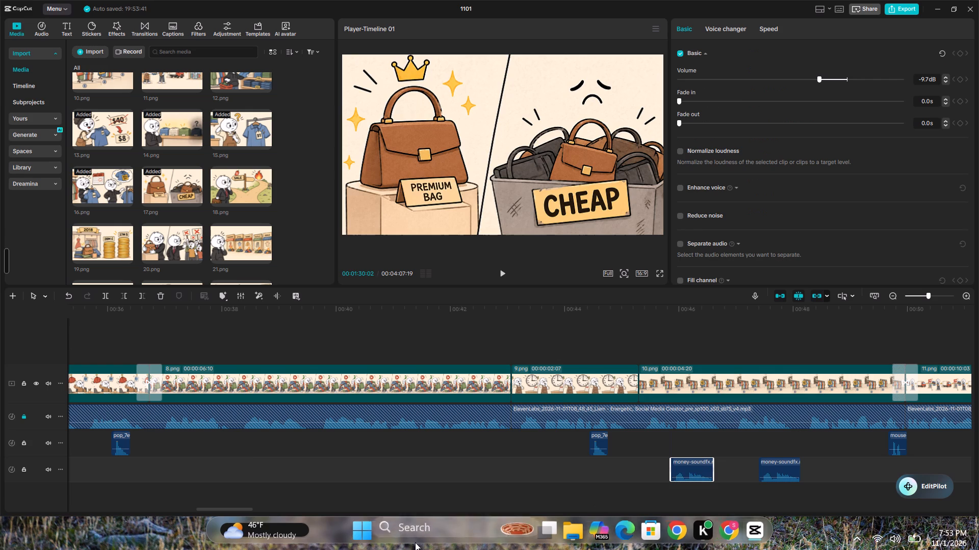
pyautogui.moveTo(237, 508); pyautogui.dragTo(354, 503)
pyautogui.hotkey('ctrl', 'v')
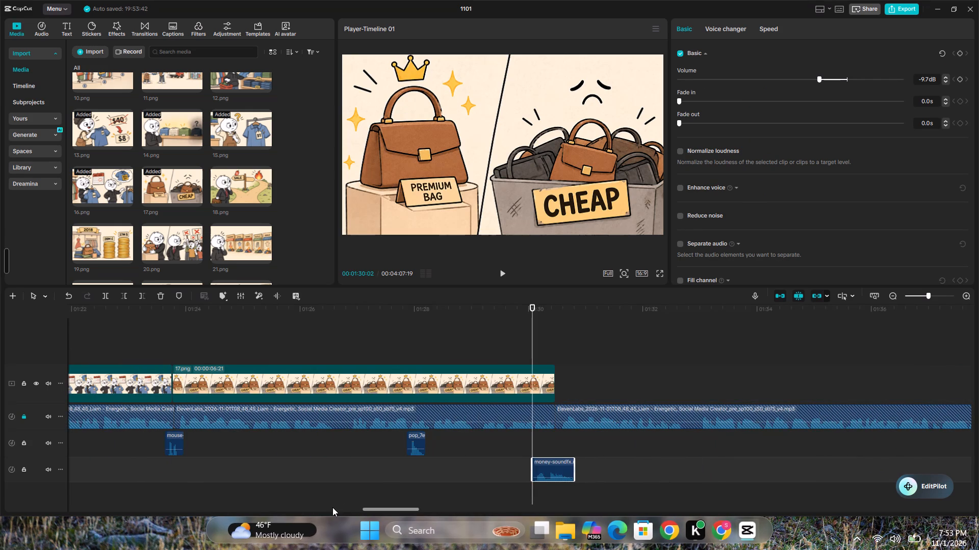
pyautogui.moveTo(550, 472); pyautogui.dragTo(535, 471)
pyautogui.click(512, 468)
pyautogui.press('space')
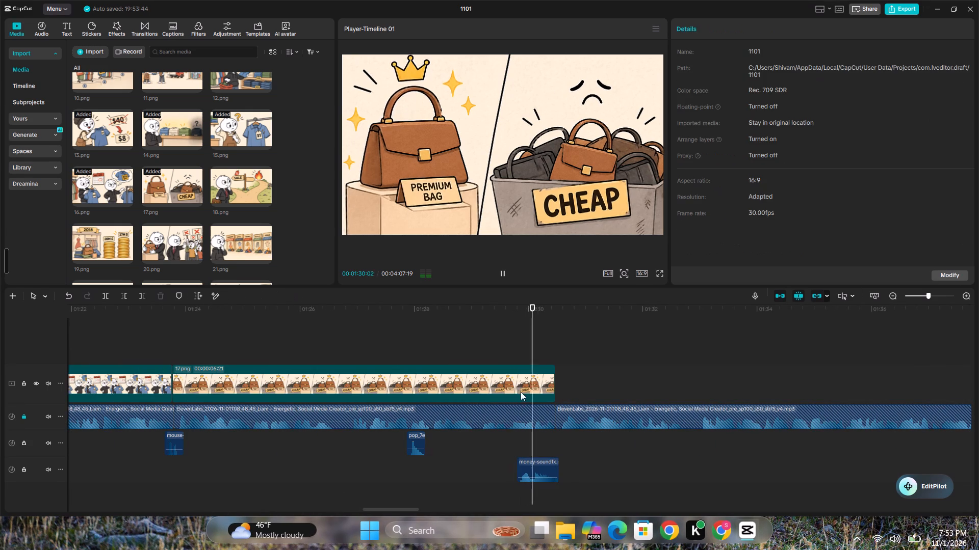
pyautogui.click(503, 267)
pyautogui.click(476, 468)
pyautogui.press('space')
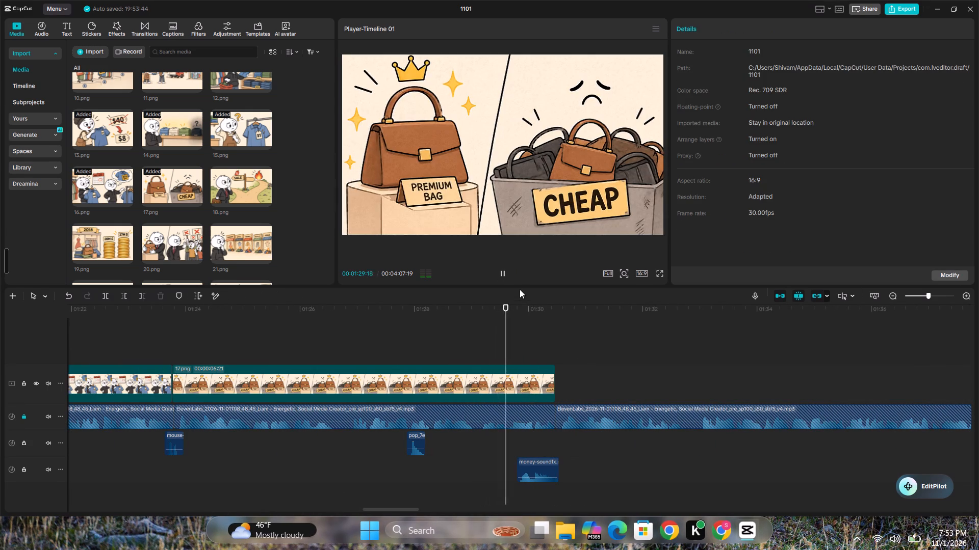
# Stop the playback and add 18.png to the main video track directly after 17.png.
pyautogui.click(503, 274)
pyautogui.click(546, 347)
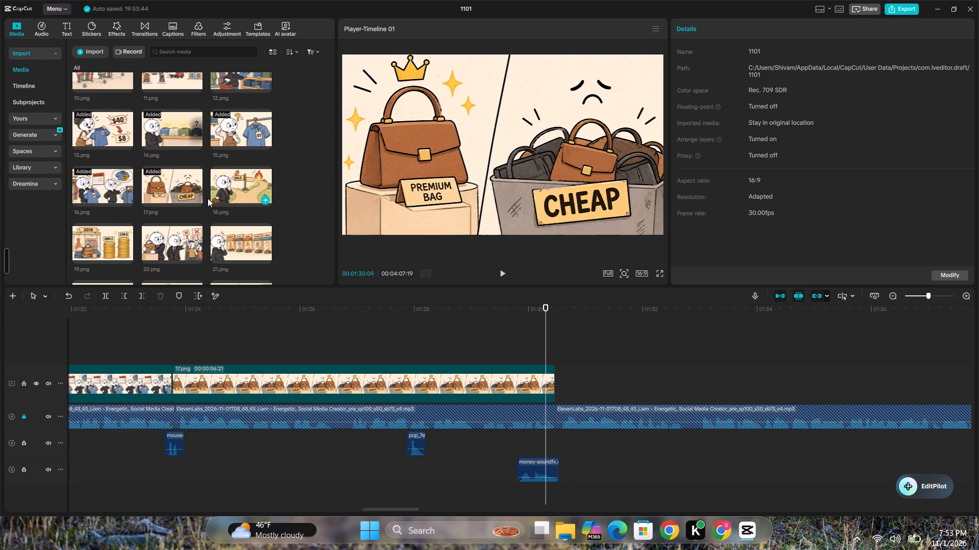
pyautogui.scroll(-1, 199, 201)
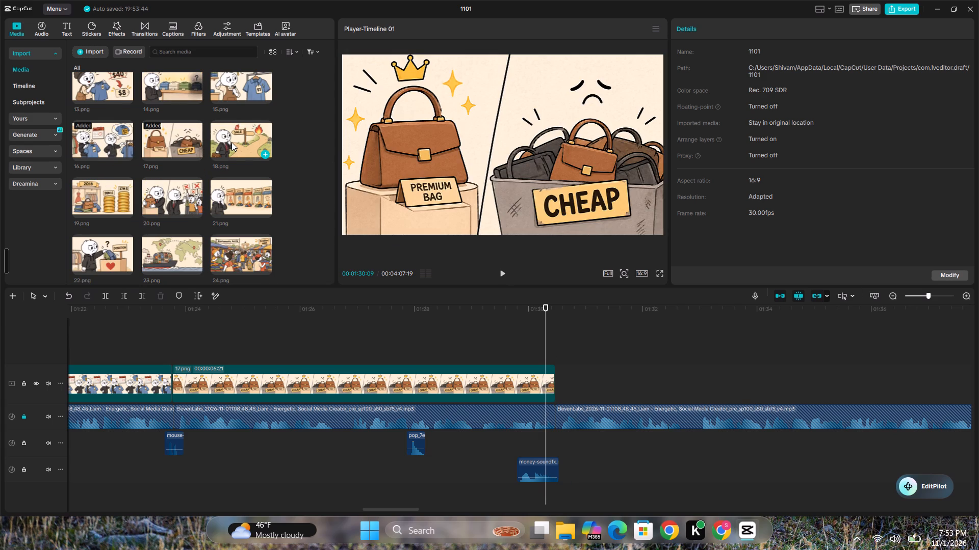
pyautogui.moveTo(238, 138); pyautogui.dragTo(322, 209)
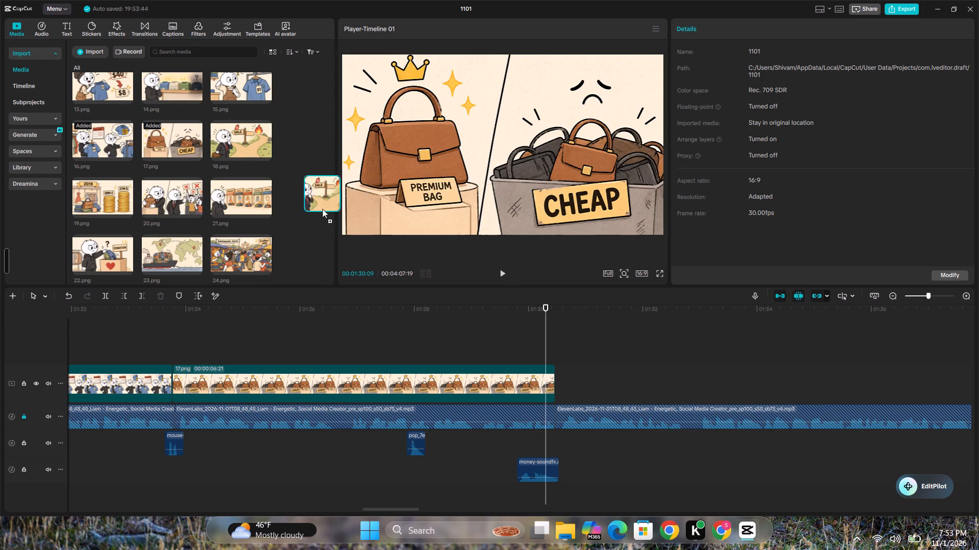
pyautogui.moveTo(322, 209); pyautogui.dragTo(558, 377)
# Add a scale keyframe at 100% near the start of the 18.png clip, at 00:01:30:16.
pyautogui.click(558, 353)
pyautogui.click(557, 375)
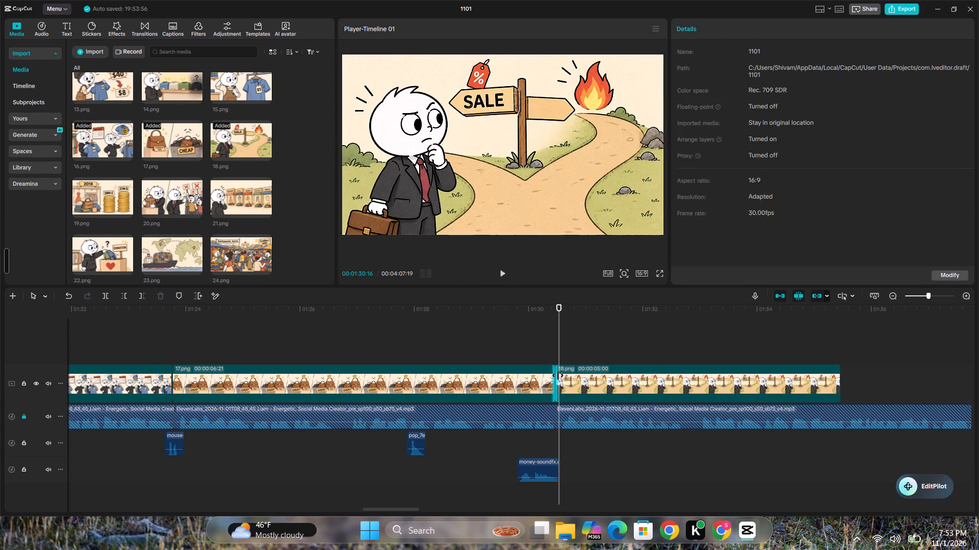
pyautogui.click(961, 103)
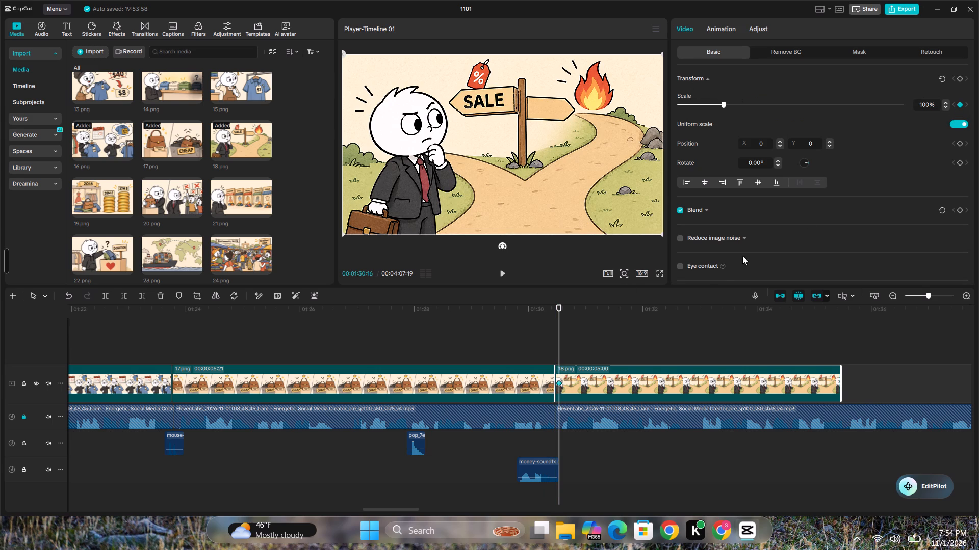
# Play back 18.png against the voiceover to find where its scene should end.
pyautogui.moveTo(406, 508); pyautogui.dragTo(427, 509)
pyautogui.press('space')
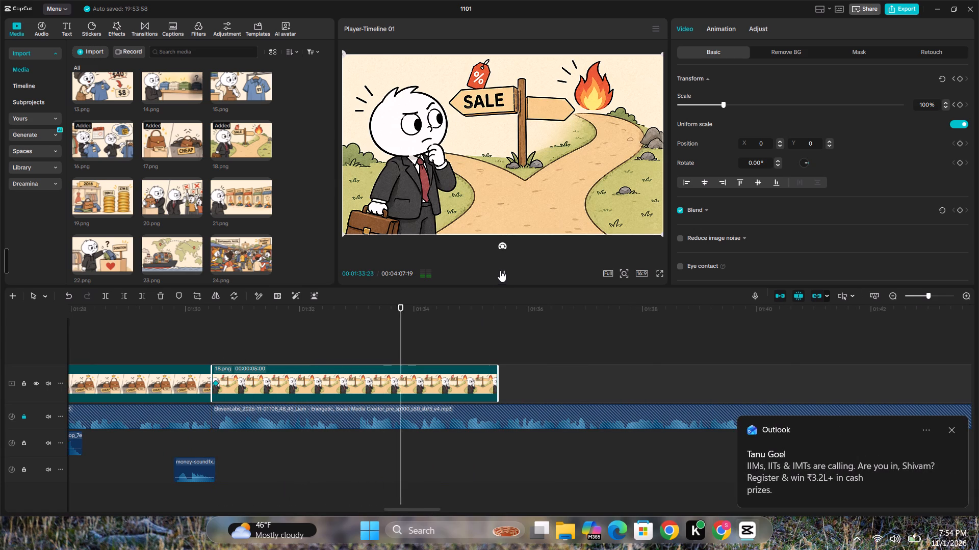
pyautogui.click(500, 270)
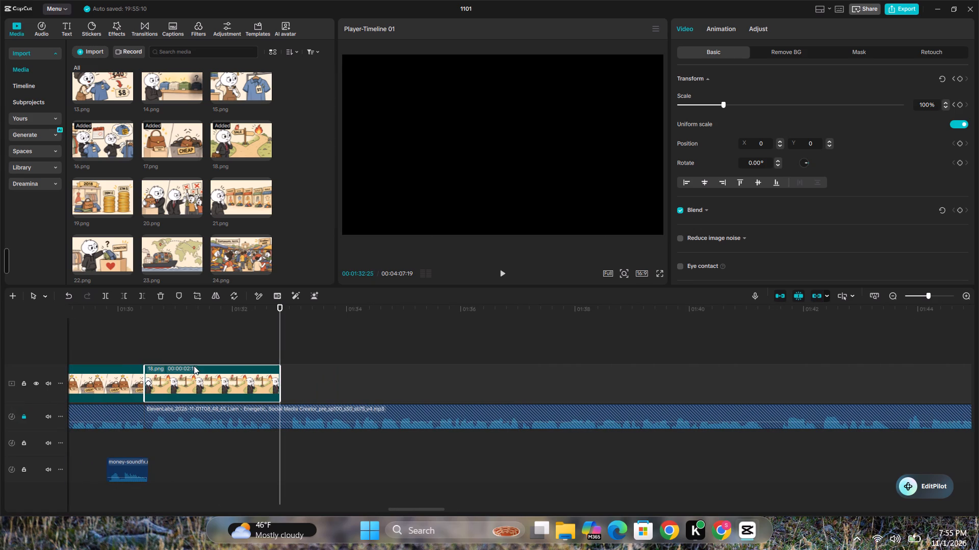
# Raise the scale to 106% at the end of 18.png for a slow zoom, and play back the clip.
pyautogui.click(723, 104)
pyautogui.click(139, 351)
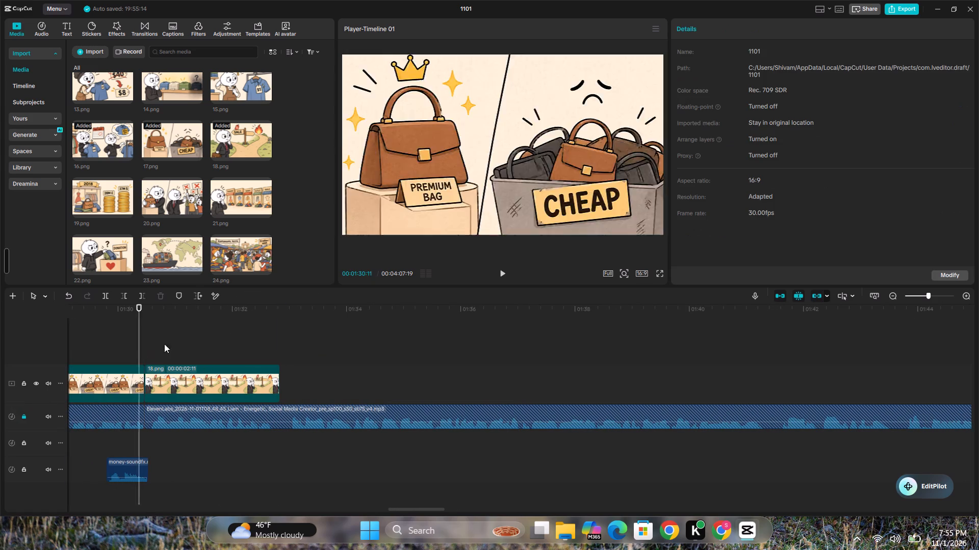
pyautogui.press('space')
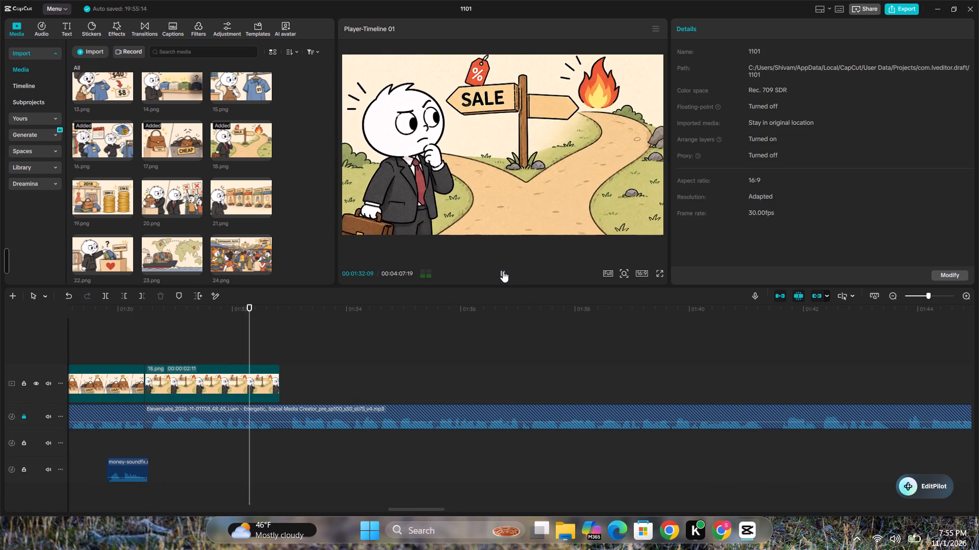
pyautogui.click(503, 271)
pyautogui.click(113, 348)
pyautogui.press('space')
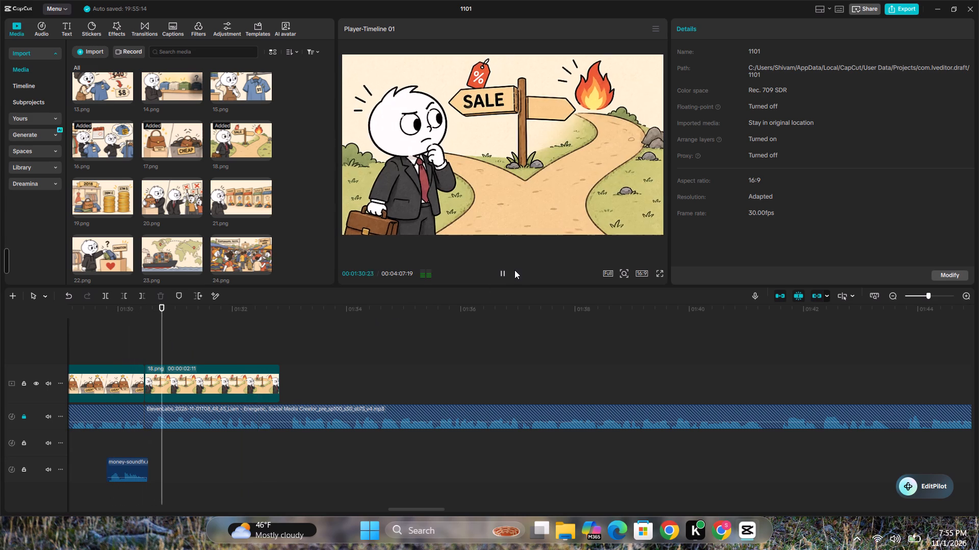
pyautogui.click(502, 270)
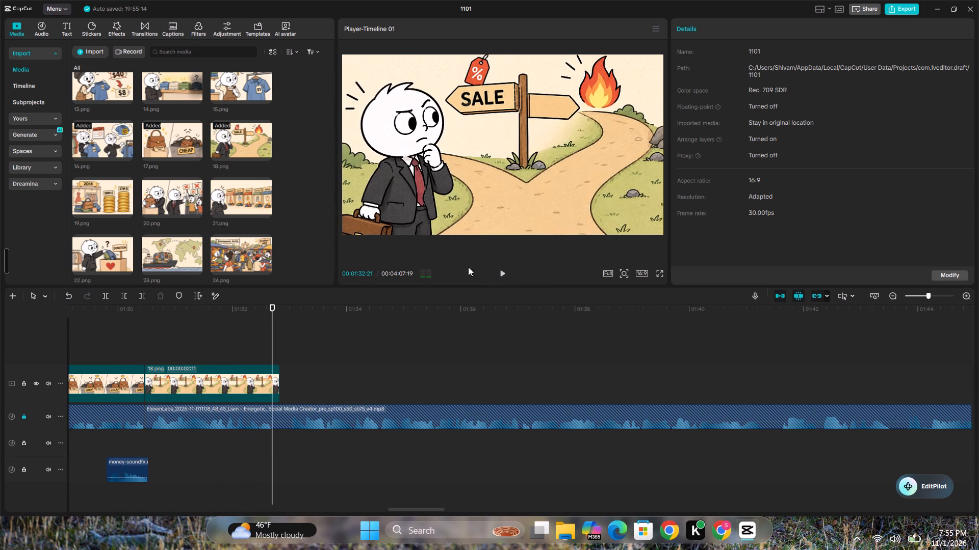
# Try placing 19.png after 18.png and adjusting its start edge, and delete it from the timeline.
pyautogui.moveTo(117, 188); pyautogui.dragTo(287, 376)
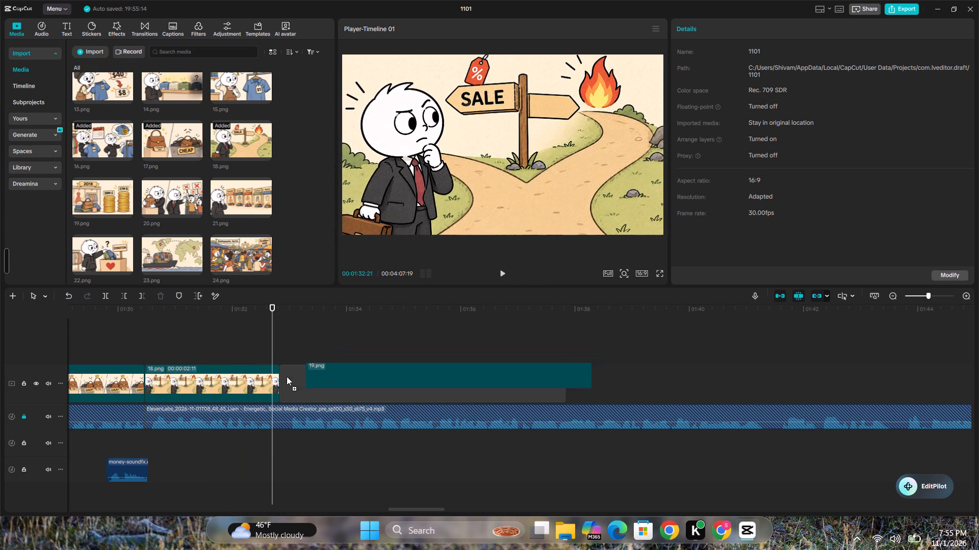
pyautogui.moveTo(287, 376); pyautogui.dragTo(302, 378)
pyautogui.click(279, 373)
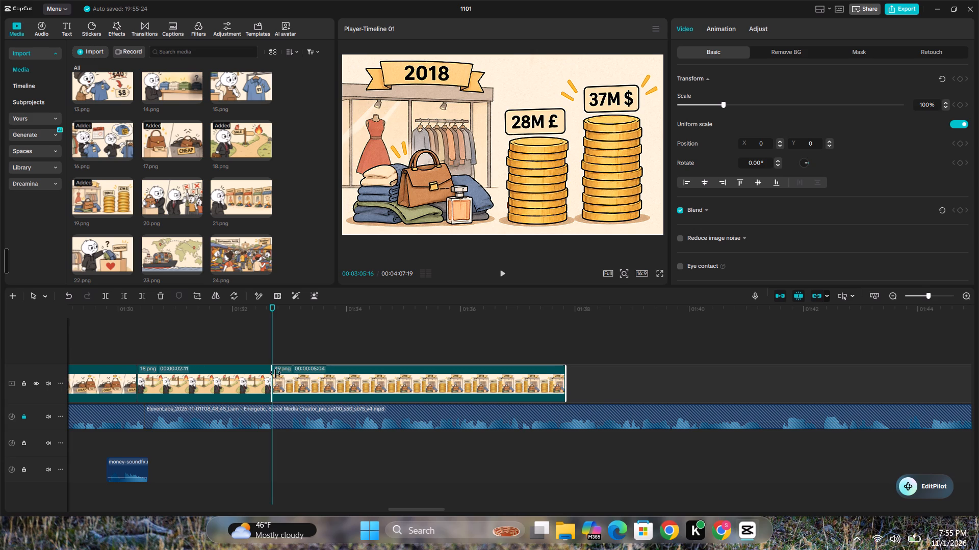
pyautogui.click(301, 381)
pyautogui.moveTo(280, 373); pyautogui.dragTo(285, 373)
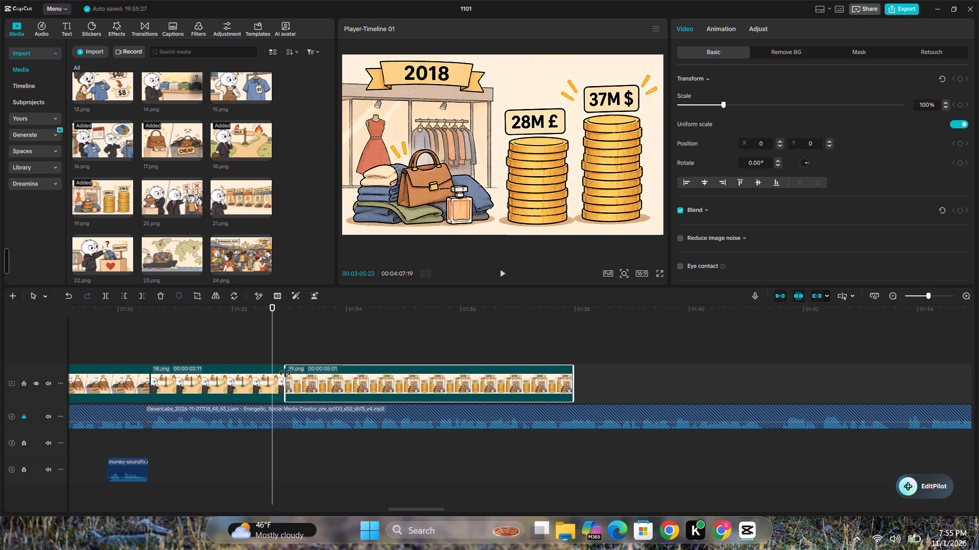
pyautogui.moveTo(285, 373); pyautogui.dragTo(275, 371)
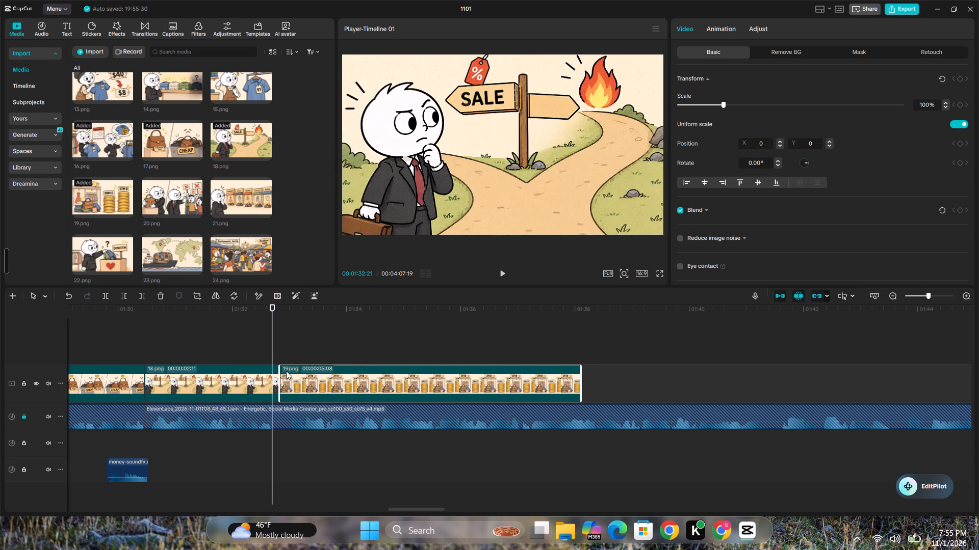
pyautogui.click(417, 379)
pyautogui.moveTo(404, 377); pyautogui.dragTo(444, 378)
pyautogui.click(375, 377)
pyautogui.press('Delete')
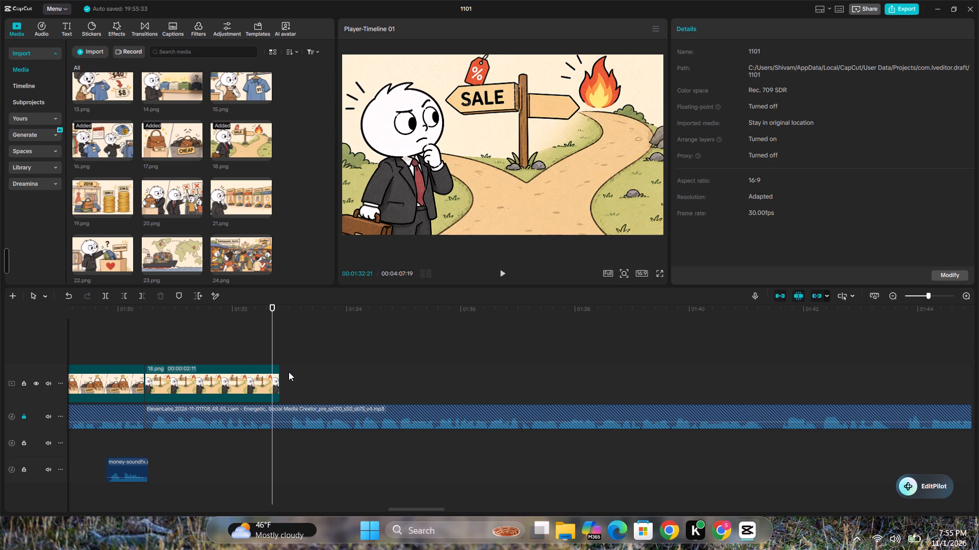
# Extend the end of 18.png to a duration of 00:00:02:14.
pyautogui.click(278, 373)
pyautogui.click(280, 373)
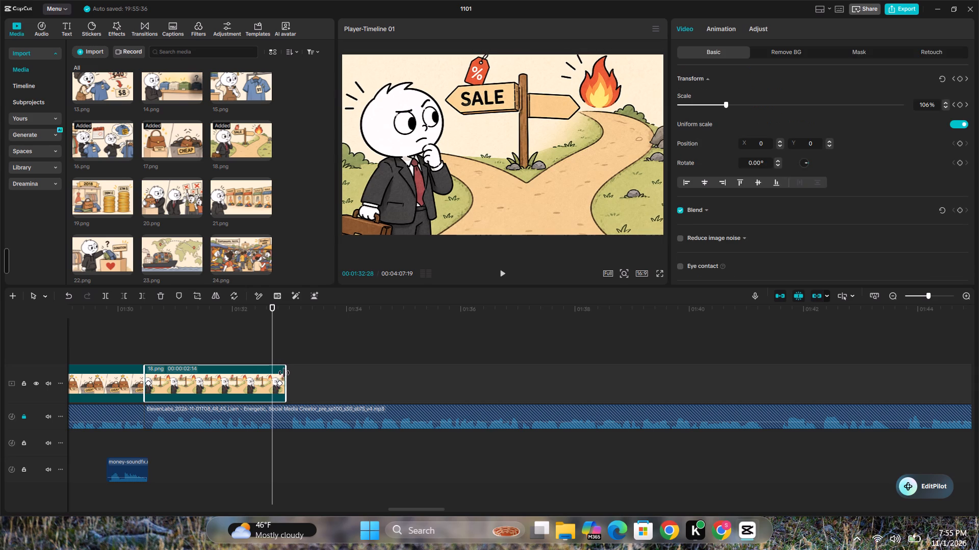
# Place 19.png on the main track directly after 18.png and play it from the cut.
pyautogui.moveTo(97, 195); pyautogui.dragTo(99, 194)
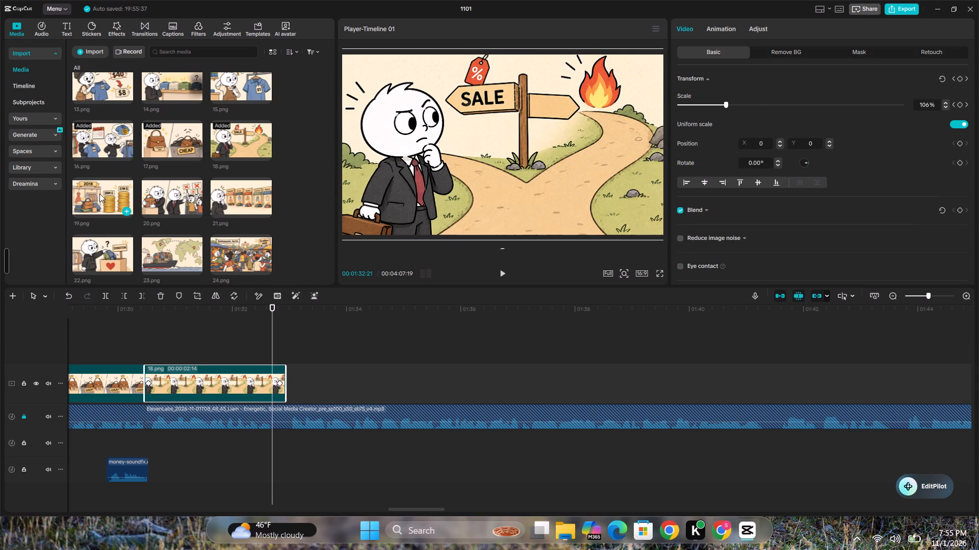
pyautogui.moveTo(99, 194); pyautogui.dragTo(293, 381)
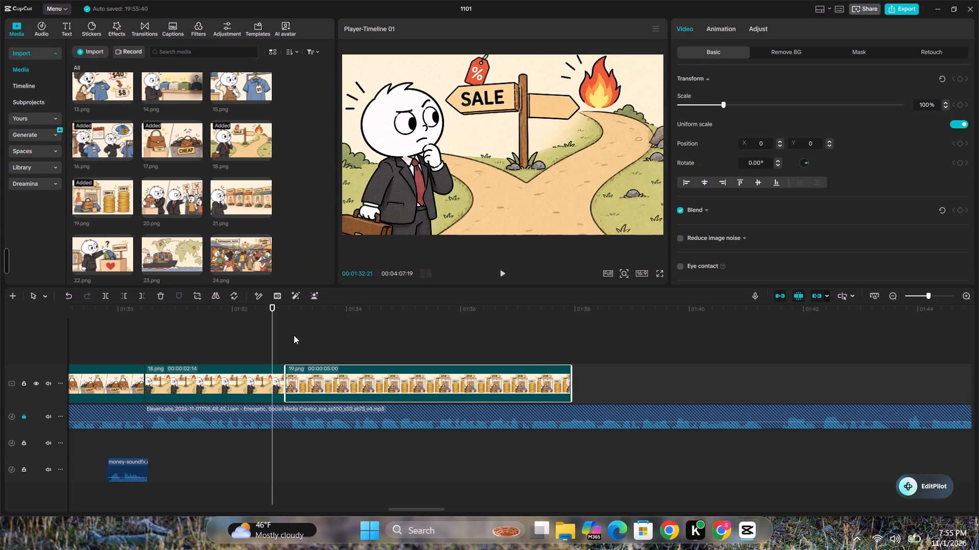
pyautogui.click(284, 351)
pyautogui.press('space')
pyautogui.click(504, 273)
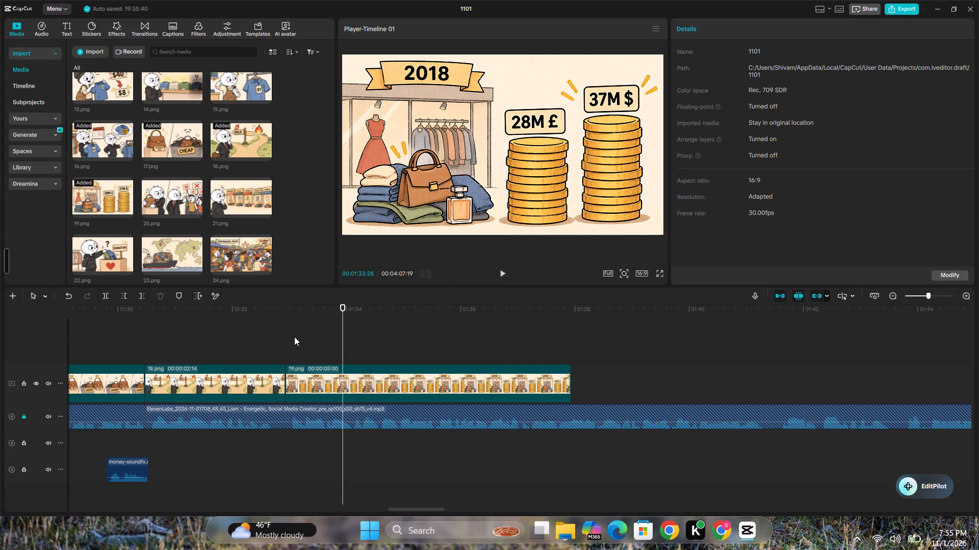
# Add a scale keyframe at 100% at the start of 19.png, at 00:01:32:28.
pyautogui.click(289, 353)
pyautogui.click(341, 365)
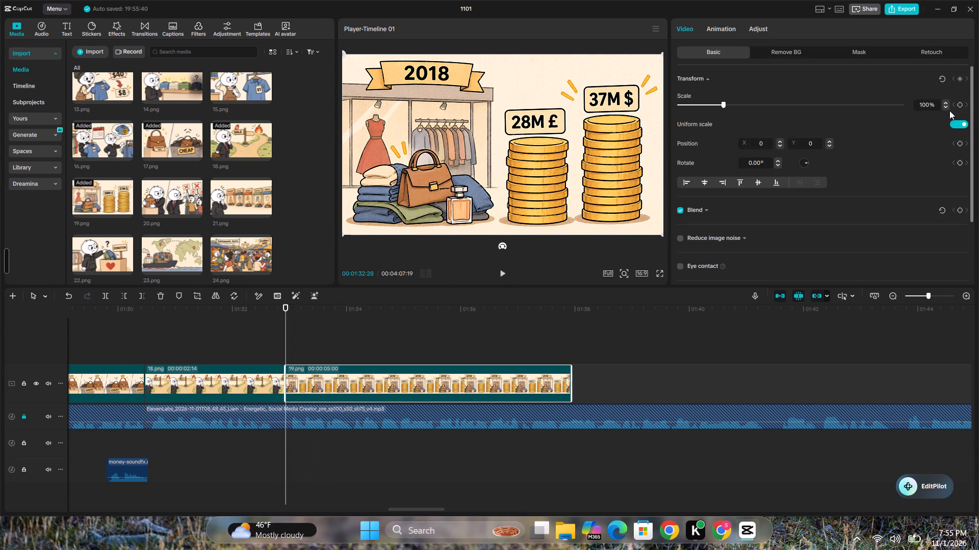
pyautogui.click(956, 106)
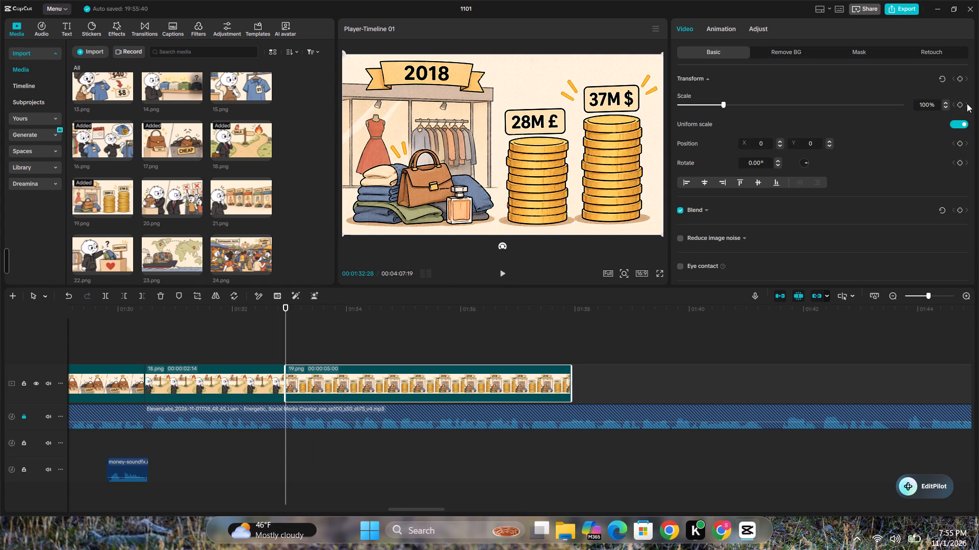
pyautogui.click(961, 104)
# Listen to the voiceover from the start of 19.png past its end to judge where its narration finishes.
pyautogui.press('space')
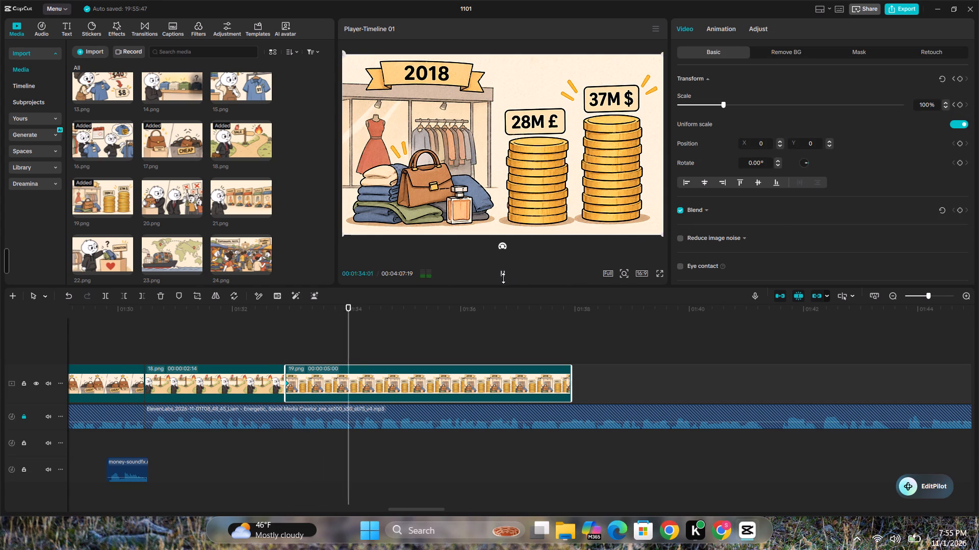
pyautogui.click(501, 272)
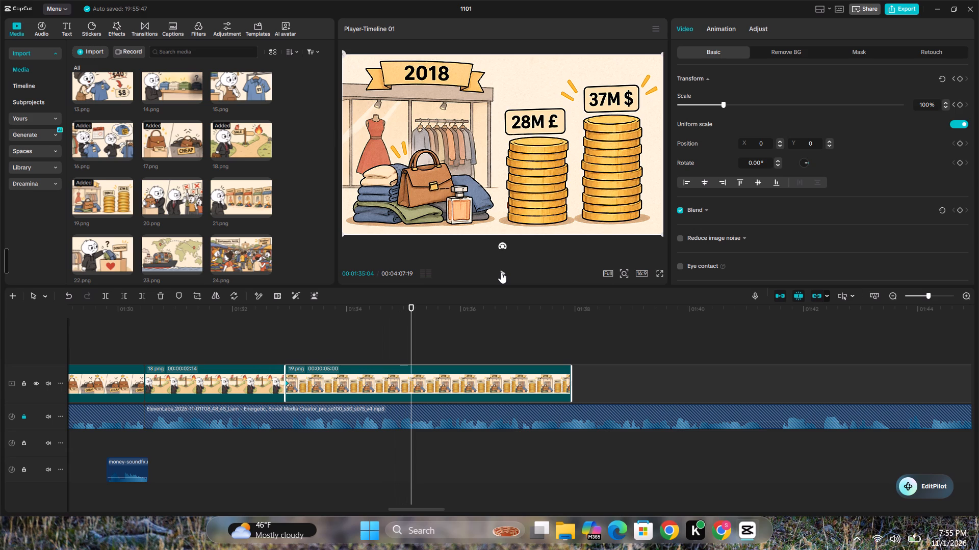
pyautogui.click(501, 272)
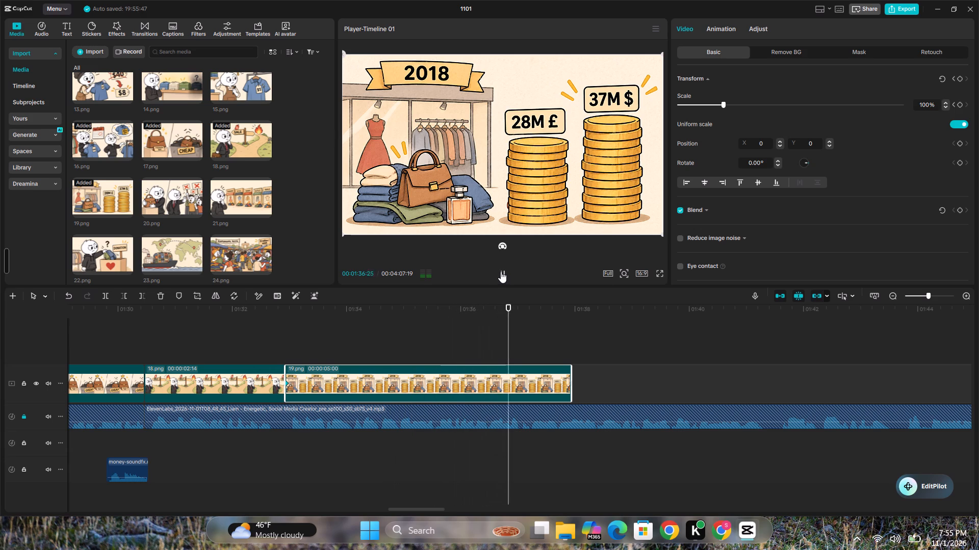
pyautogui.tripleClick(502, 271)
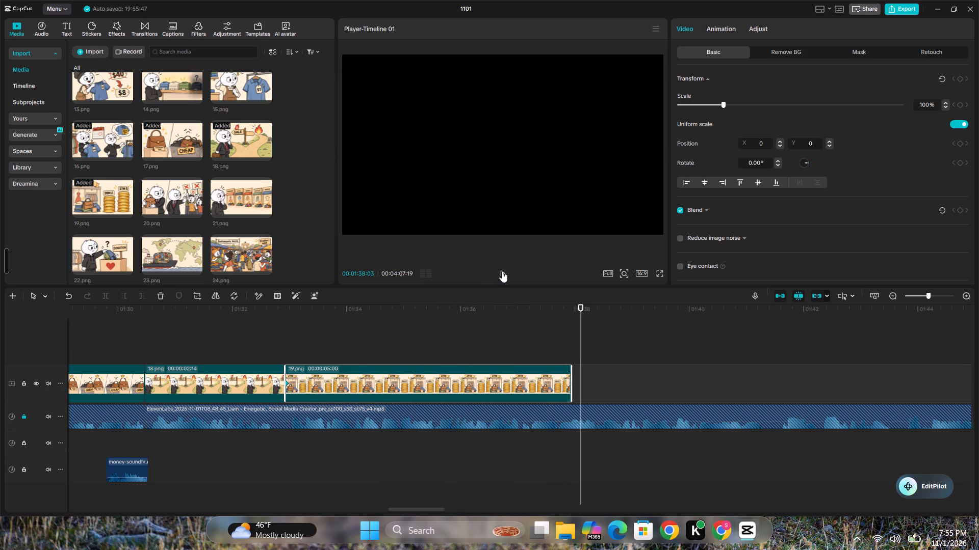
pyautogui.click(528, 320)
pyautogui.click(507, 271)
pyautogui.click(503, 270)
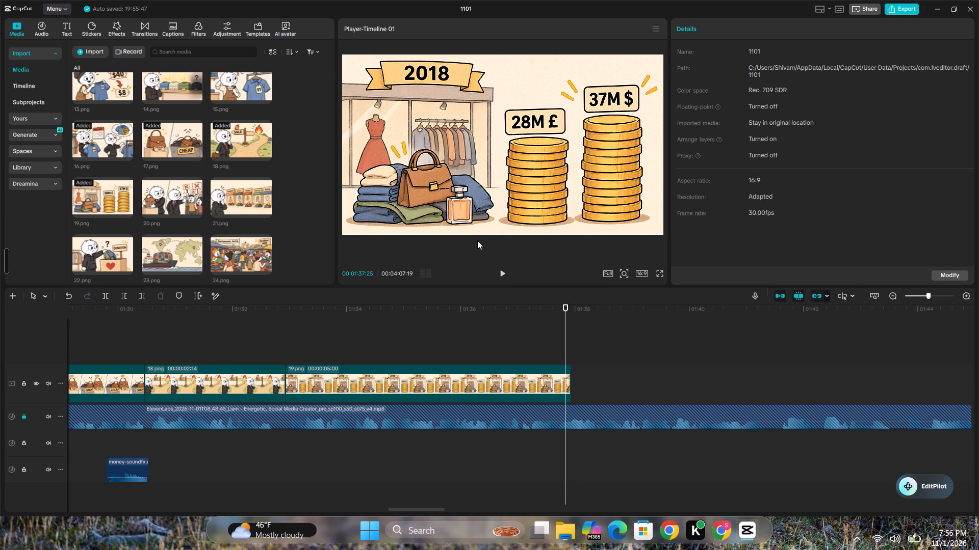
# Replay the last part of 19.png several times to pinpoint where its narration ends in the voiceover.
pyautogui.click(548, 338)
pyautogui.press('space')
pyautogui.click(503, 274)
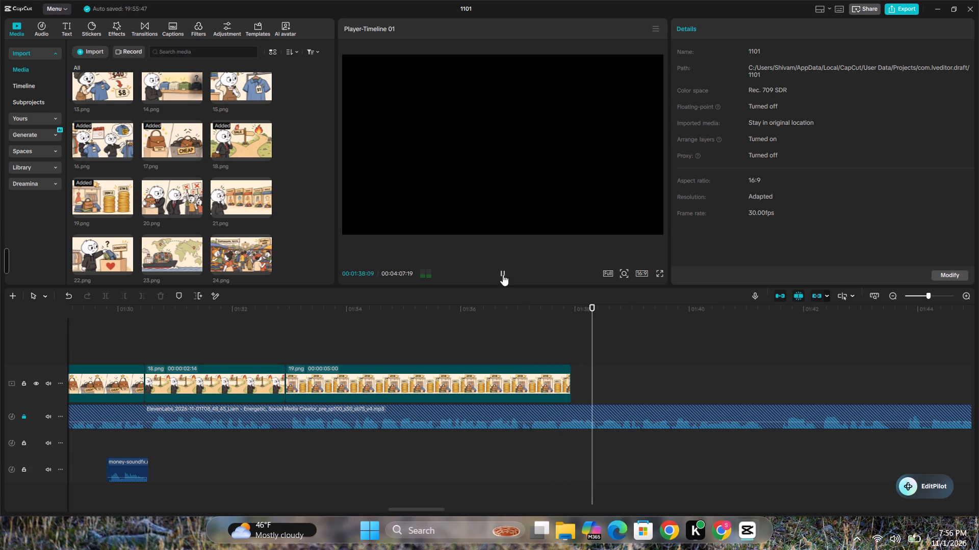
pyautogui.click(452, 341)
pyautogui.press('space')
pyautogui.press('space')
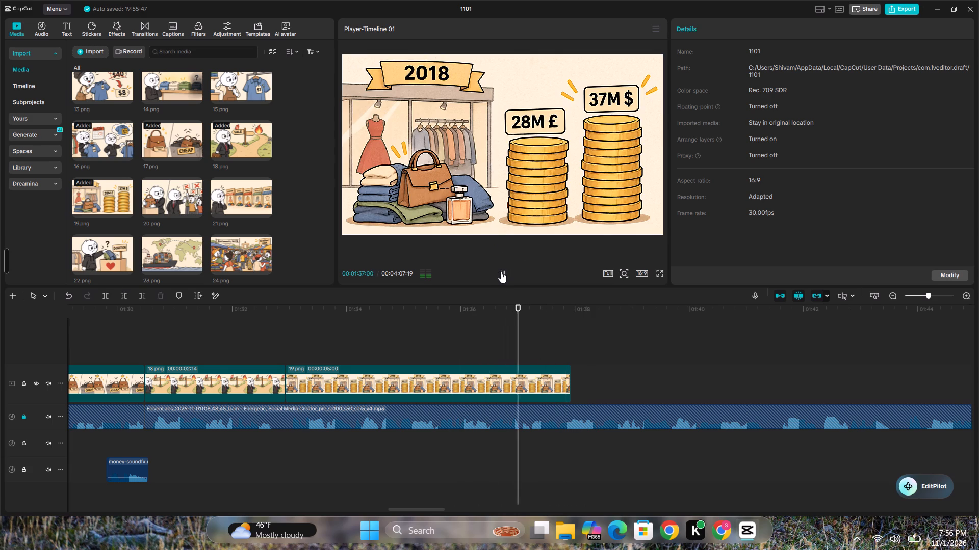
pyautogui.click(501, 271)
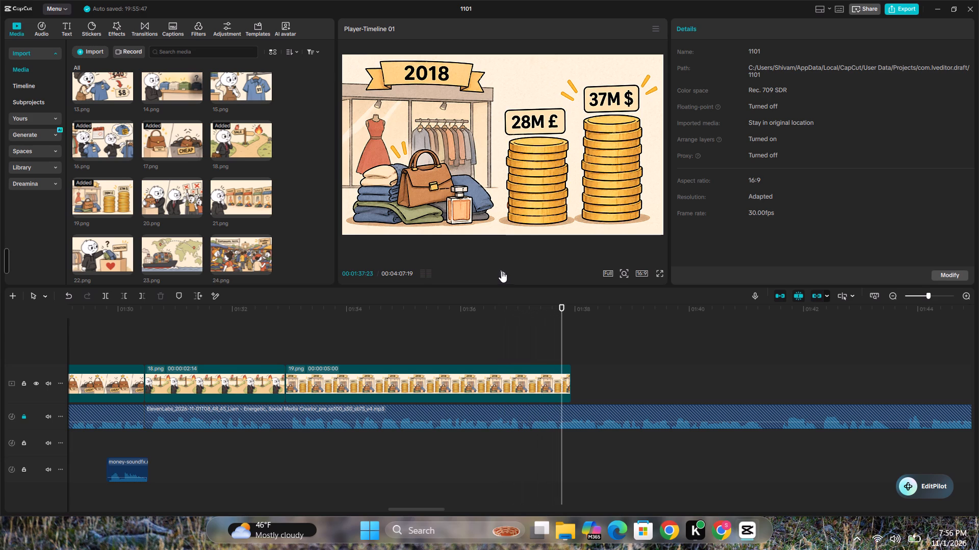
pyautogui.click(447, 326)
pyautogui.press('space')
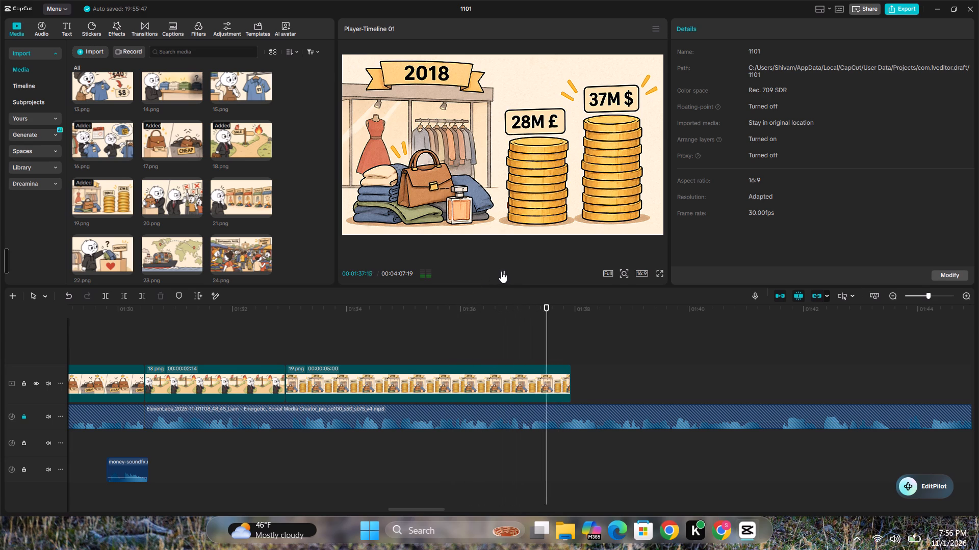
pyautogui.click(501, 271)
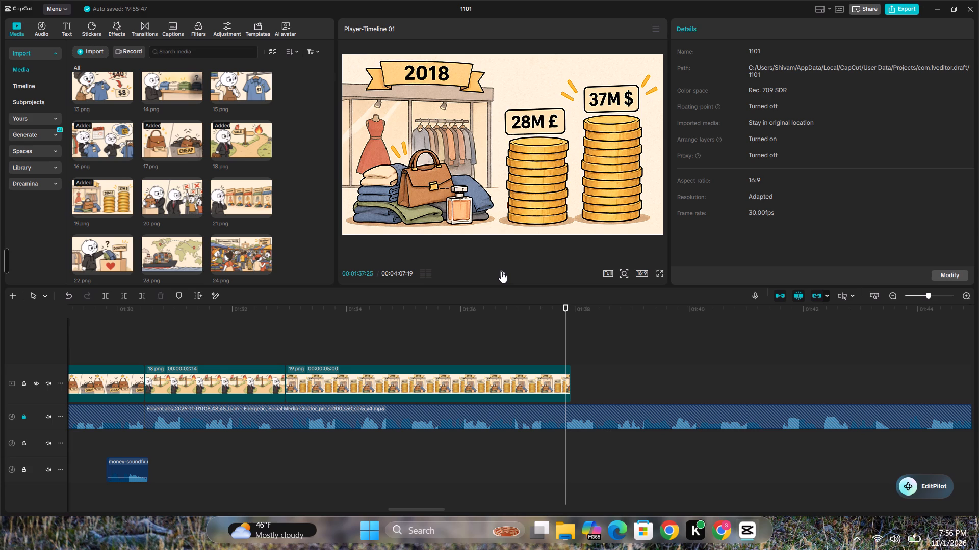
pyautogui.hotkey('alt', 'Tab')
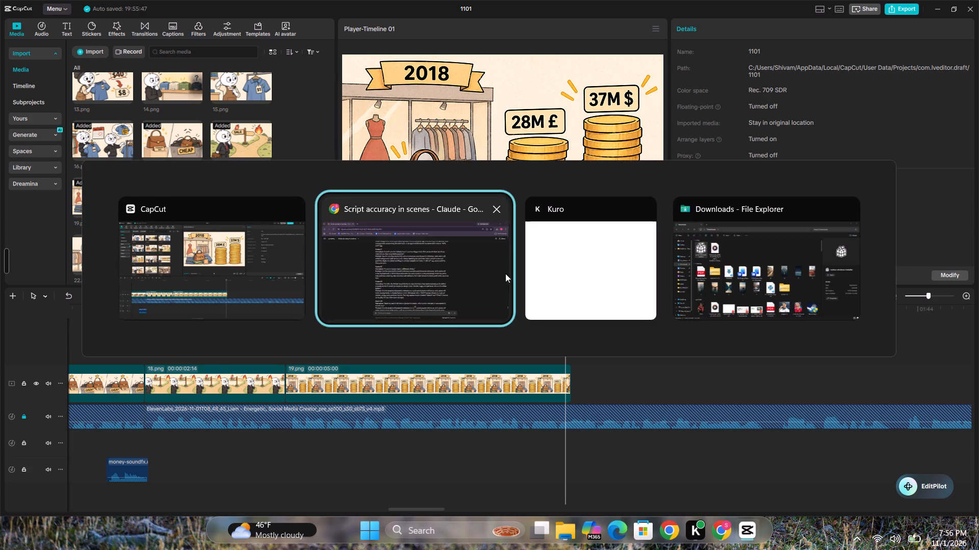
pyautogui.click(474, 280)
pyautogui.hotkey('alt', 'Tab')
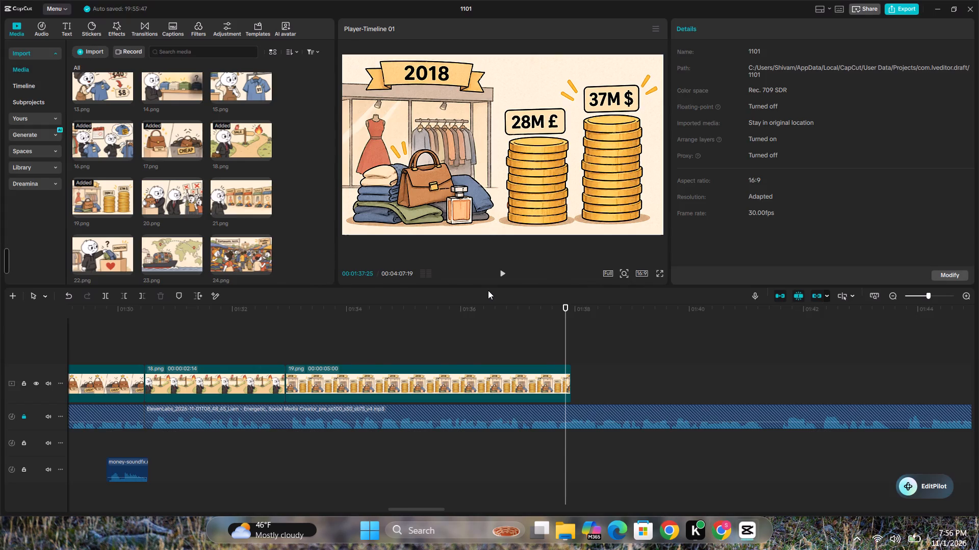
pyautogui.hotkey('alt', 'Tab')
pyautogui.hotkey('alt', 'Tab')
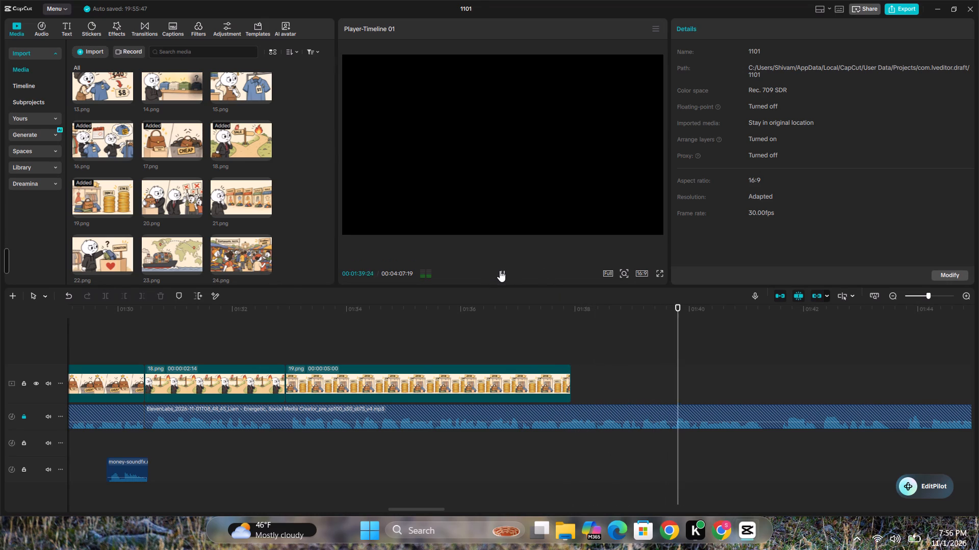
pyautogui.click(500, 270)
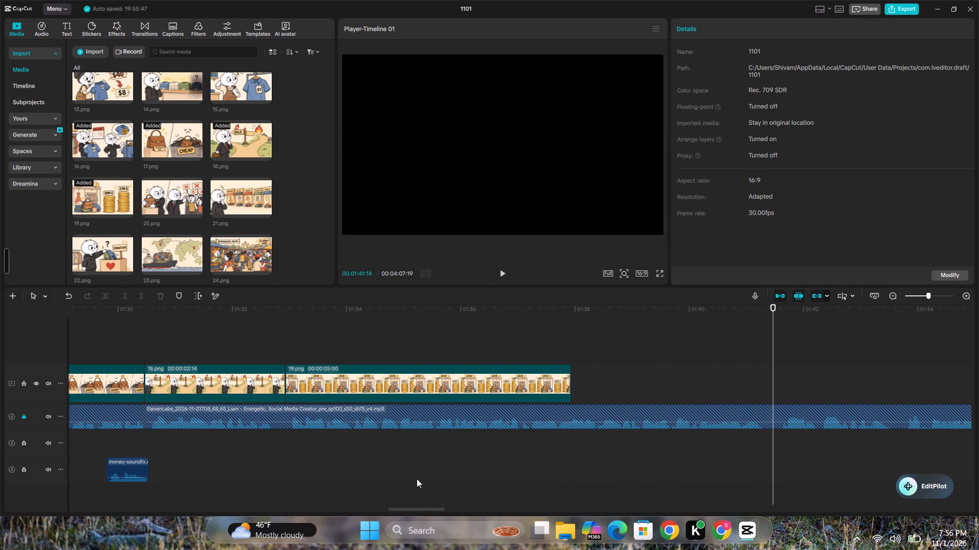
pyautogui.moveTo(425, 510); pyautogui.dragTo(441, 510)
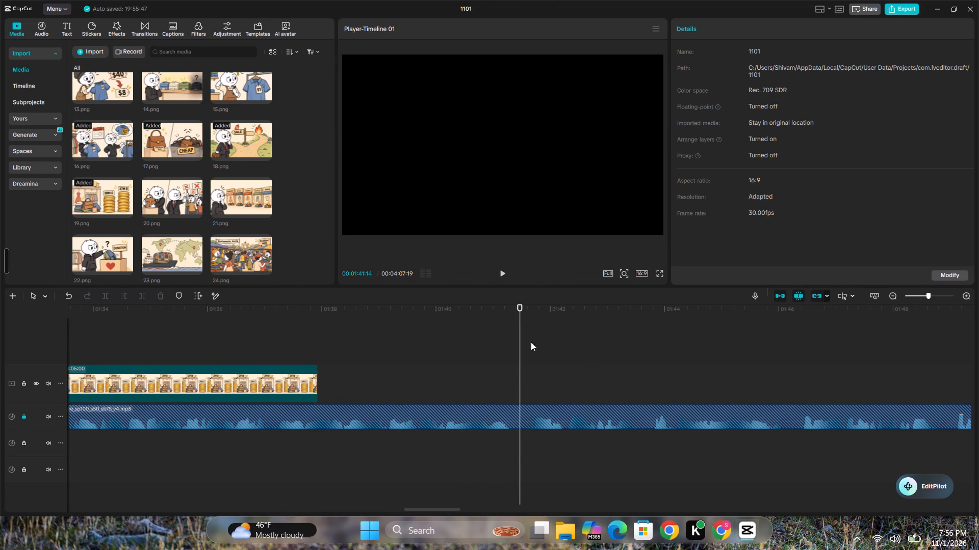
pyautogui.press('space')
pyautogui.press('space')
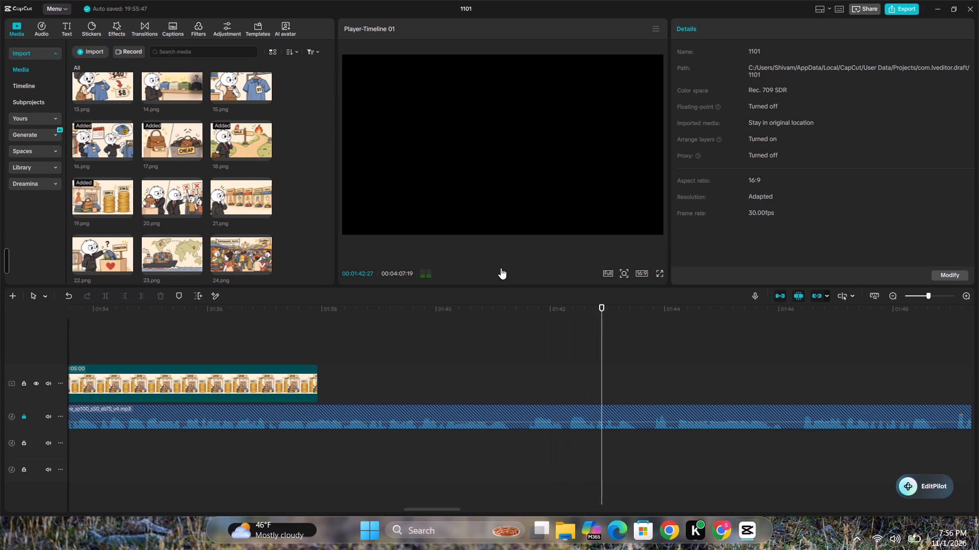
pyautogui.click(501, 268)
pyautogui.click(310, 383)
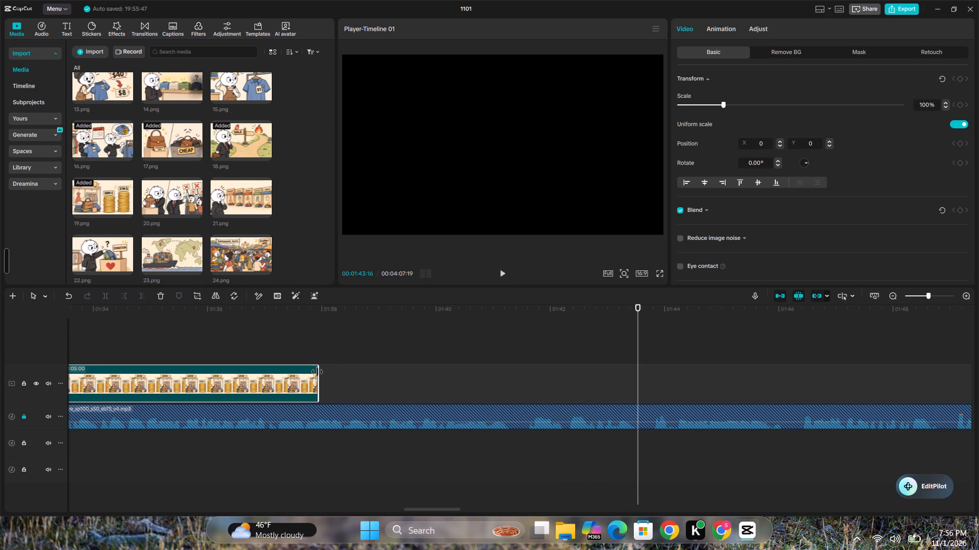
pyautogui.moveTo(317, 372); pyautogui.dragTo(793, 400)
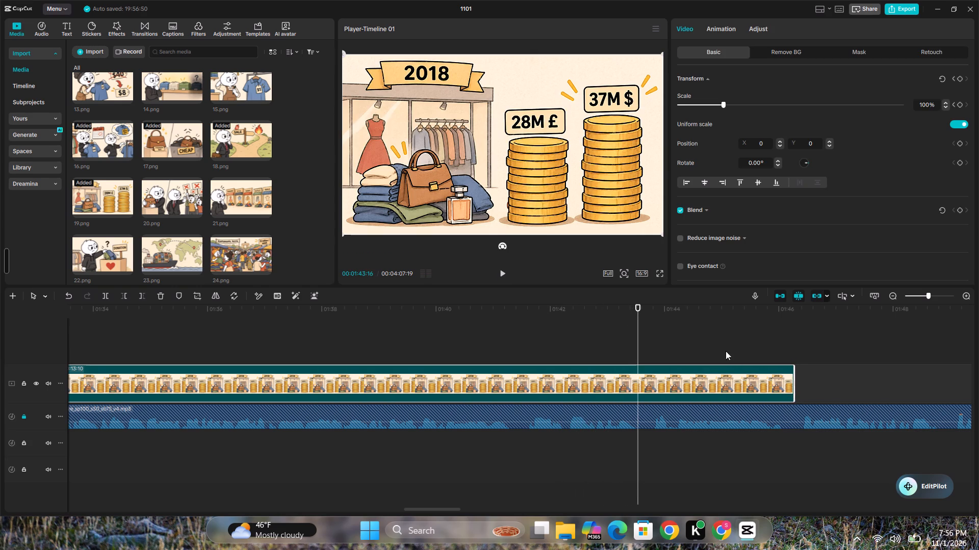
# Play to the end of the extended 19.png and add a scale keyframe at 109% at 00:01:46:05.
pyautogui.click(685, 332)
pyautogui.press('space')
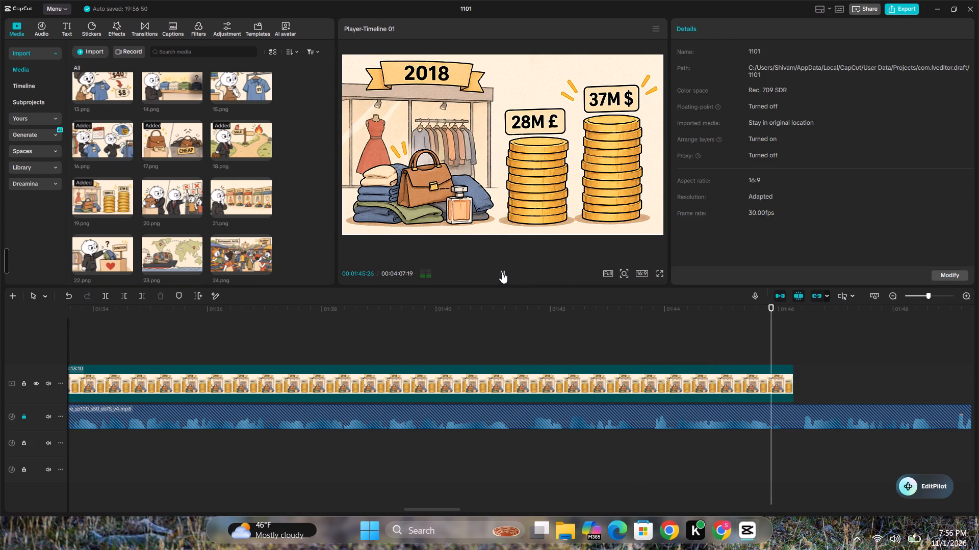
pyautogui.click(502, 272)
pyautogui.click(582, 390)
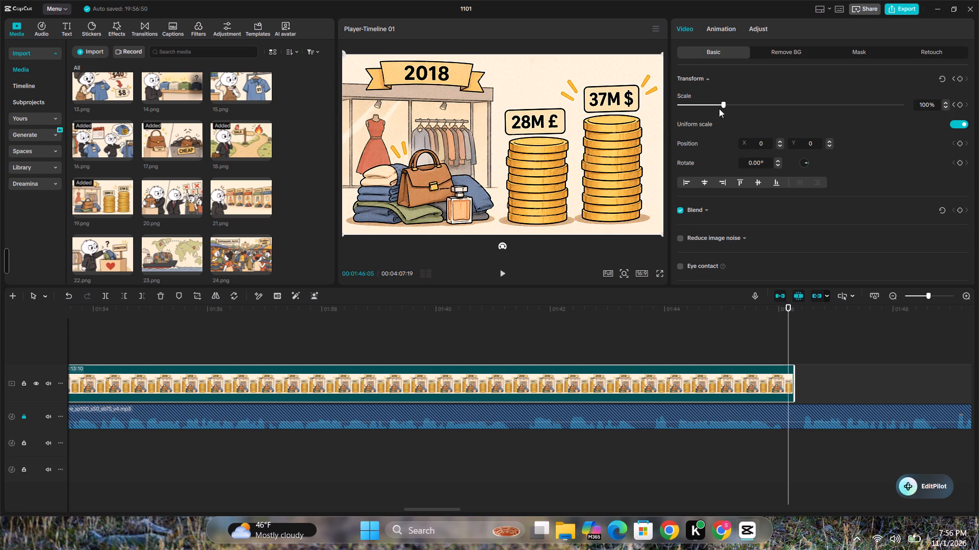
pyautogui.click(724, 102)
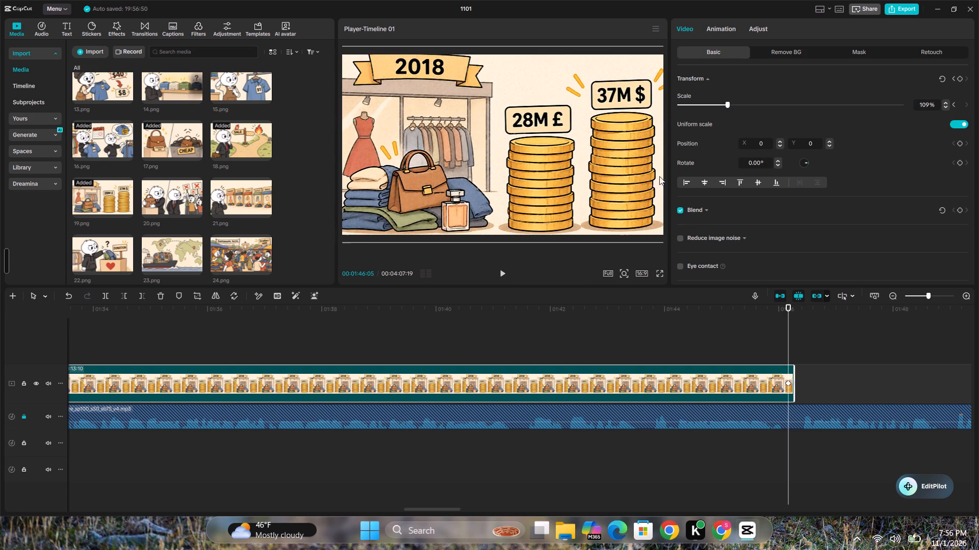
# Review the zoom on 19.png and move its 109% scale keyframe back to just before 00:01:40.
pyautogui.click(575, 336)
pyautogui.press('space')
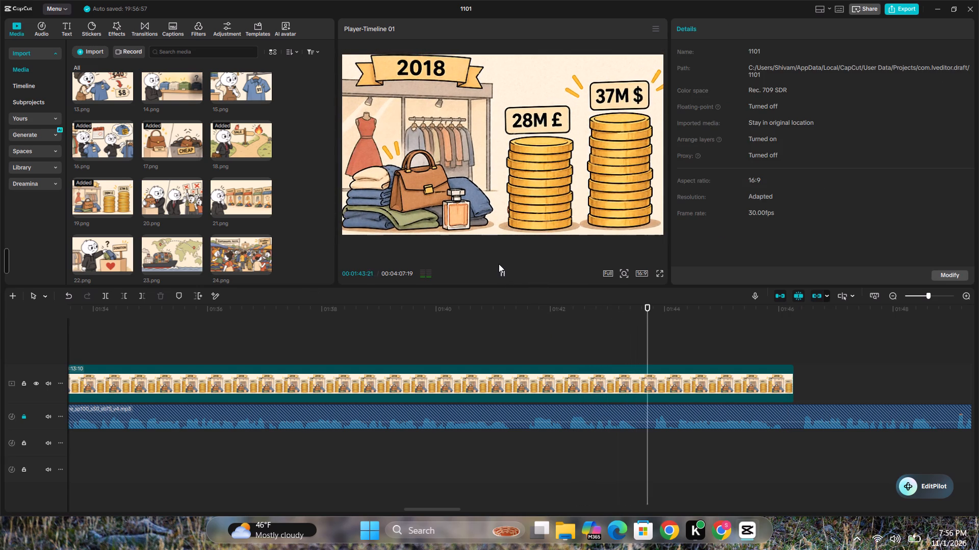
pyautogui.click(499, 264)
pyautogui.click(501, 267)
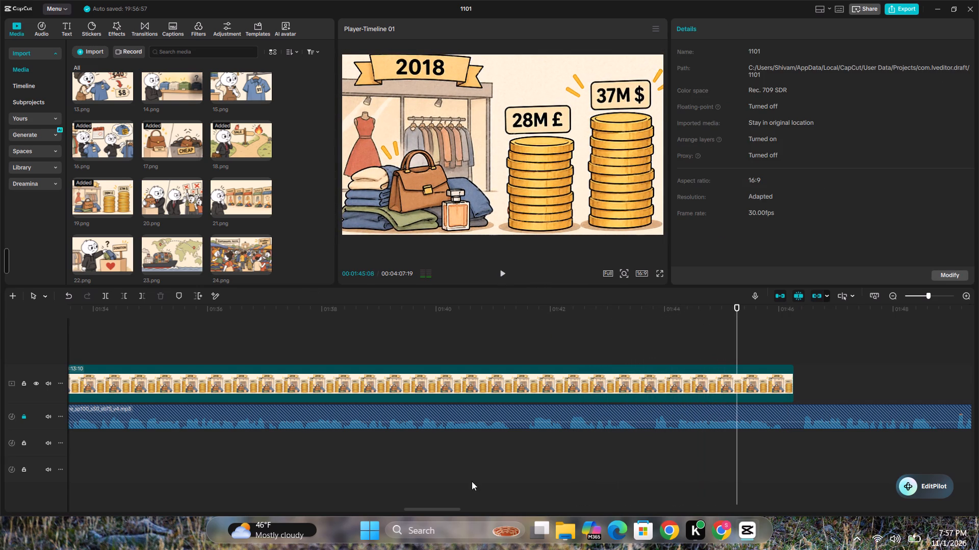
pyautogui.click(452, 507)
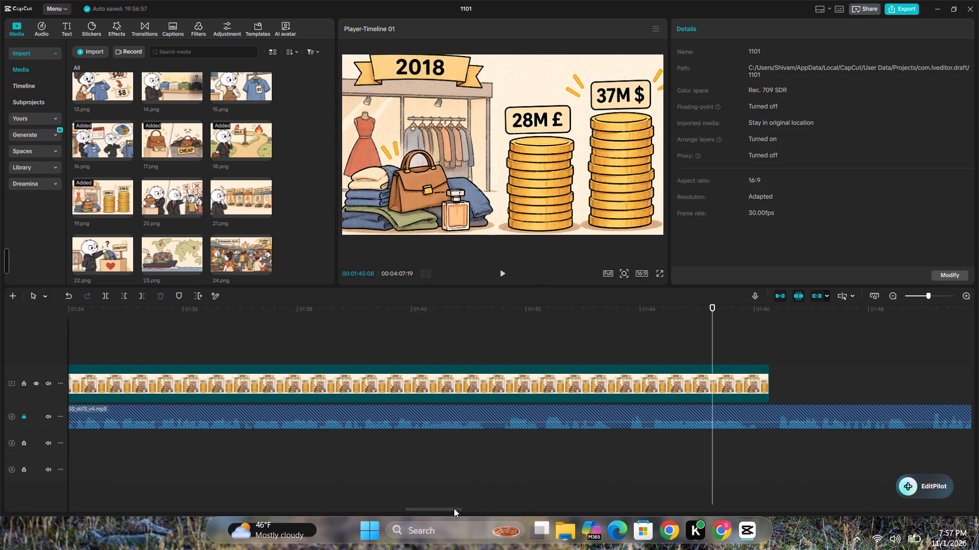
pyautogui.click(475, 349)
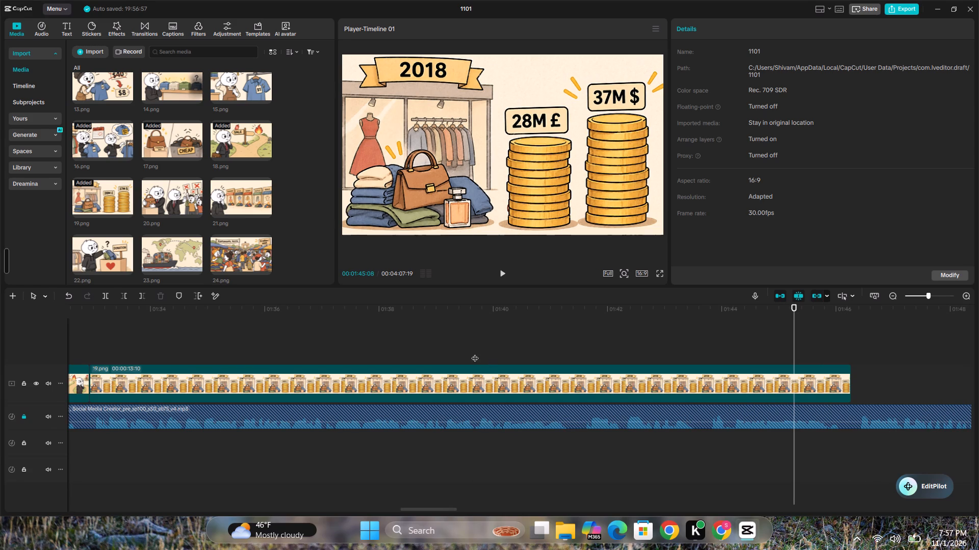
pyautogui.click(473, 377)
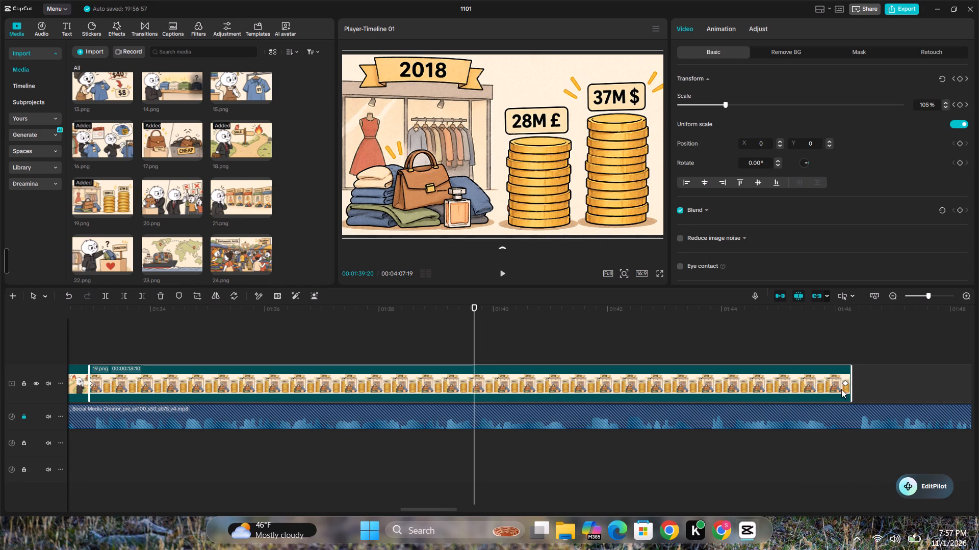
pyautogui.moveTo(845, 382); pyautogui.dragTo(493, 393)
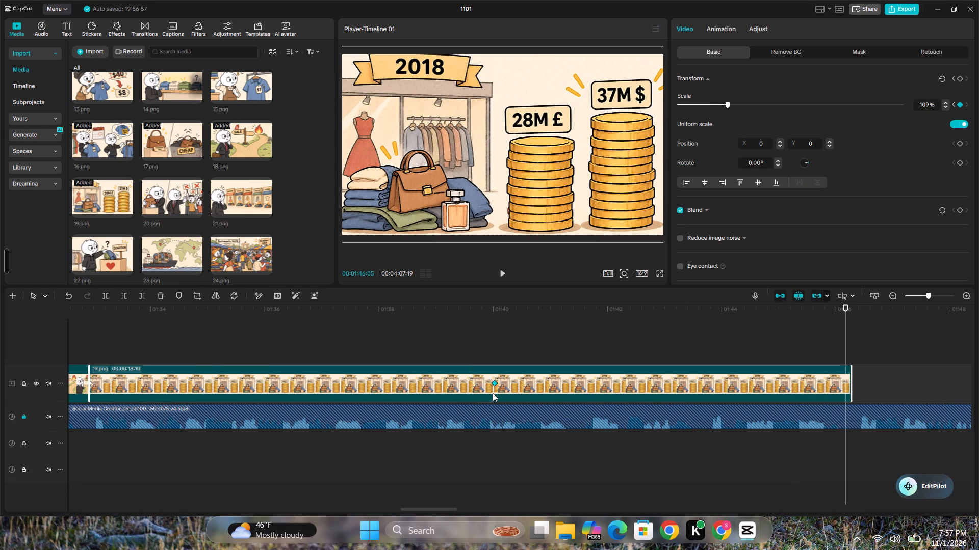
pyautogui.moveTo(493, 393); pyautogui.dragTo(485, 392)
# Set the scale of 19.png to 101% at 00:01:46:05 for a slow zoom back out, and preview the movement.
pyautogui.click(729, 104)
pyautogui.click(232, 346)
pyautogui.press('space')
pyautogui.press('space')
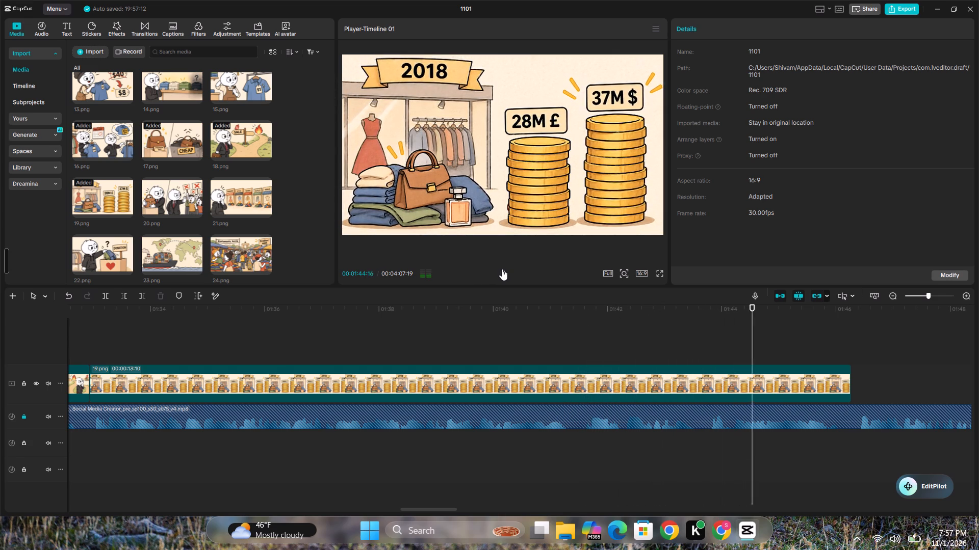
pyautogui.click(502, 269)
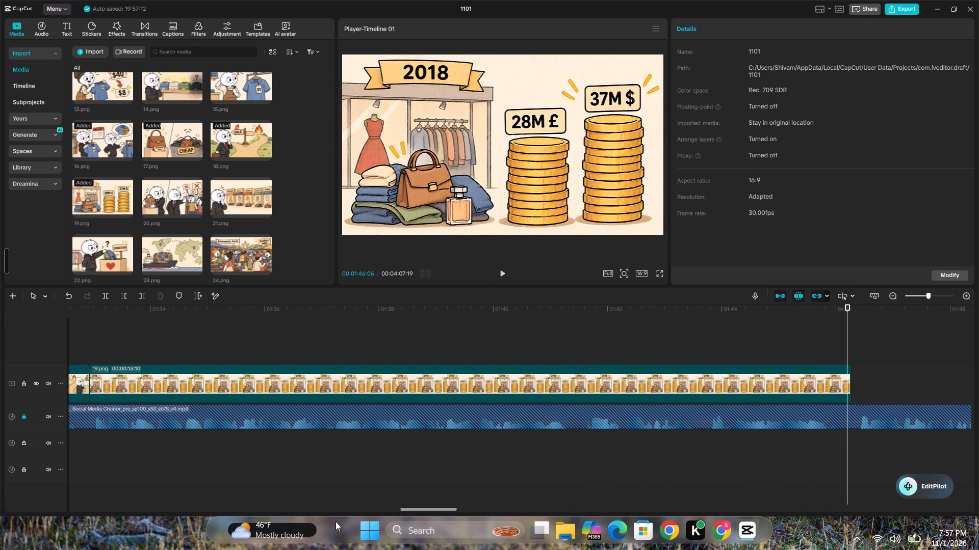
# Copy the money-soundfx audio clip that sits under the end of 17.png.
pyautogui.moveTo(419, 507); pyautogui.dragTo(374, 507)
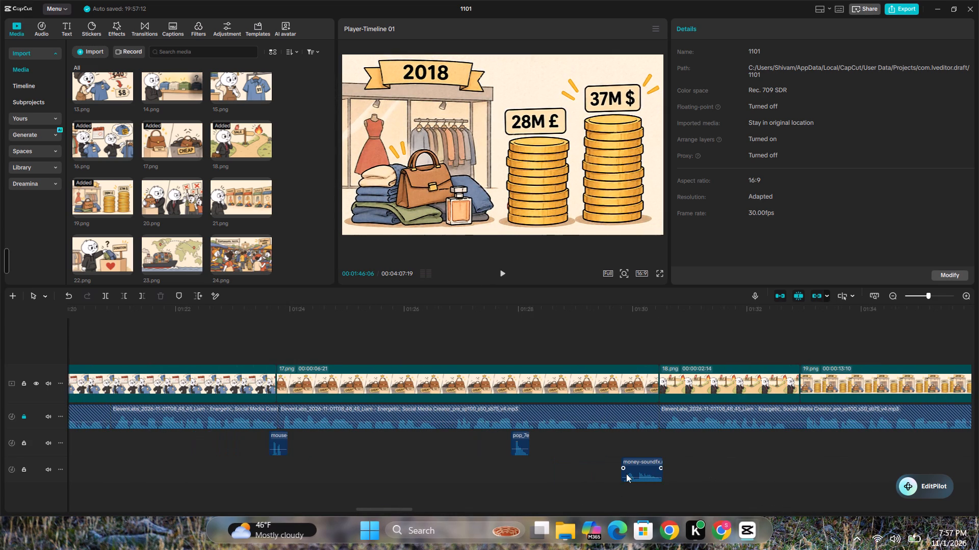
pyautogui.click(637, 472)
pyautogui.hotkey('ctrl', 'c')
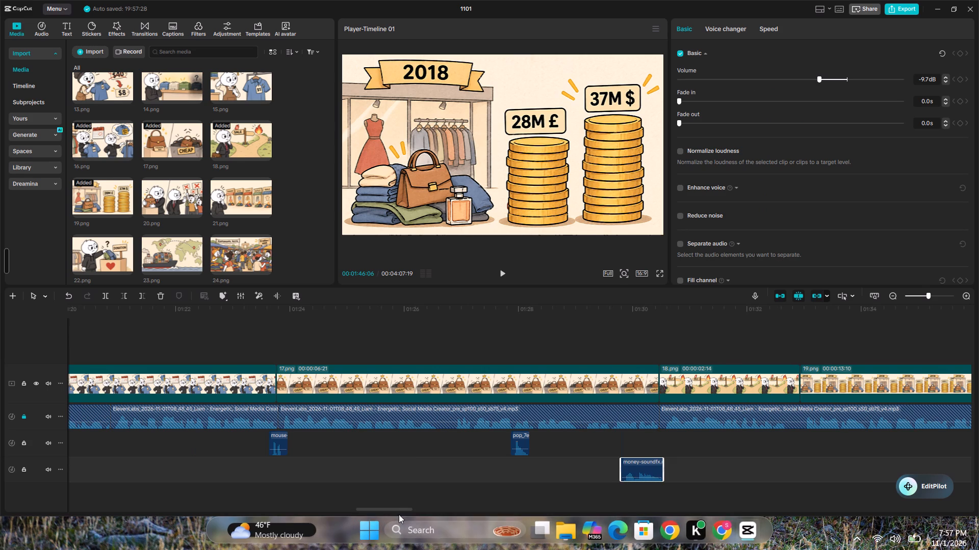
# Play the opening of 19.png and apply the Comic Cut transition between 18.png and 19.png.
pyautogui.moveTo(399, 510); pyautogui.dragTo(426, 509)
pyautogui.click(355, 459)
pyautogui.press('space')
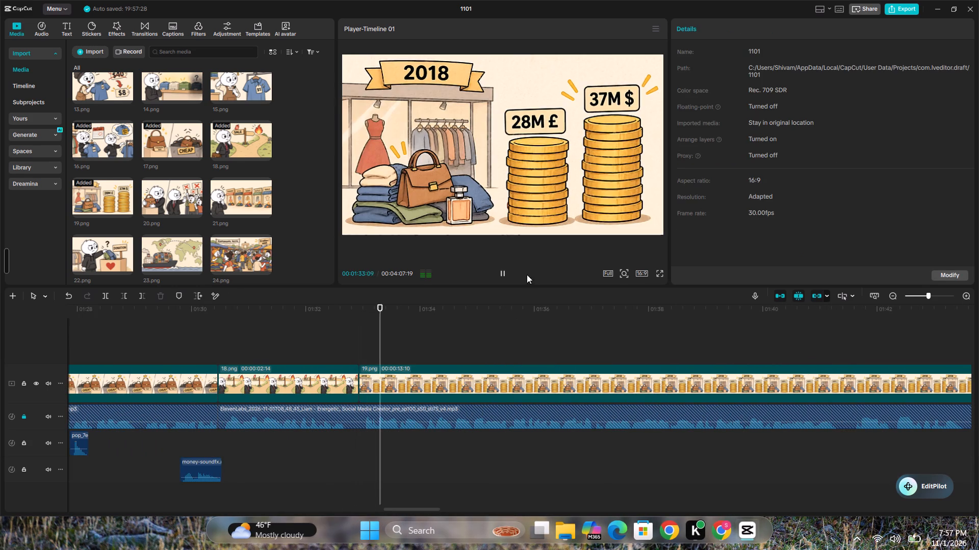
pyautogui.click(505, 277)
pyautogui.click(150, 31)
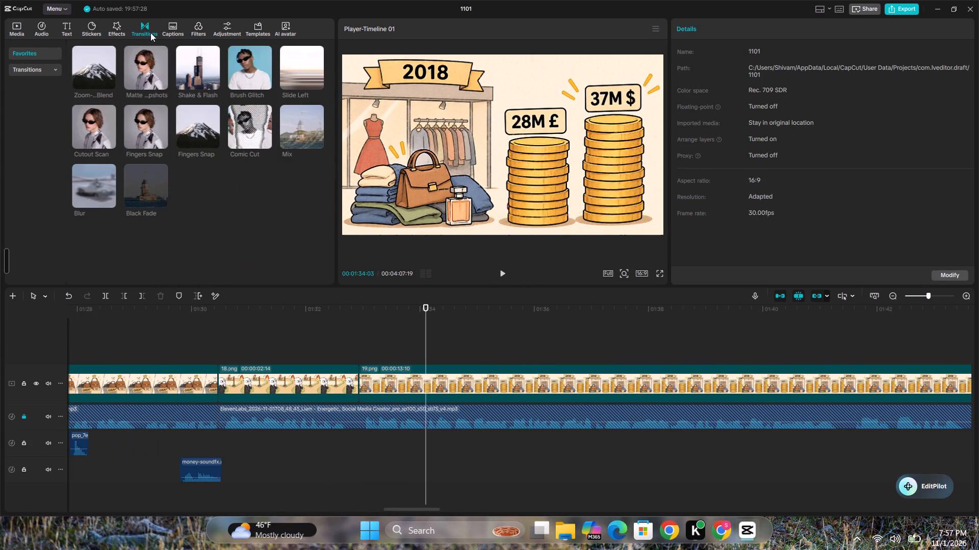
pyautogui.moveTo(247, 119); pyautogui.dragTo(329, 384)
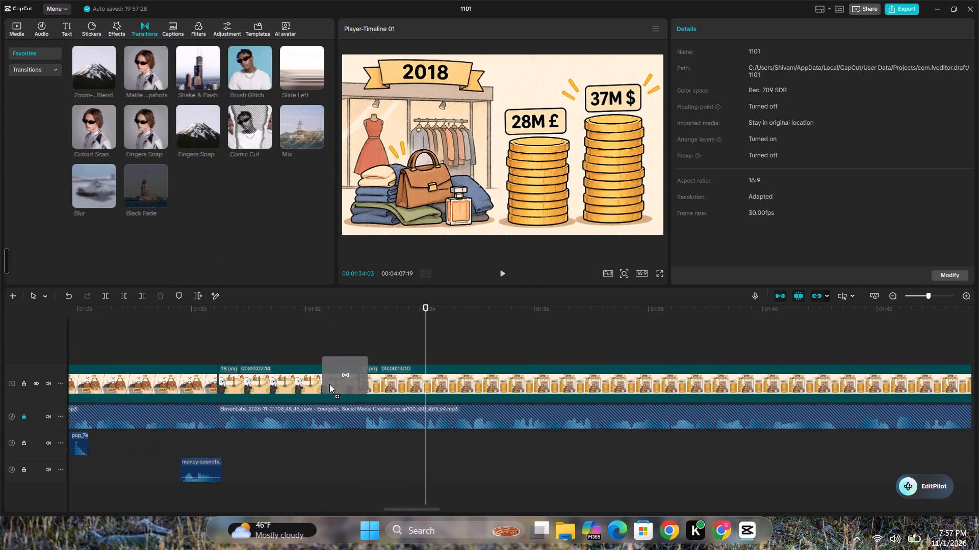
pyautogui.moveTo(329, 384); pyautogui.dragTo(330, 384)
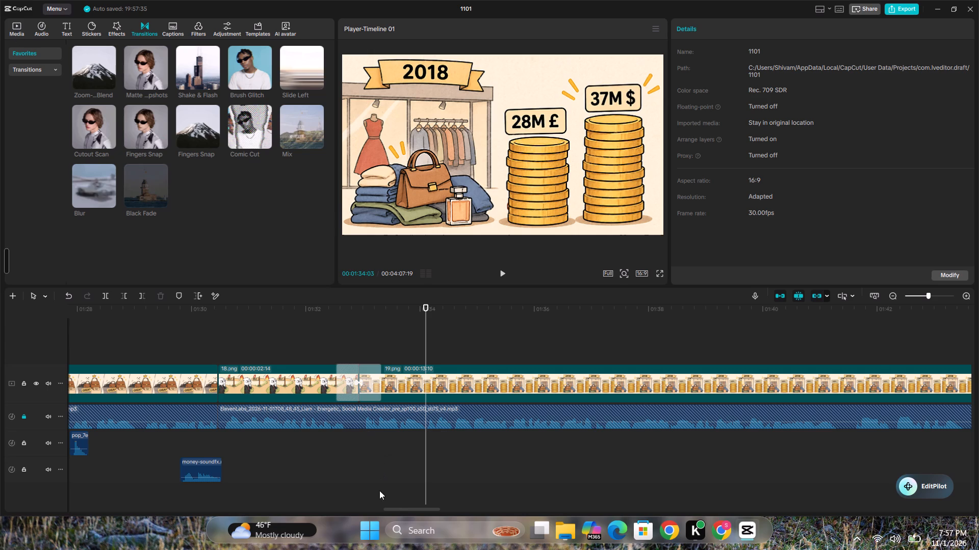
# Add the paper-bag-rustling sound effect under the 18.png to 19.png transition, trimmed at both ends to about half a second.
pyautogui.click(23, 31)
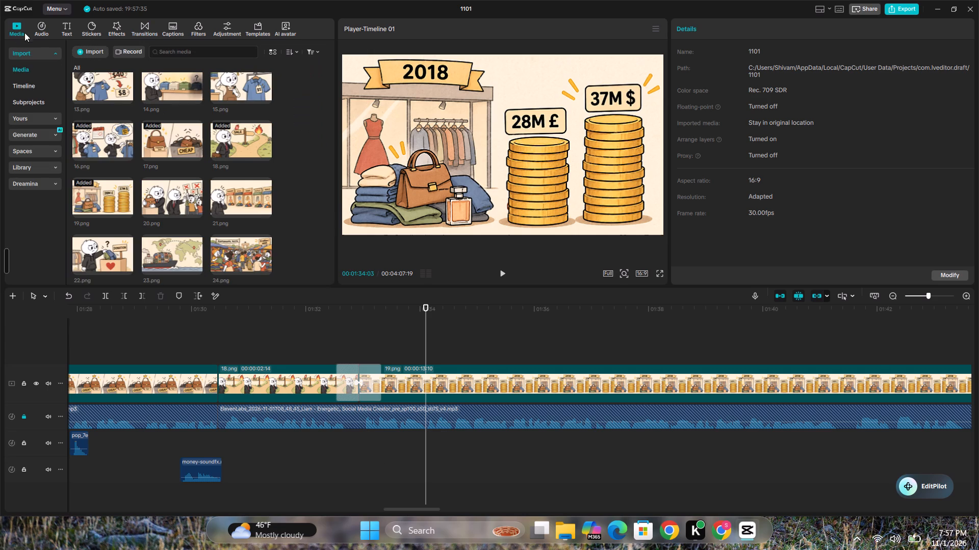
pyautogui.scroll(9, 163, 177)
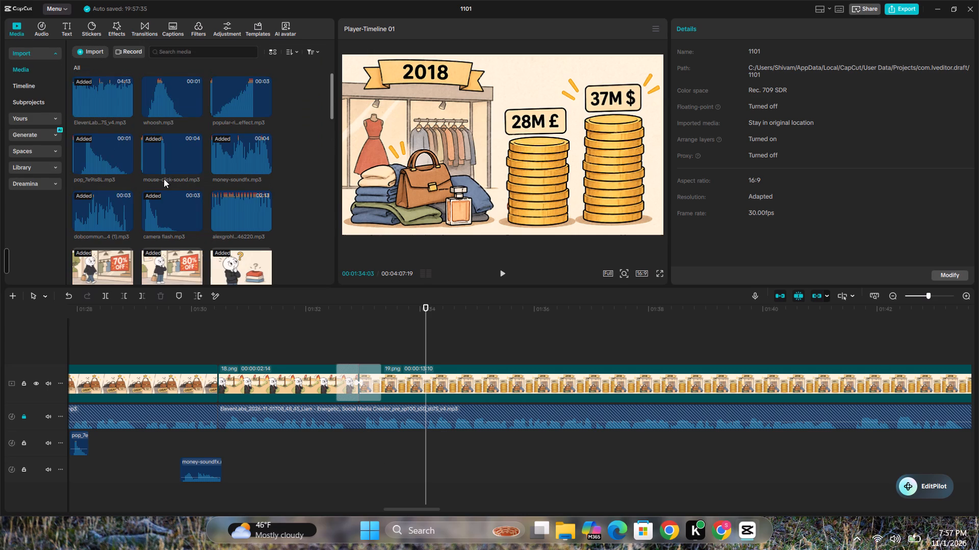
pyautogui.moveTo(100, 213); pyautogui.dragTo(297, 446)
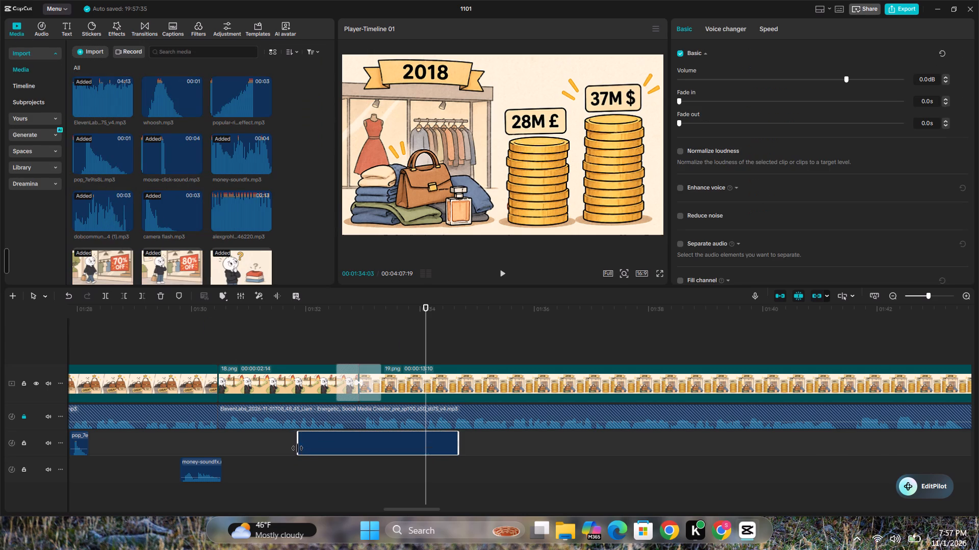
pyautogui.moveTo(299, 434); pyautogui.dragTo(347, 438)
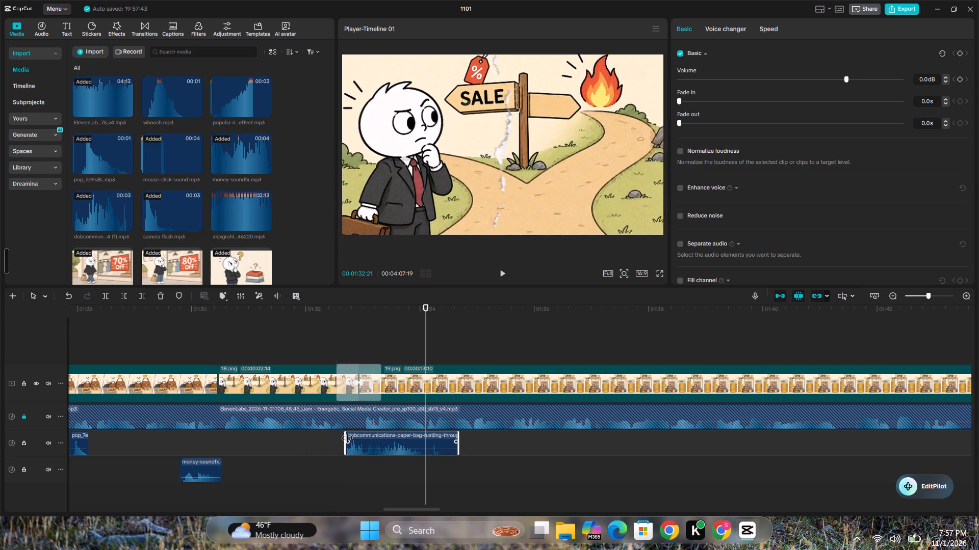
pyautogui.moveTo(347, 438); pyautogui.dragTo(352, 438)
pyautogui.moveTo(458, 435); pyautogui.dragTo(380, 440)
pyautogui.moveTo(368, 442); pyautogui.dragTo(367, 442)
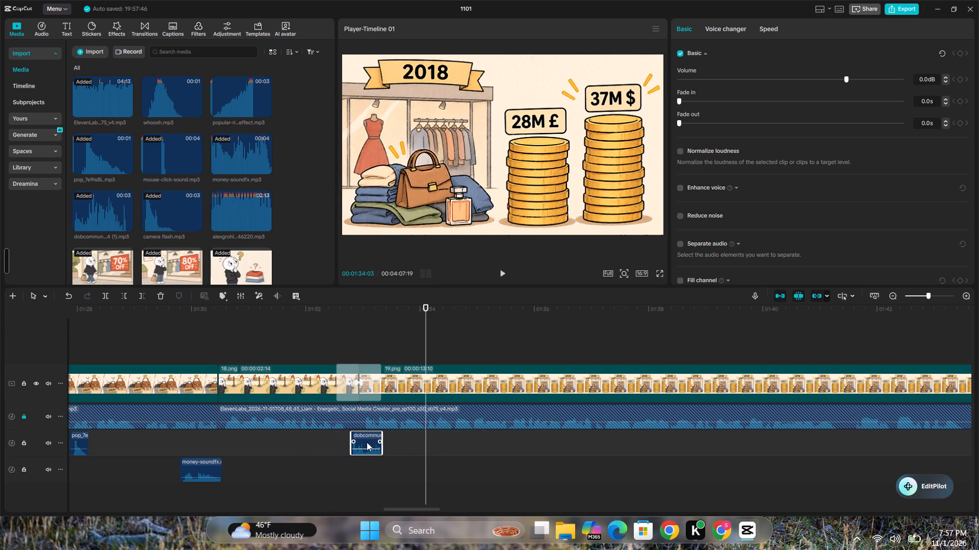
pyautogui.moveTo(367, 442); pyautogui.dragTo(355, 442)
pyautogui.moveTo(354, 442); pyautogui.dragTo(357, 468)
pyautogui.moveTo(357, 469); pyautogui.dragTo(357, 455)
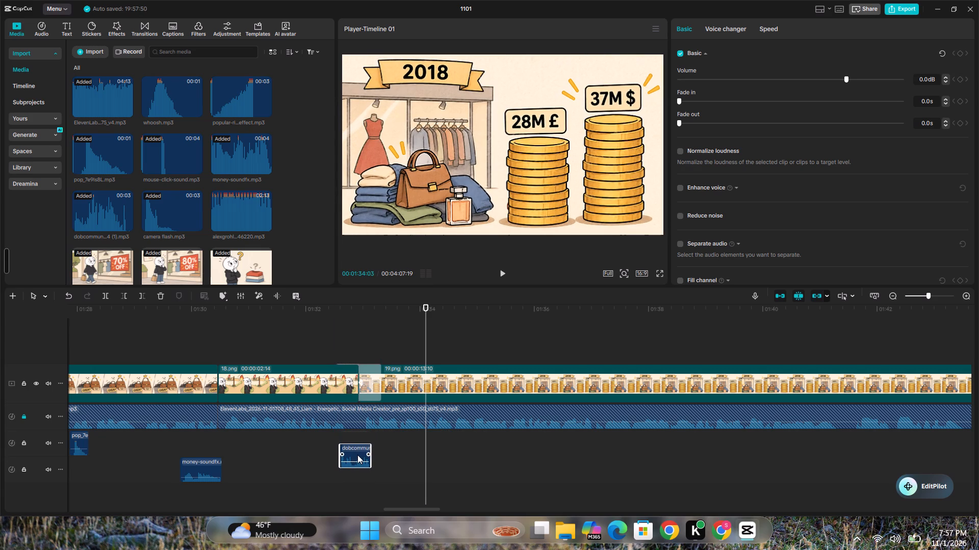
pyautogui.moveTo(357, 455); pyautogui.dragTo(357, 447)
# Lower the paper-bag-rustling effect's volume to -9.7 dB and listen from the transition on into 19.png.
pyautogui.click(357, 450)
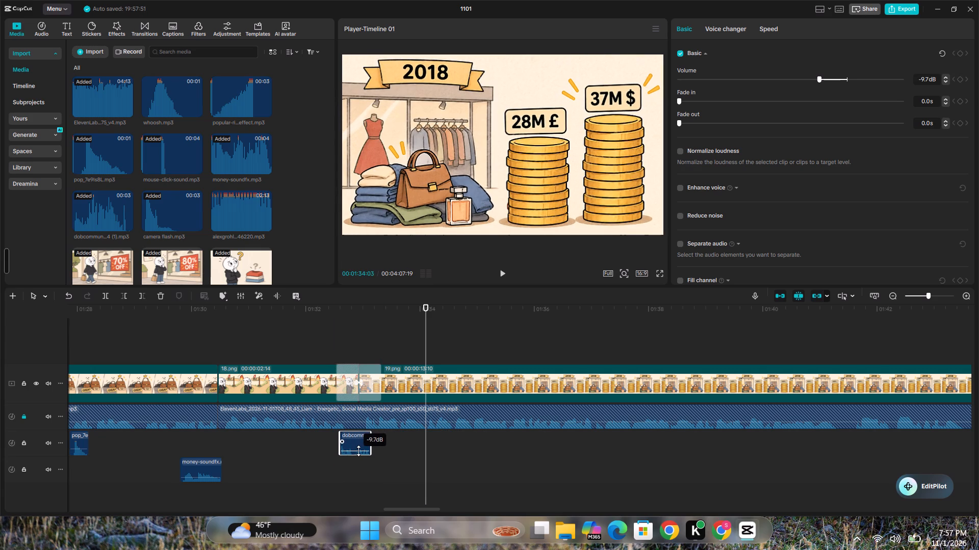
pyautogui.click(312, 451)
pyautogui.press('space')
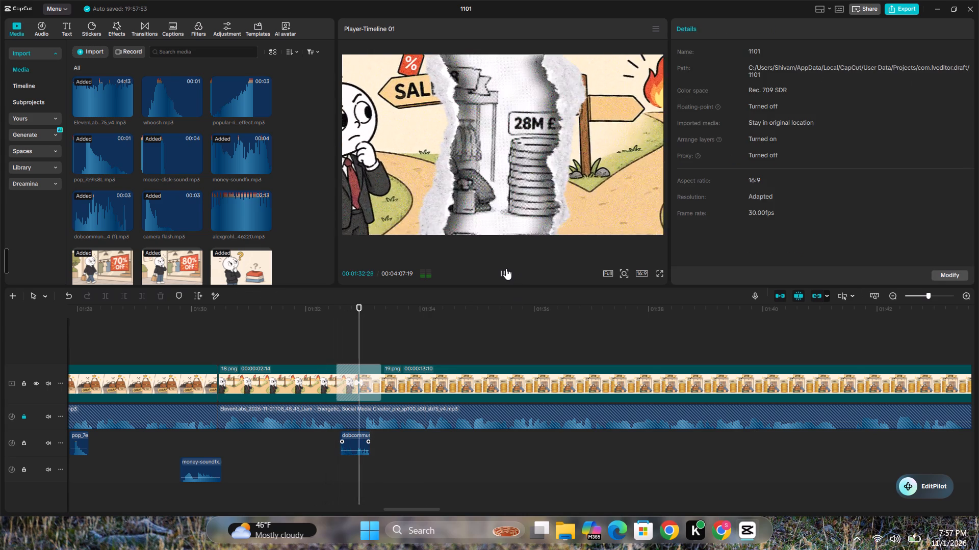
pyautogui.moveTo(426, 508); pyautogui.dragTo(427, 508)
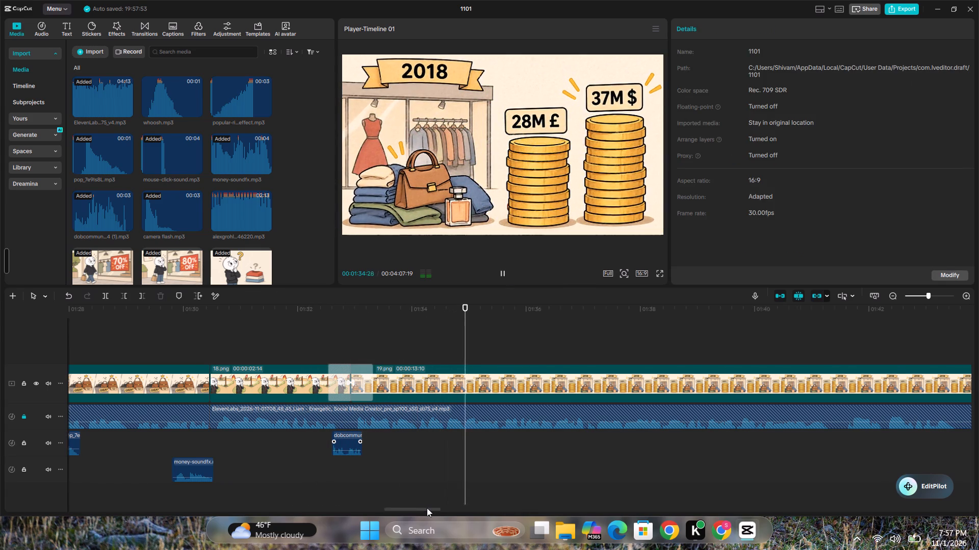
pyautogui.moveTo(427, 508); pyautogui.dragTo(432, 508)
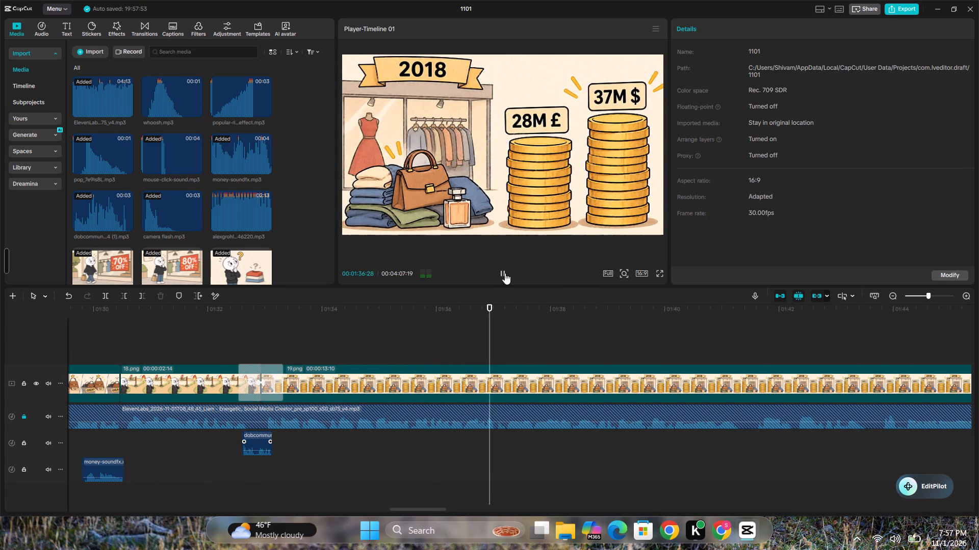
pyautogui.click(505, 273)
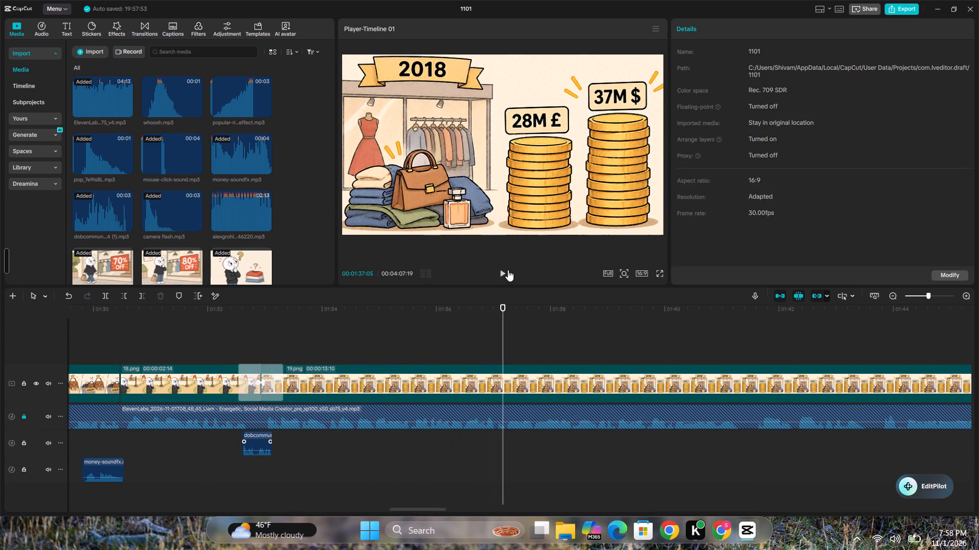
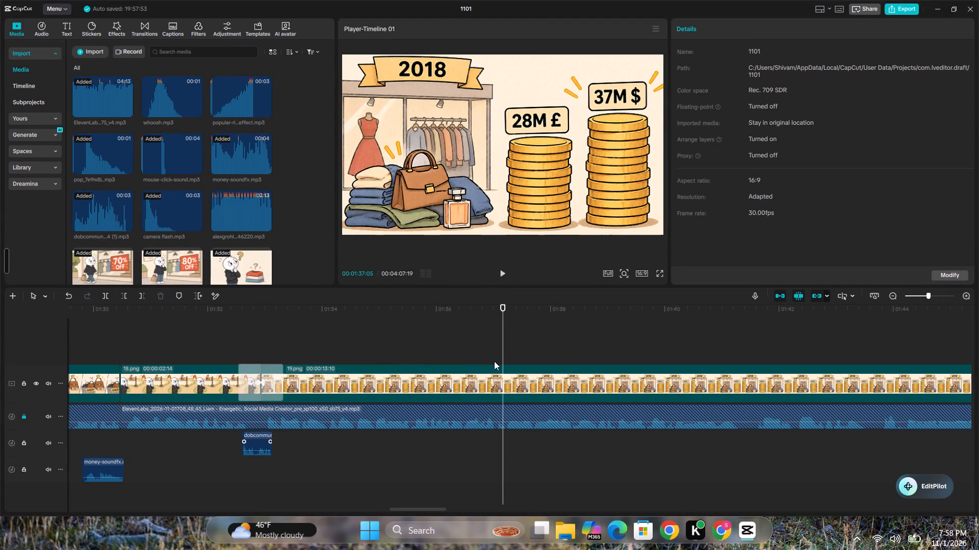
pyautogui.moveTo(410, 510); pyautogui.dragTo(434, 509)
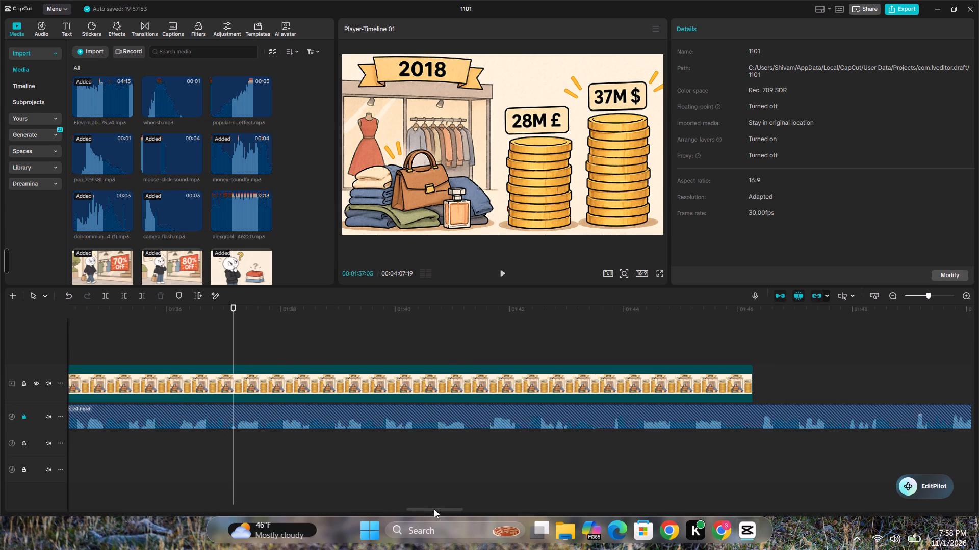
pyautogui.moveTo(434, 509); pyautogui.dragTo(453, 512)
pyautogui.click(203, 336)
pyautogui.press('space')
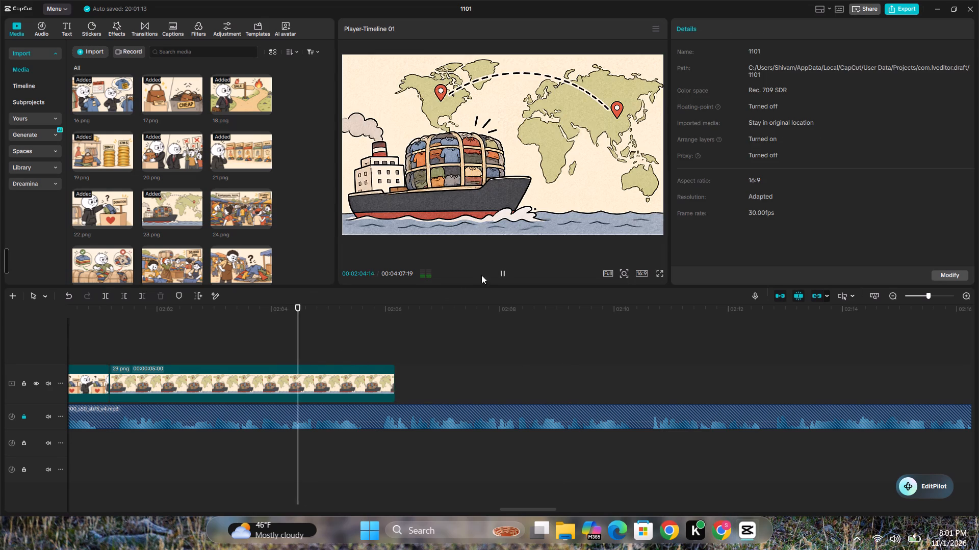
pyautogui.click(504, 270)
pyautogui.click(387, 385)
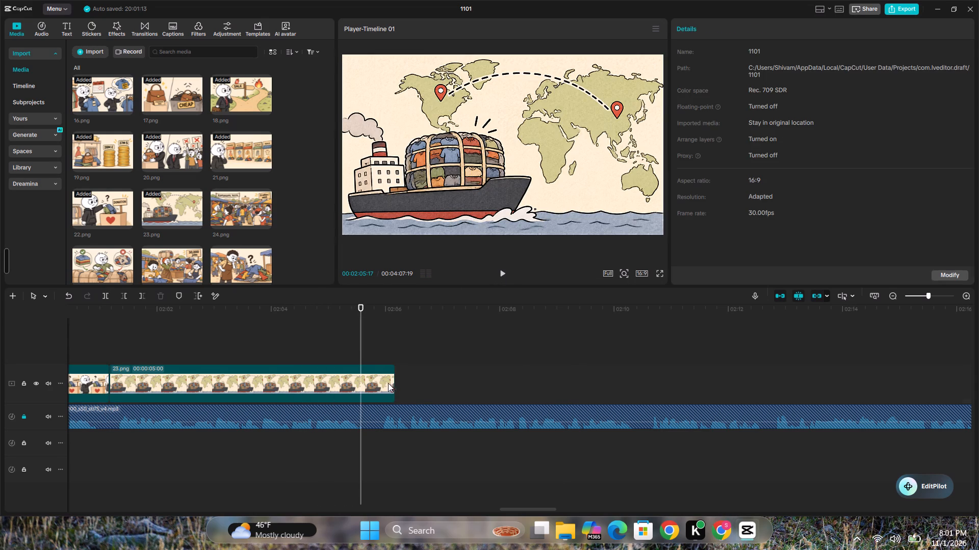
pyautogui.moveTo(397, 371); pyautogui.dragTo(370, 374)
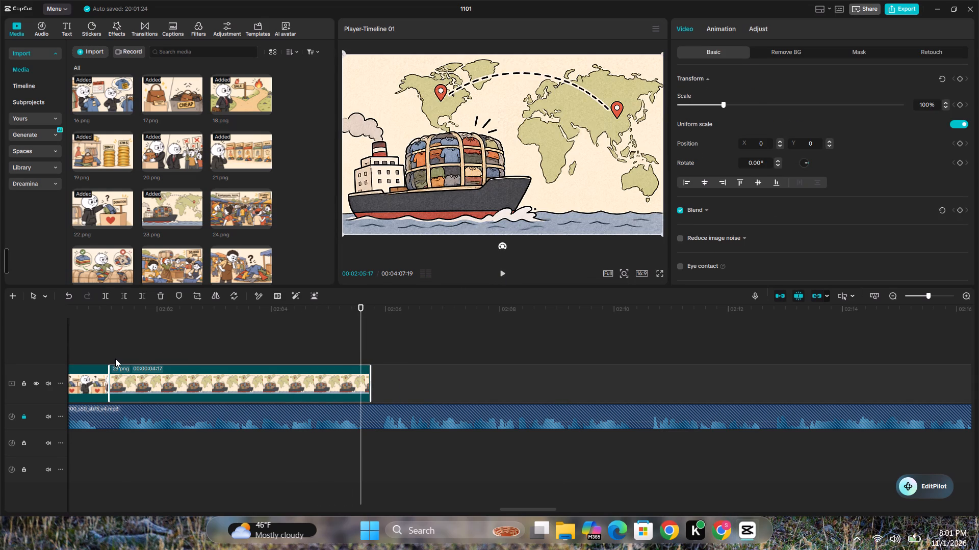
# Animate a slow zoom on 23.png with scale keyframes from 100% near its start to 105% near its end, and preview it.
pyautogui.click(115, 359)
pyautogui.click(114, 357)
pyautogui.click(138, 382)
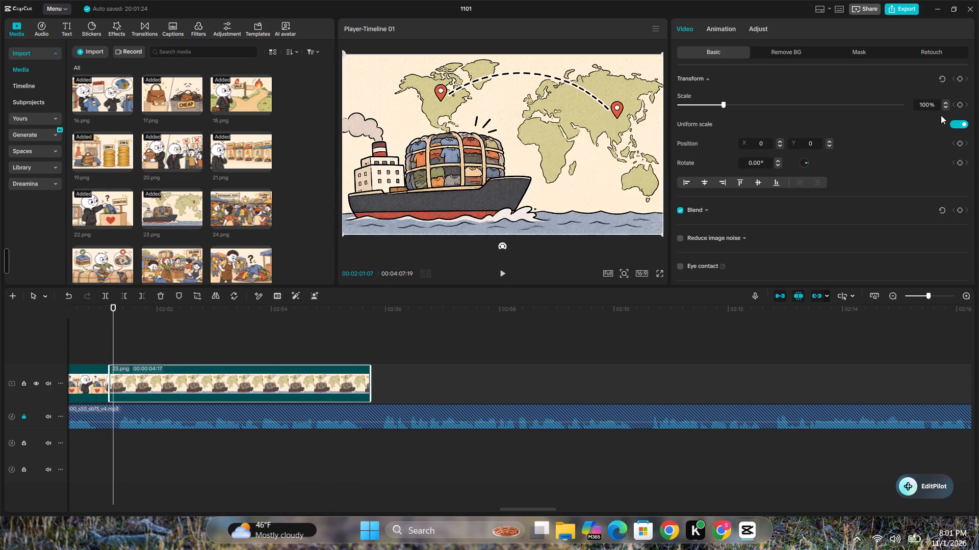
pyautogui.click(959, 105)
pyautogui.click(365, 354)
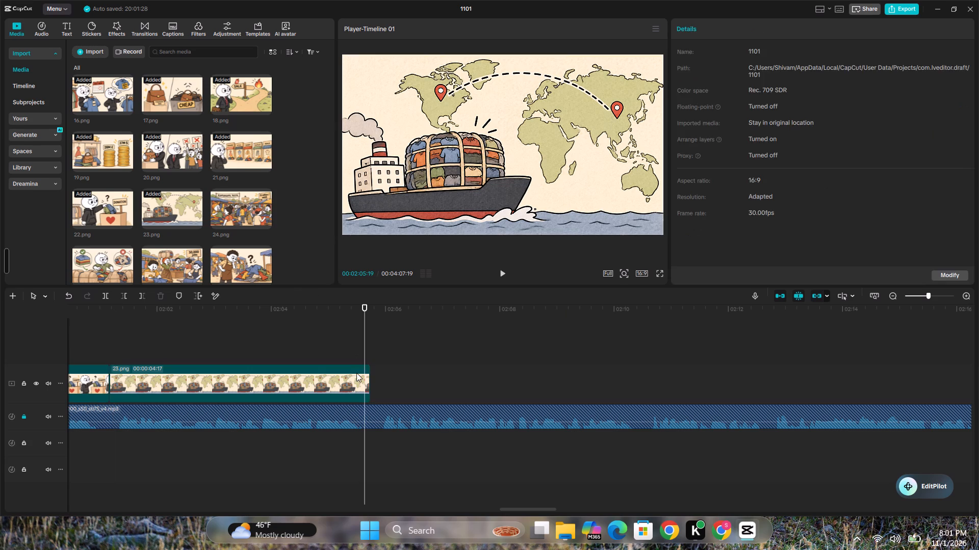
pyautogui.click(356, 373)
pyautogui.click(724, 105)
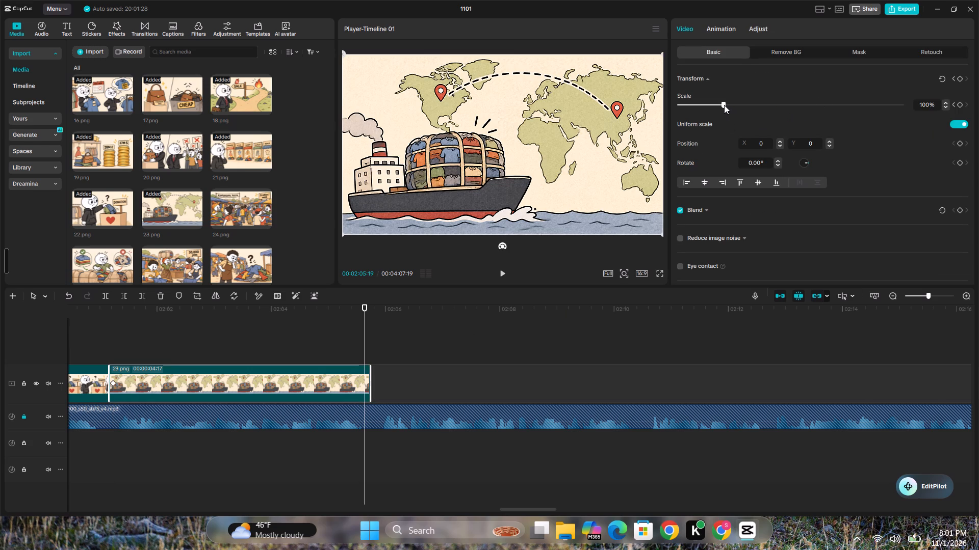
pyautogui.click(153, 345)
pyautogui.press('space')
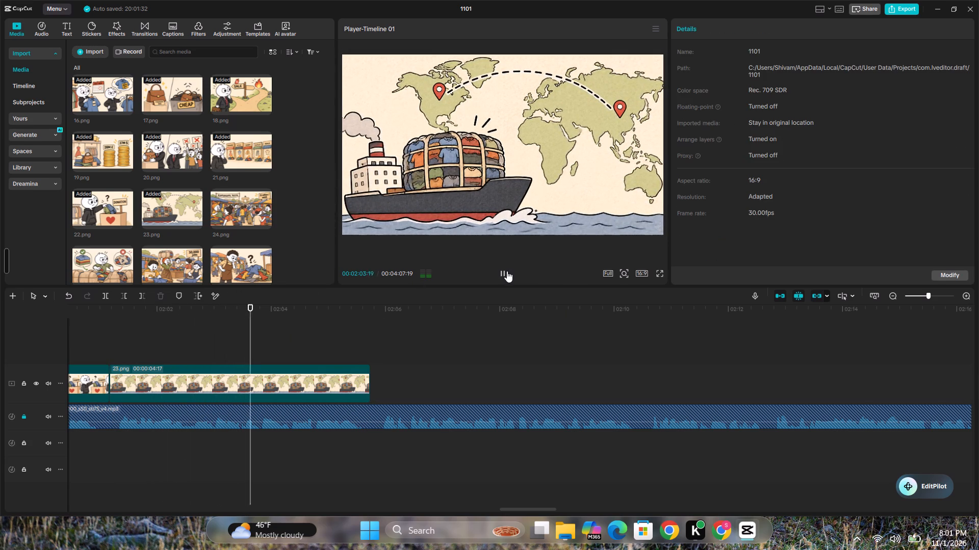
pyautogui.click(507, 271)
# Copy the mouse sound effect from the cut between 10.png and 11.png to the start of 23.png.
pyautogui.moveTo(531, 507); pyautogui.dragTo(507, 505)
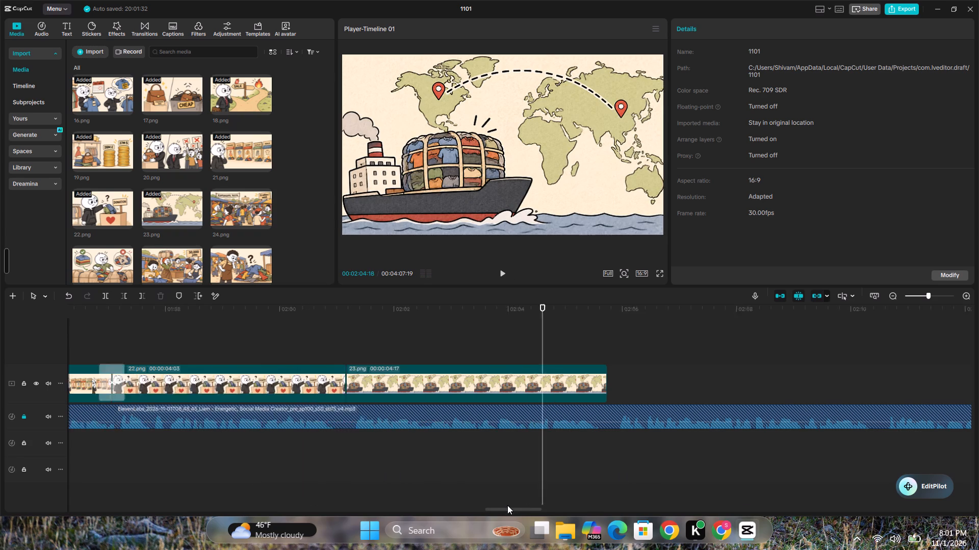
pyautogui.moveTo(507, 505); pyautogui.dragTo(508, 505)
pyautogui.click(473, 455)
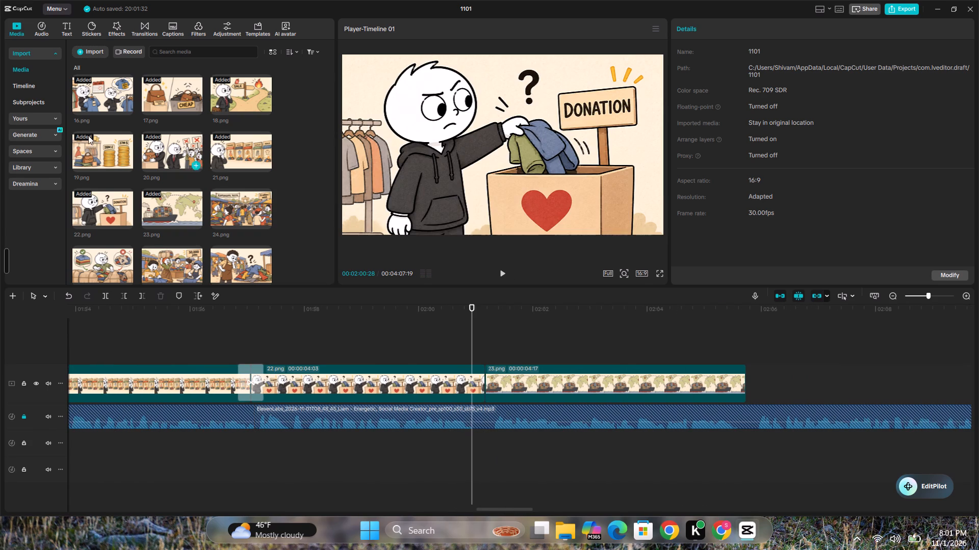
pyautogui.moveTo(496, 513); pyautogui.dragTo(488, 513)
pyautogui.moveTo(488, 506); pyautogui.dragTo(482, 506)
pyautogui.moveTo(486, 507); pyautogui.dragTo(198, 490)
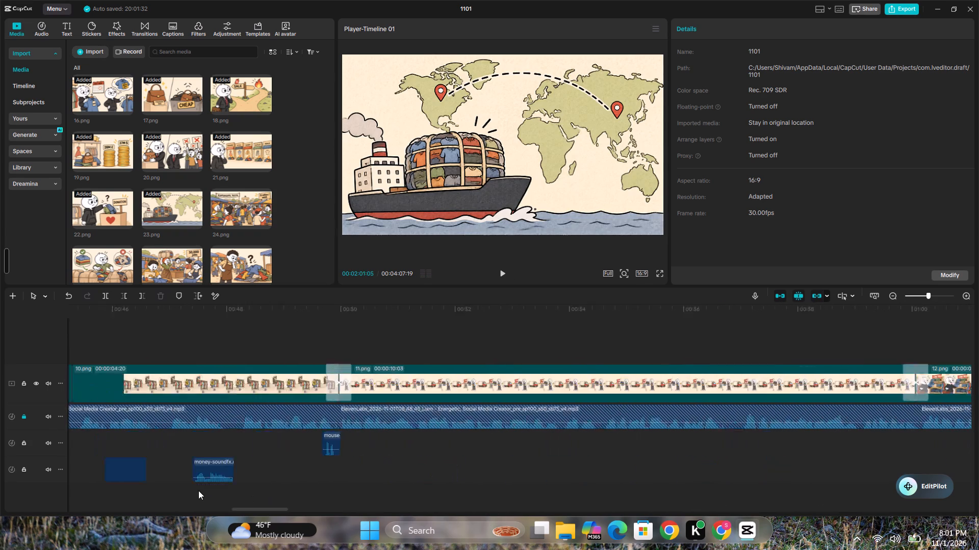
pyautogui.moveTo(198, 490); pyautogui.dragTo(197, 490)
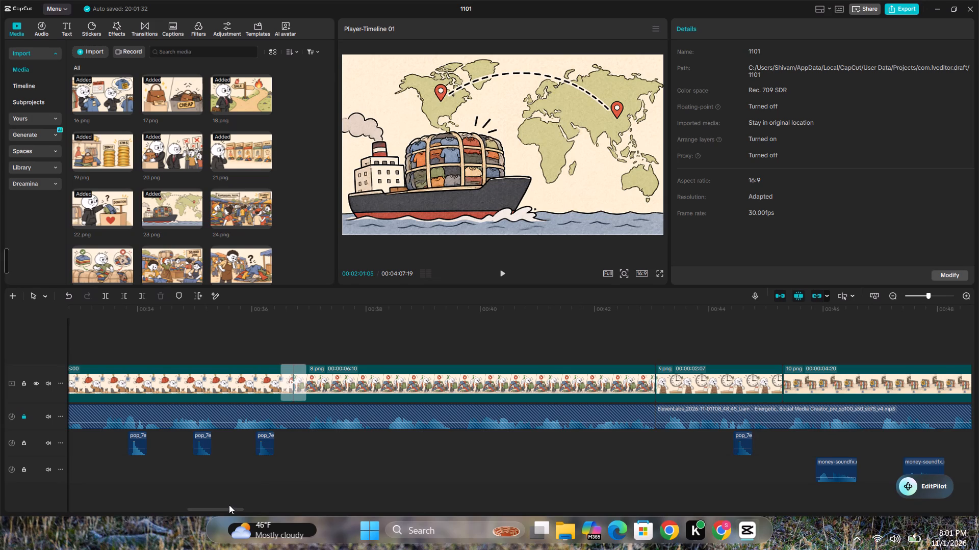
pyautogui.moveTo(228, 507); pyautogui.dragTo(270, 509)
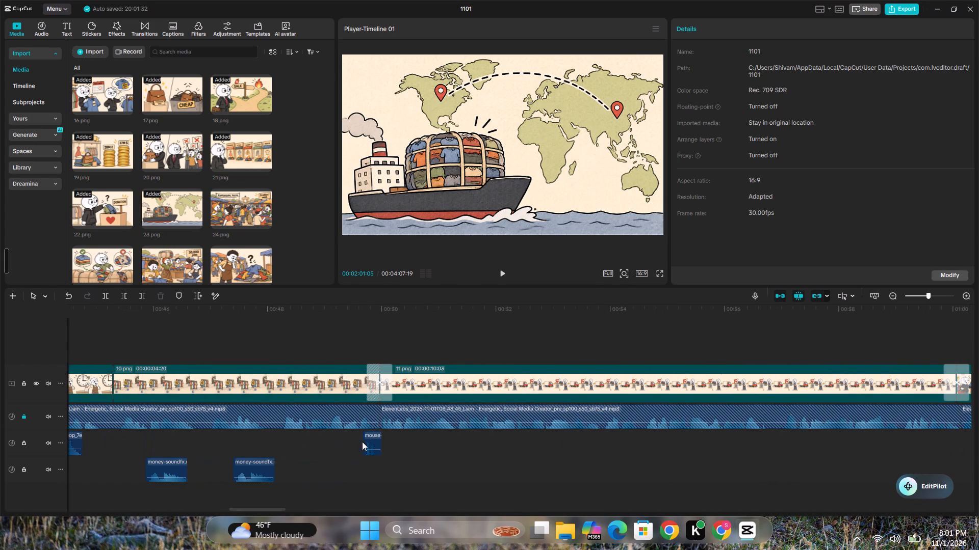
pyautogui.click(367, 440)
pyautogui.hotkey('ctrl', 'c')
pyautogui.hotkey('ctrl', 'v')
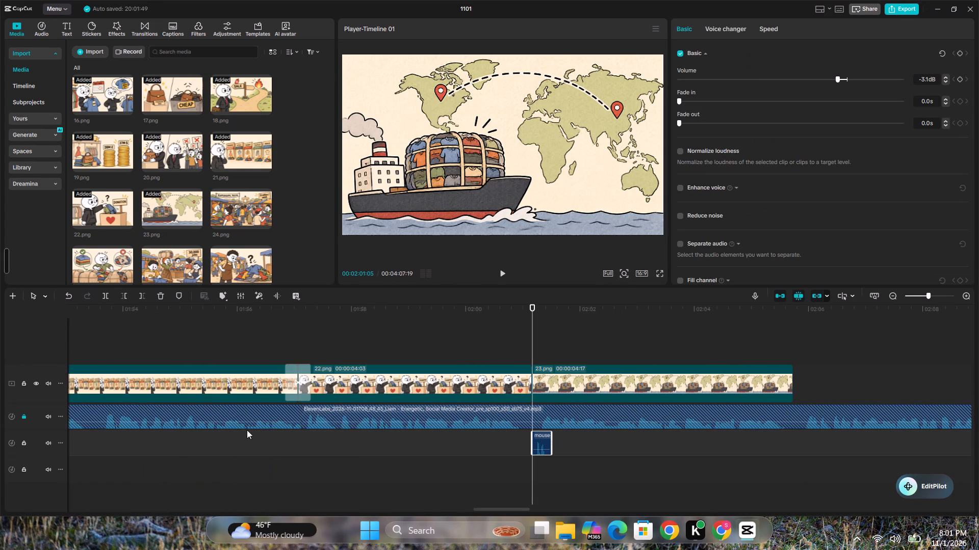
# Copy the pop sound effect from under 17.png to about 1:59 under 22.png and play it back.
pyautogui.doubleClick(510, 511)
pyautogui.moveTo(510, 510); pyautogui.dragTo(505, 510)
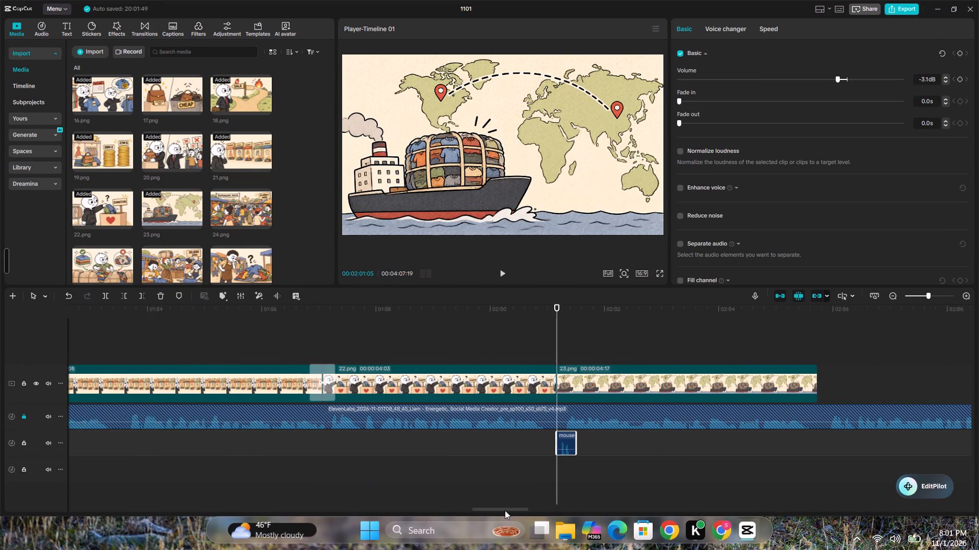
pyautogui.moveTo(505, 510); pyautogui.dragTo(393, 503)
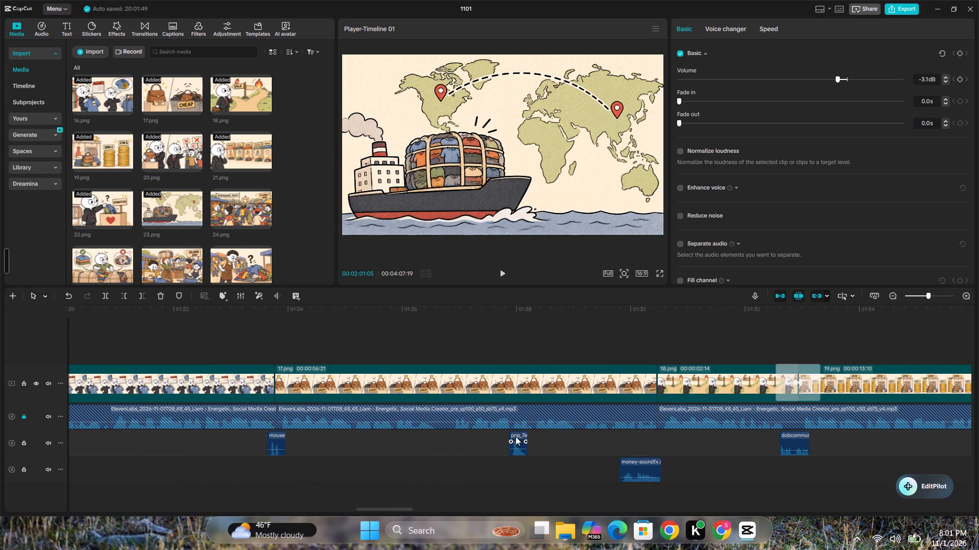
pyautogui.click(516, 436)
pyautogui.hotkey('ctrl', 'c')
pyautogui.moveTo(374, 507); pyautogui.dragTo(463, 513)
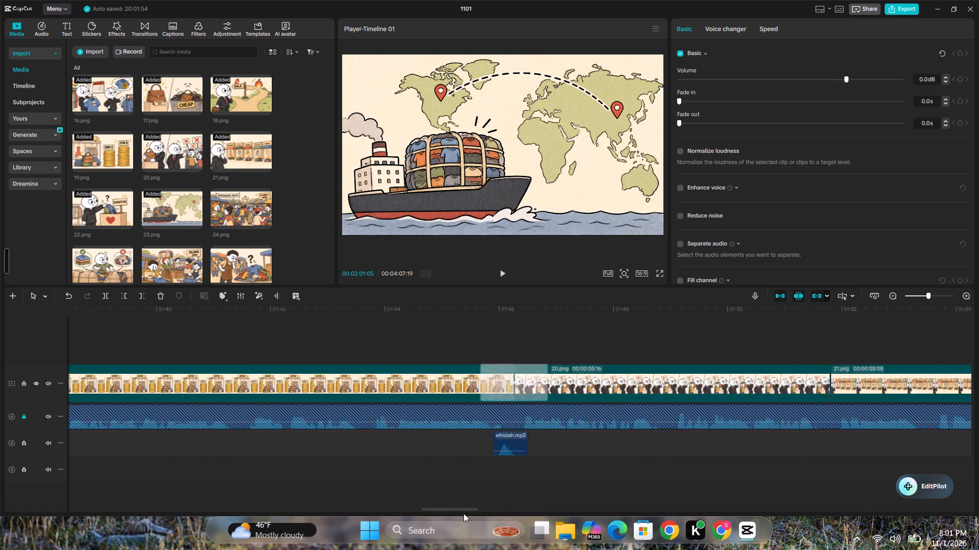
pyautogui.moveTo(463, 513); pyautogui.dragTo(485, 514)
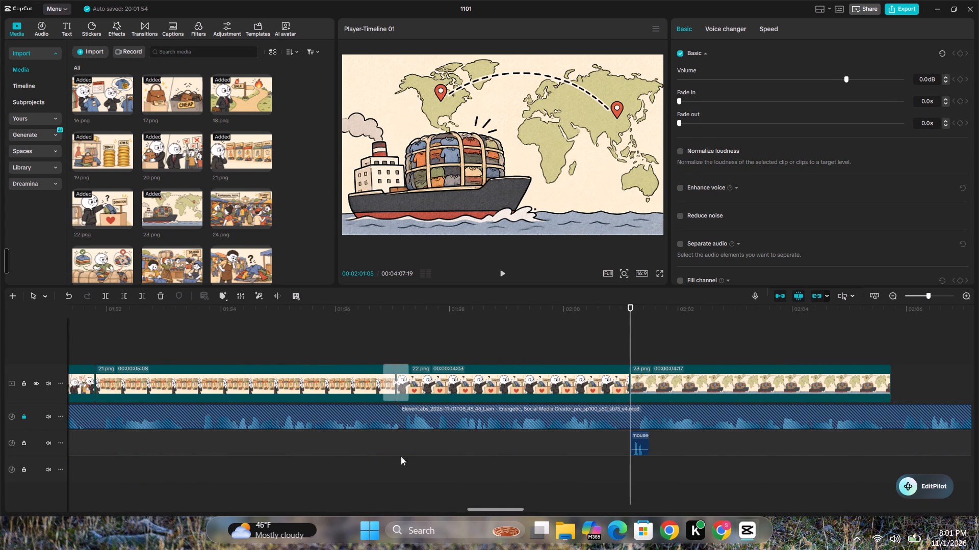
pyautogui.click(274, 475)
pyautogui.press('space')
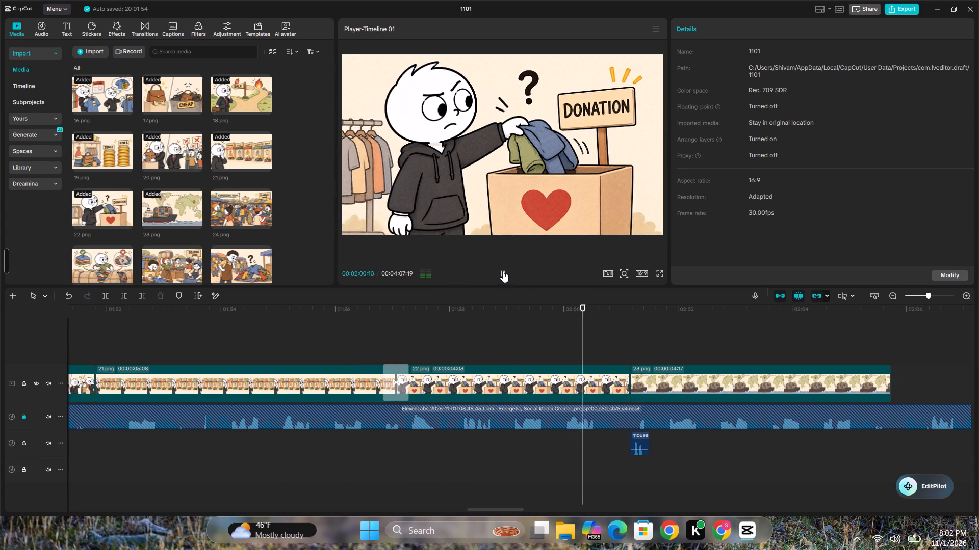
pyautogui.click(503, 271)
pyautogui.click(516, 455)
pyautogui.hotkey('ctrl', 'v')
pyautogui.press('space')
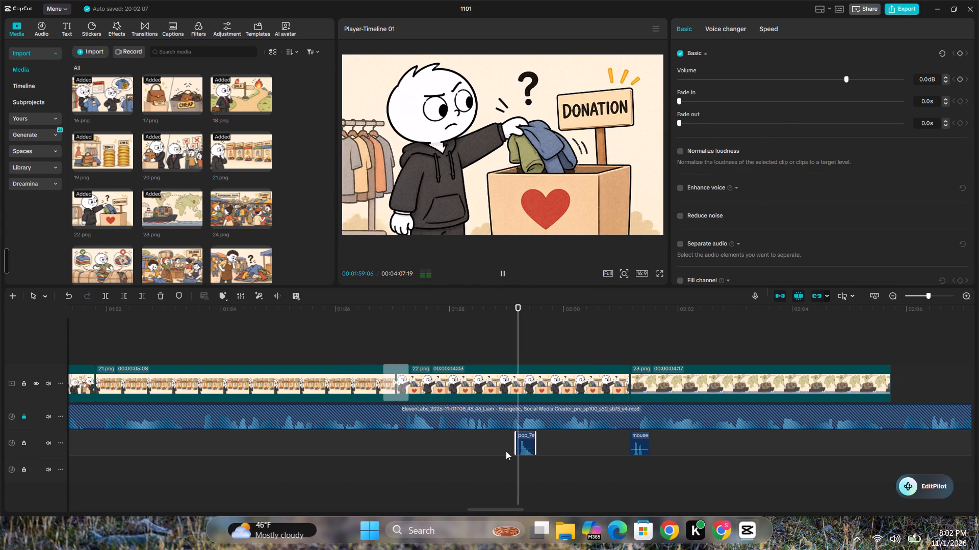
pyautogui.click(503, 266)
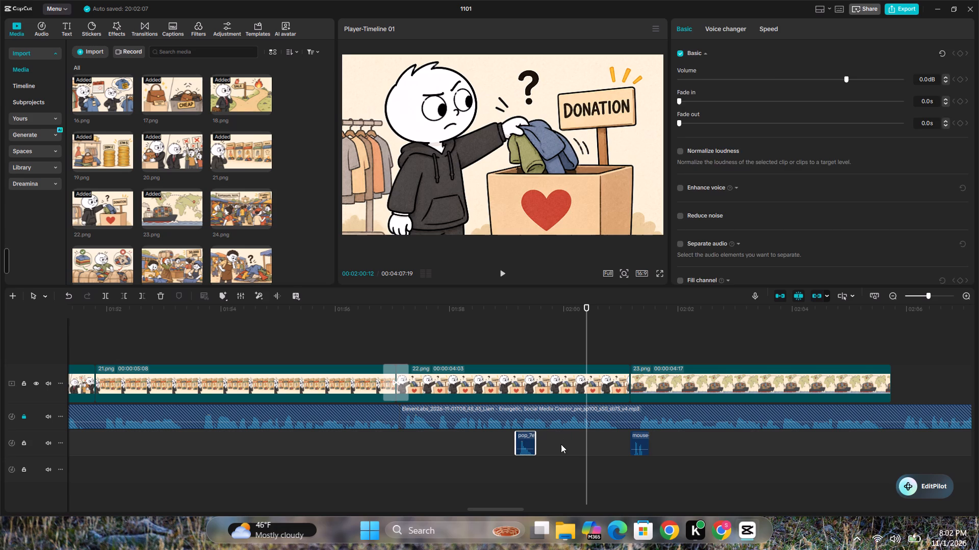
# Paste a second pop sound effect under 22.png, nudge it earlier to about 2:00, and play it back.
pyautogui.click(570, 448)
pyautogui.hotkey('ctrl', 'v')
pyautogui.press('space')
pyautogui.click(483, 448)
pyautogui.press('space')
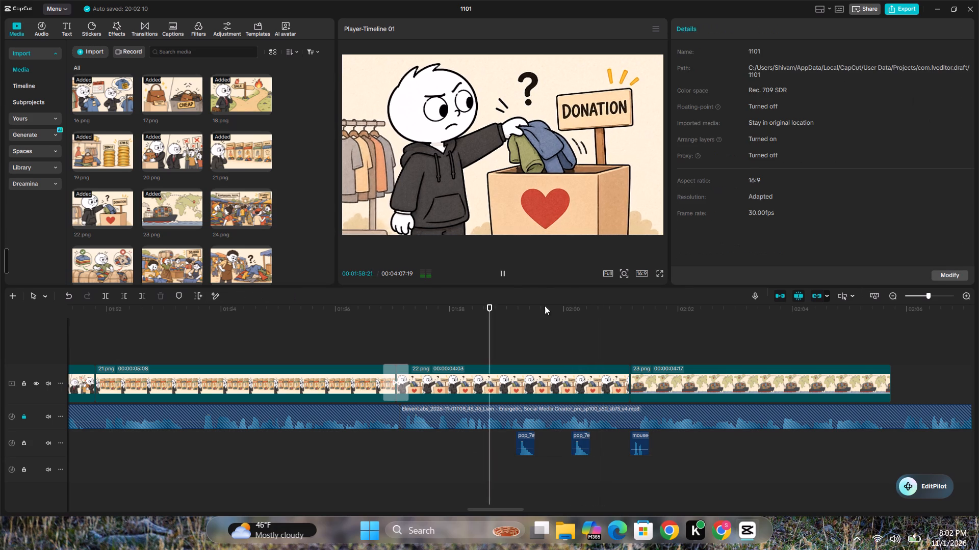
pyautogui.click(502, 271)
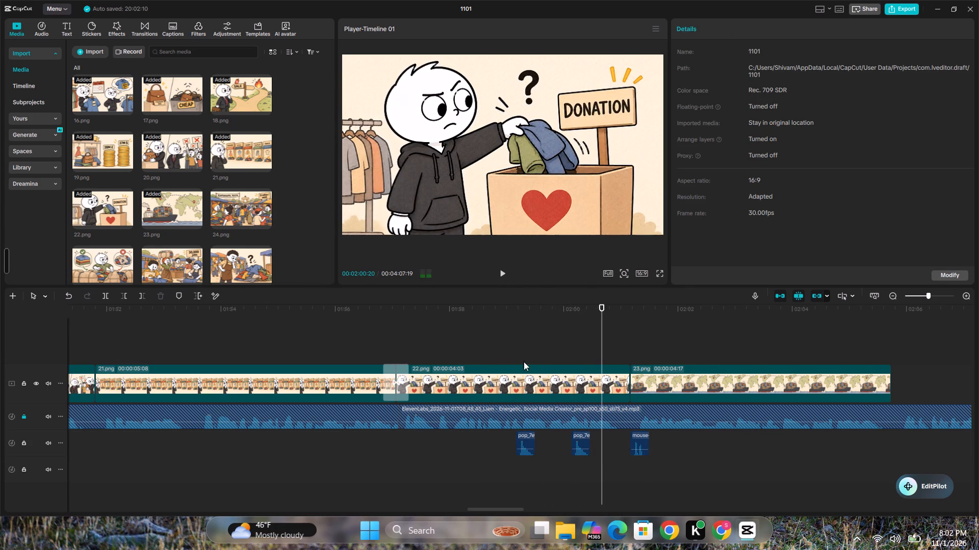
pyautogui.moveTo(582, 438); pyautogui.dragTo(574, 438)
pyautogui.click(538, 453)
pyautogui.press('space')
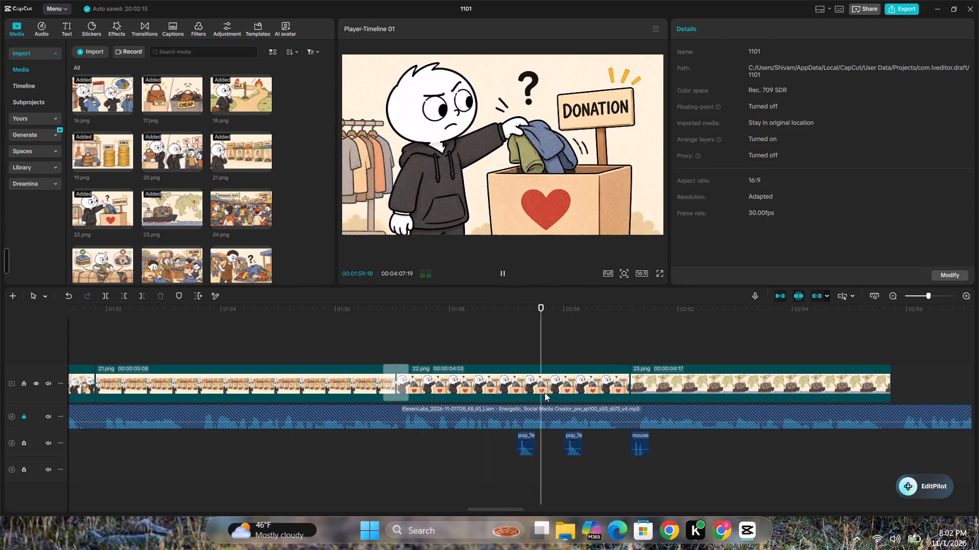
pyautogui.click(504, 267)
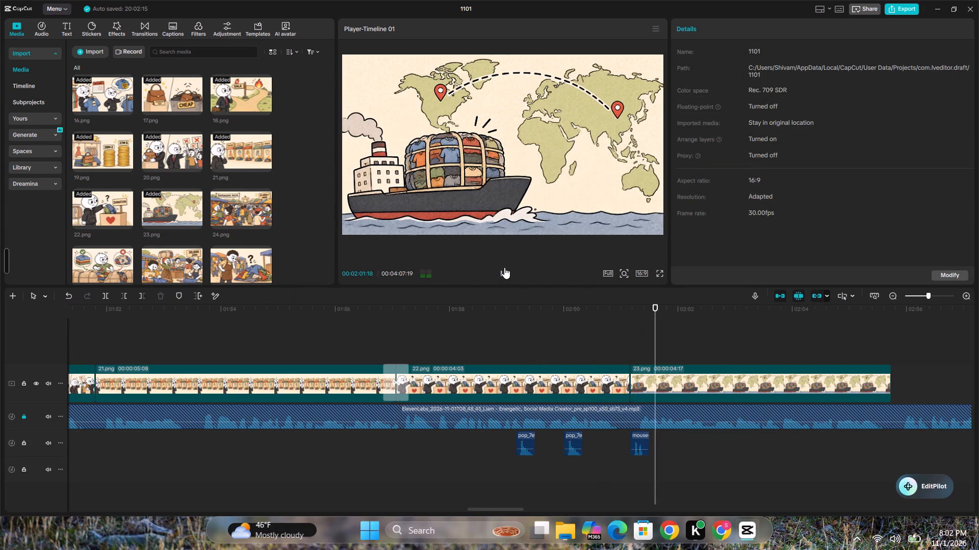
# Shift the mouse sound effect slightly earlier so it straddles the cut between 22.png and 23.png, and play it back.
pyautogui.moveTo(642, 438); pyautogui.dragTo(629, 438)
pyautogui.click(614, 449)
pyautogui.press('space')
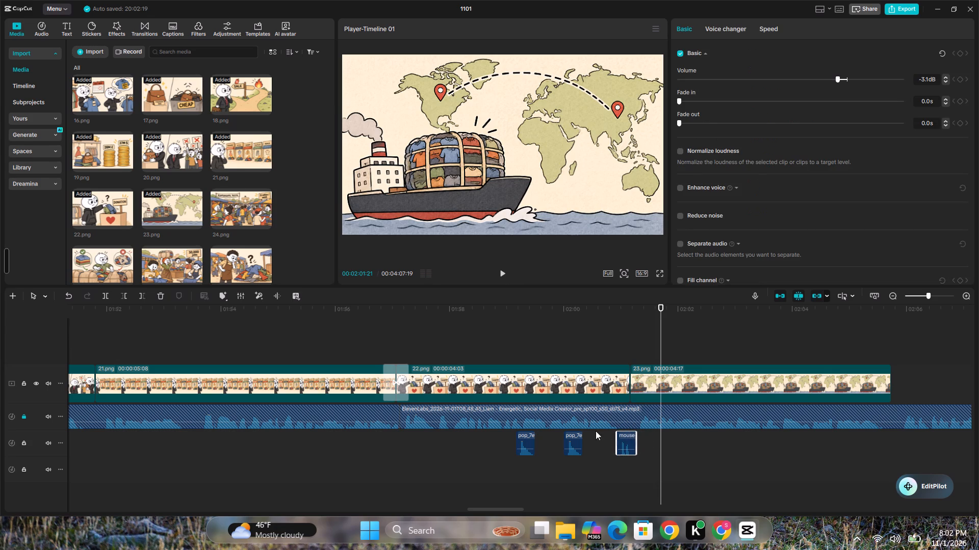
pyautogui.click(602, 452)
pyautogui.press('space')
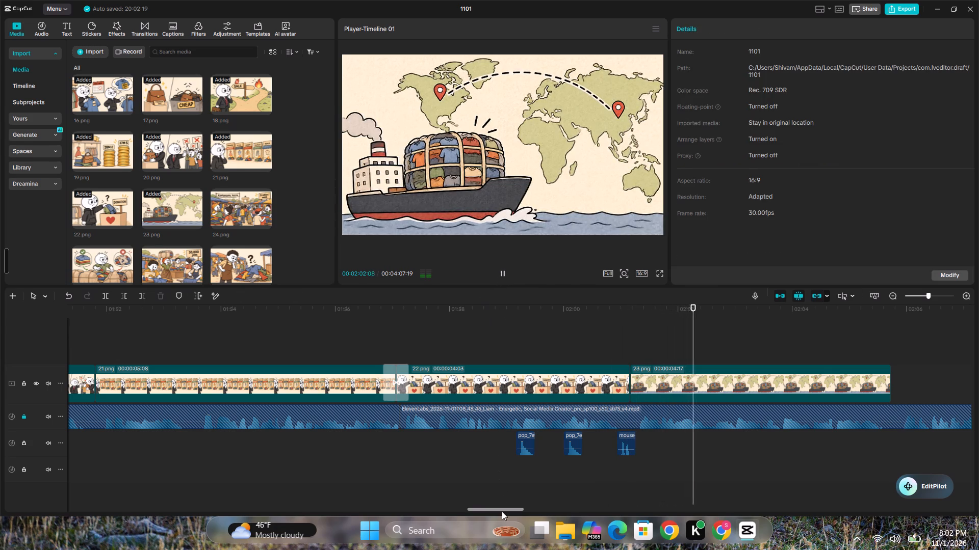
pyautogui.moveTo(502, 511); pyautogui.dragTo(531, 509)
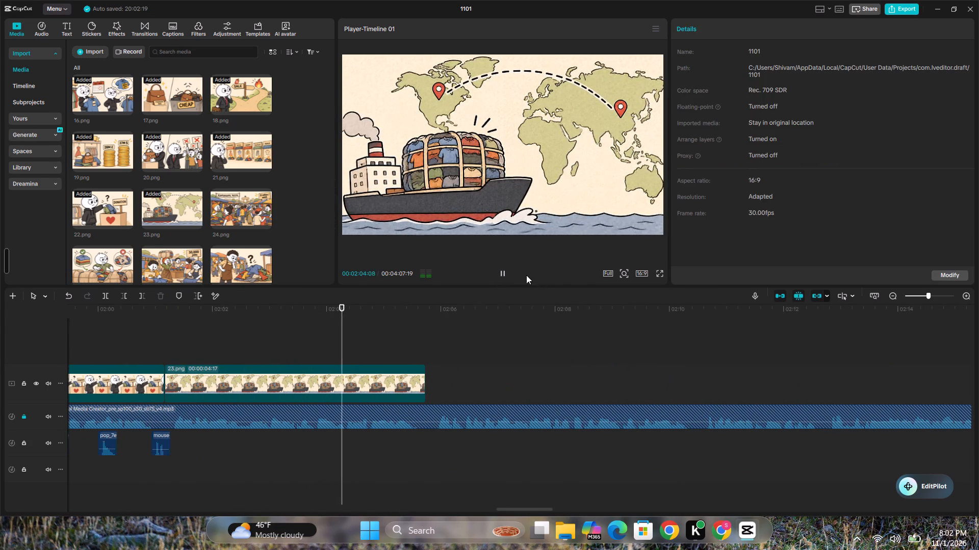
pyautogui.click(502, 271)
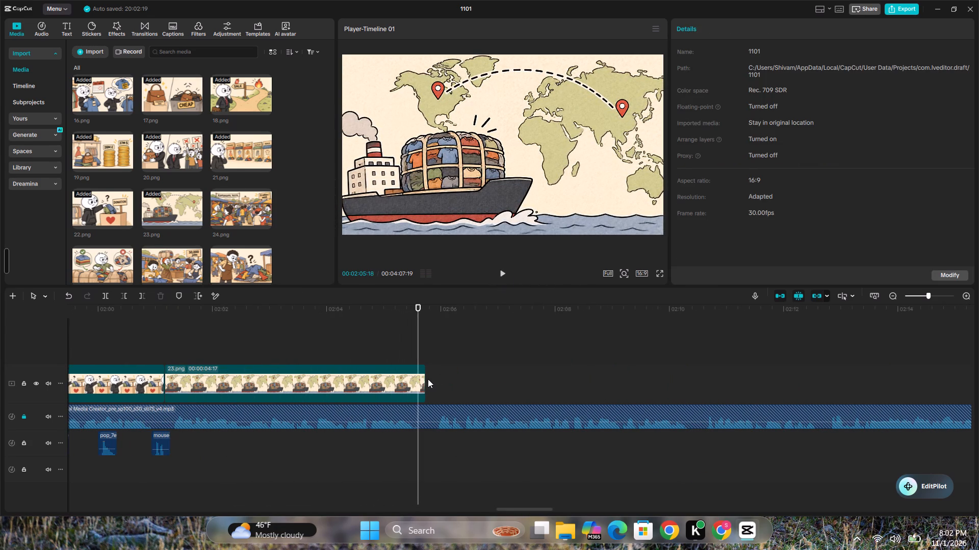
# Extend 23.png to 4 seconds 20 frames, move its end scale keyframe closer to the new end, and preview it.
pyautogui.moveTo(425, 377); pyautogui.dragTo(431, 377)
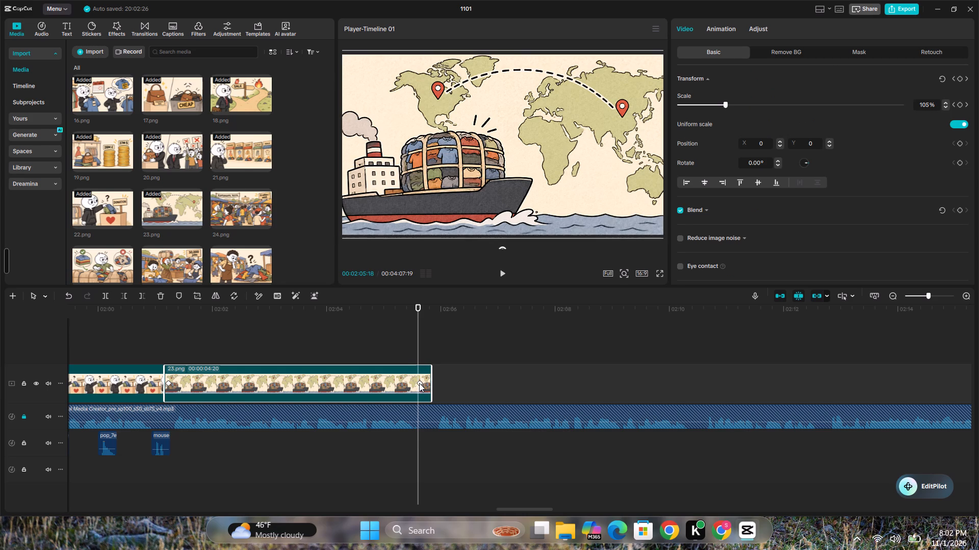
pyautogui.moveTo(419, 382); pyautogui.dragTo(426, 382)
pyautogui.click(425, 351)
pyautogui.click(413, 344)
pyautogui.press('space')
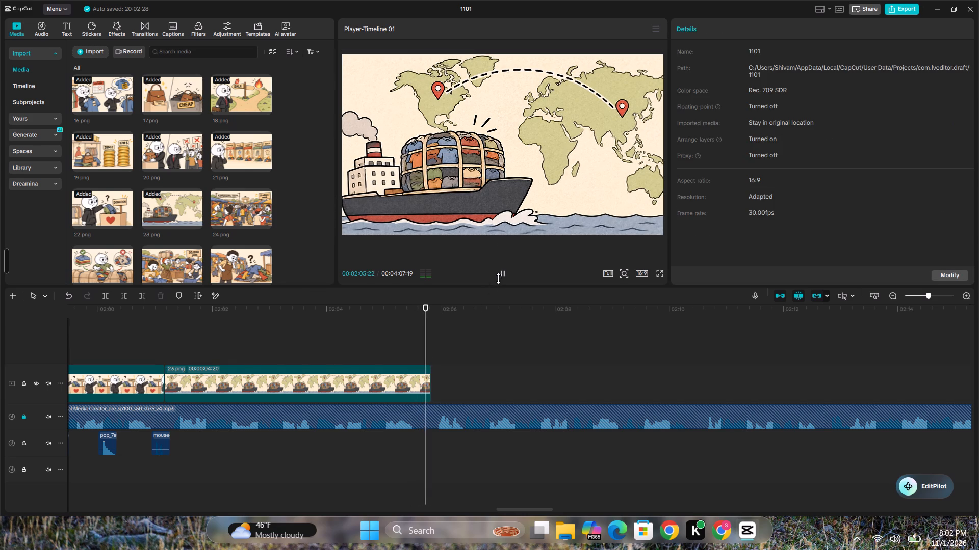
pyautogui.click(500, 276)
pyautogui.click(426, 347)
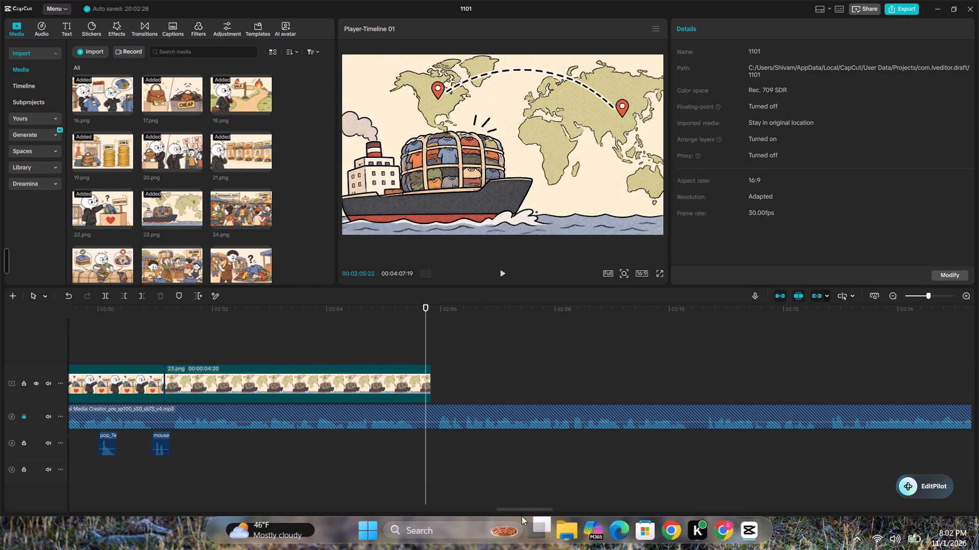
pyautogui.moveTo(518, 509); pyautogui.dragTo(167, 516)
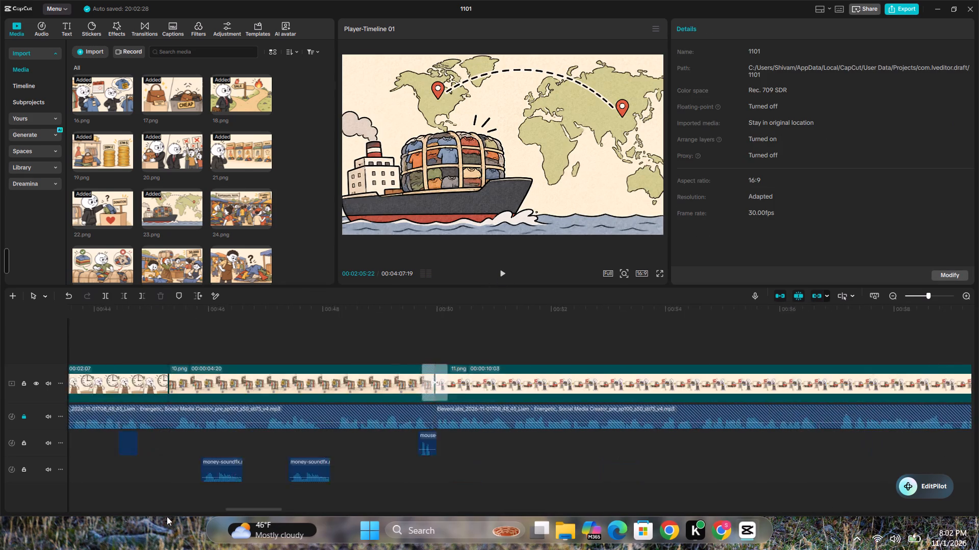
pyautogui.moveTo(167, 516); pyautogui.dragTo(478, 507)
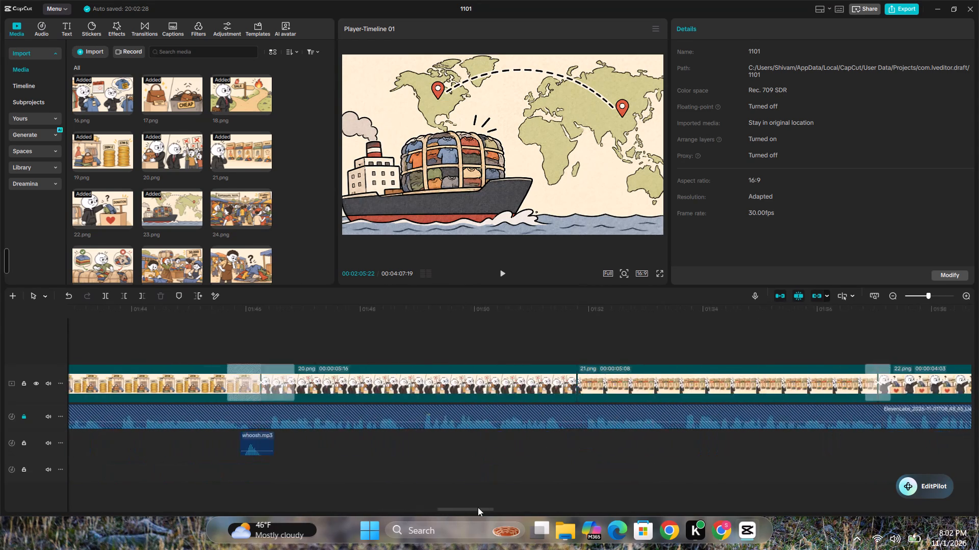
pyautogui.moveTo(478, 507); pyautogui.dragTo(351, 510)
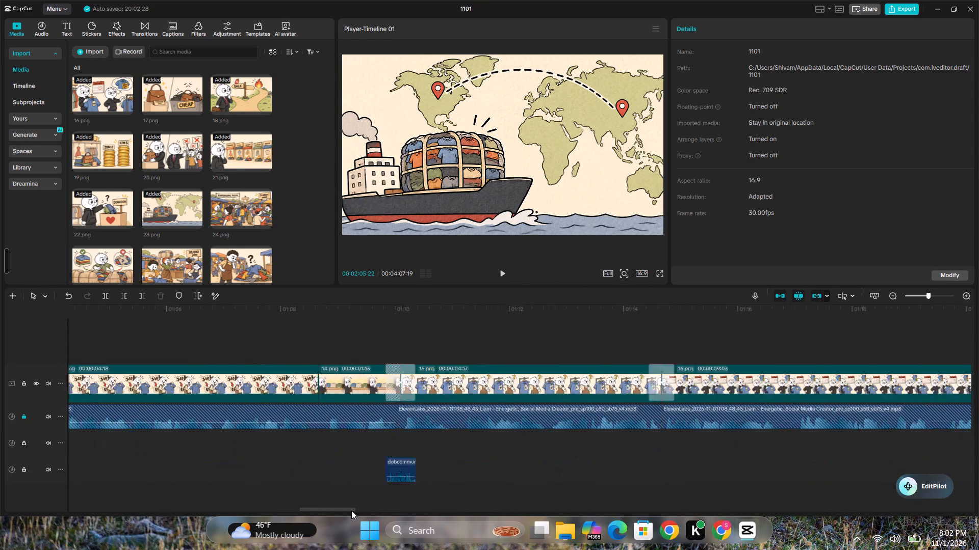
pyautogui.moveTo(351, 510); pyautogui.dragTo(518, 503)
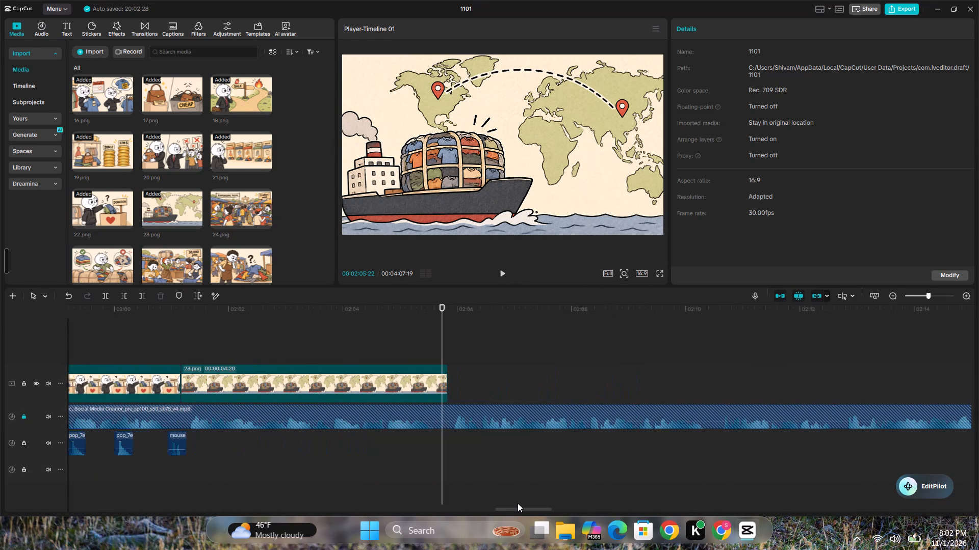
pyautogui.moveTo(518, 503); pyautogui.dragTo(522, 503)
# Add 24.png to the timeline directly after 23.png.
pyautogui.scroll(-1, 181, 192)
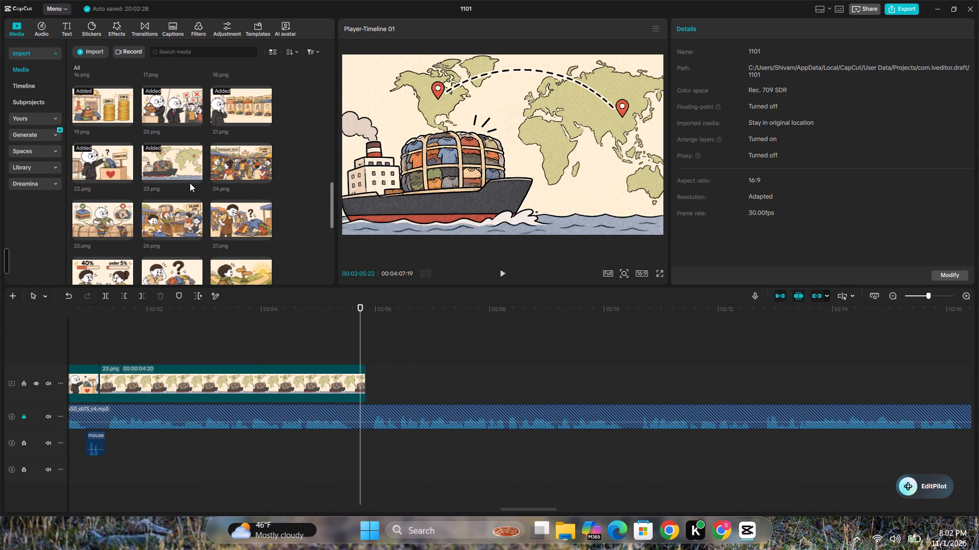
pyautogui.moveTo(222, 161); pyautogui.dragTo(365, 378)
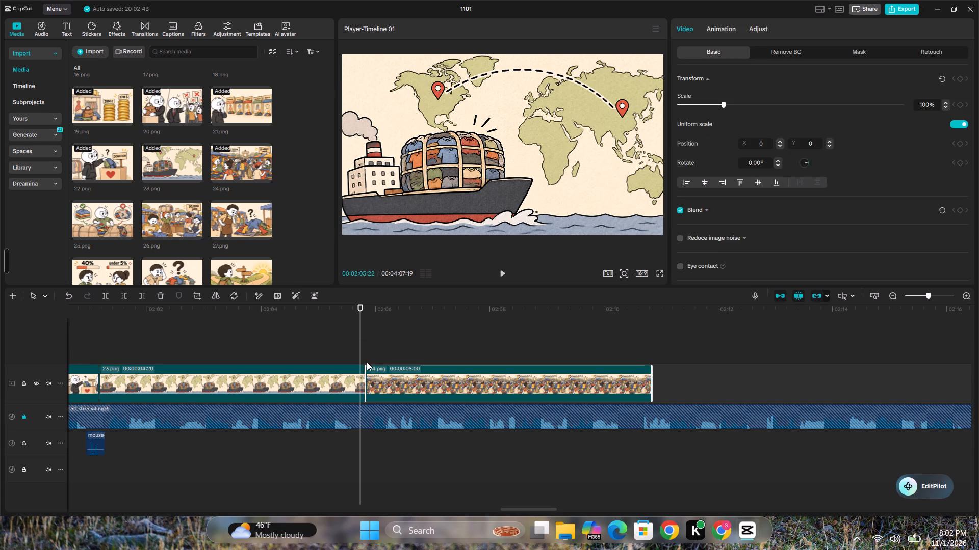
# Set a 100% scale keyframe at the start of 24.png.
pyautogui.click(367, 362)
pyautogui.click(381, 376)
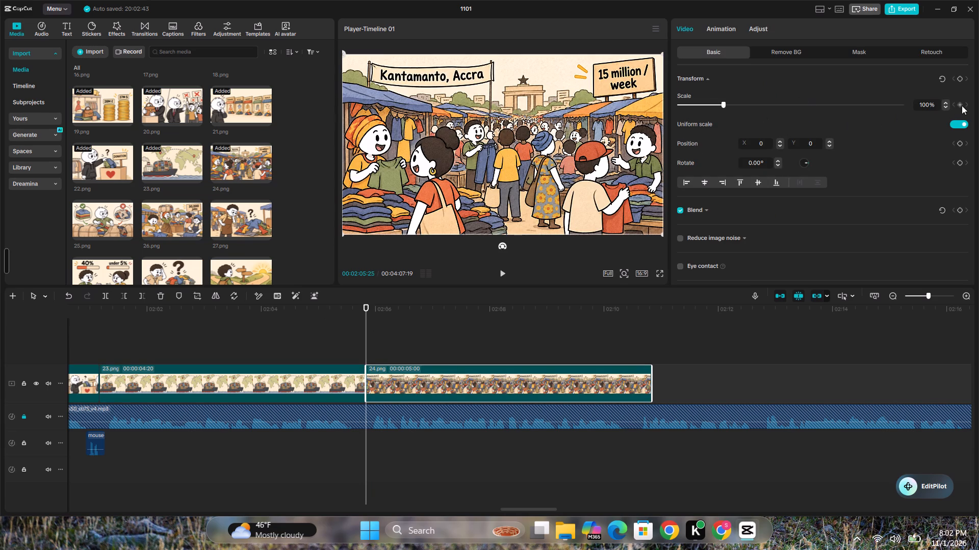
pyautogui.click(963, 104)
pyautogui.click(962, 105)
pyautogui.hotkey('alt', 'Tab')
pyautogui.click(430, 285)
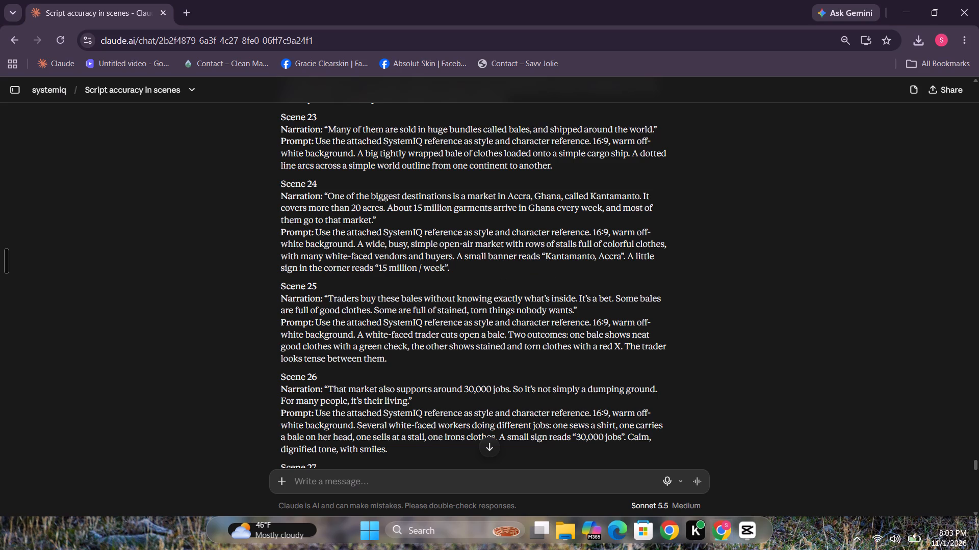
pyautogui.hotkey('alt', 'Tab')
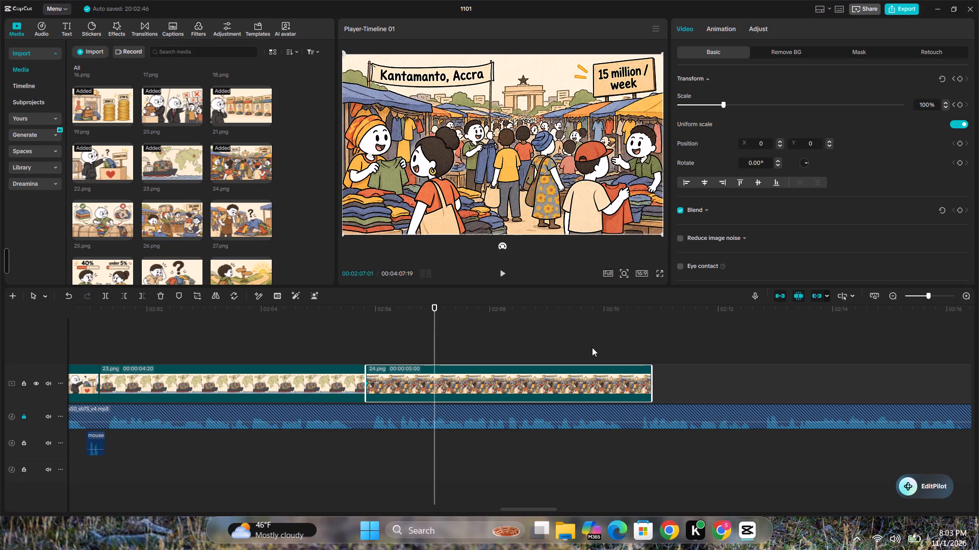
pyautogui.click(665, 337)
pyautogui.press('space')
pyautogui.press('space')
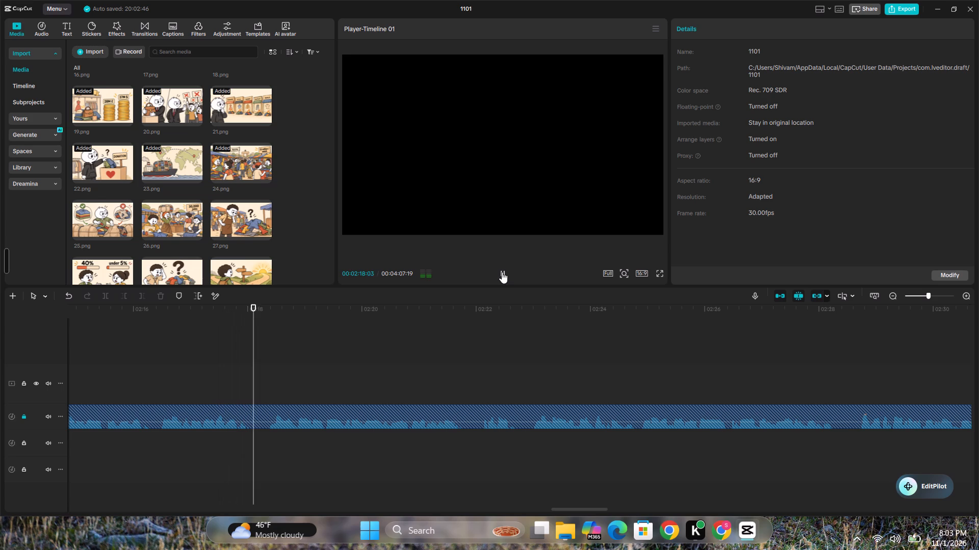
# Extend 24.png to 12 seconds 10 frames so it covers the Scene 24 narration.
pyautogui.moveTo(589, 510); pyautogui.dragTo(548, 510)
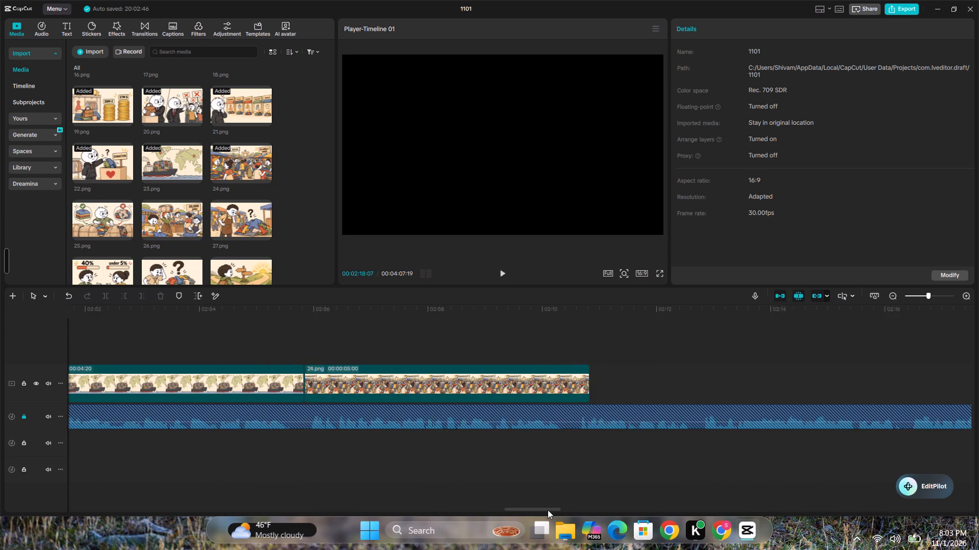
pyautogui.moveTo(548, 510); pyautogui.dragTo(555, 511)
pyautogui.click(348, 381)
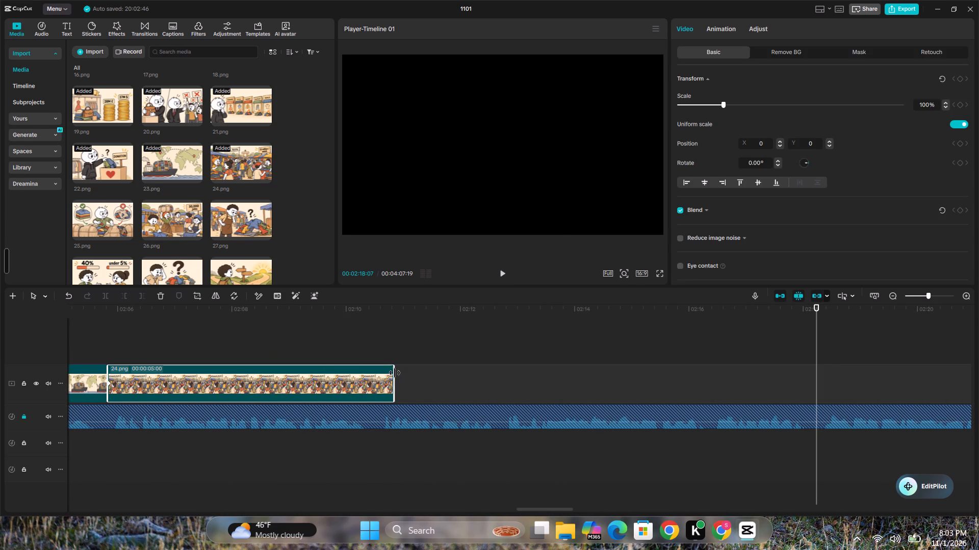
pyautogui.moveTo(395, 373); pyautogui.dragTo(812, 412)
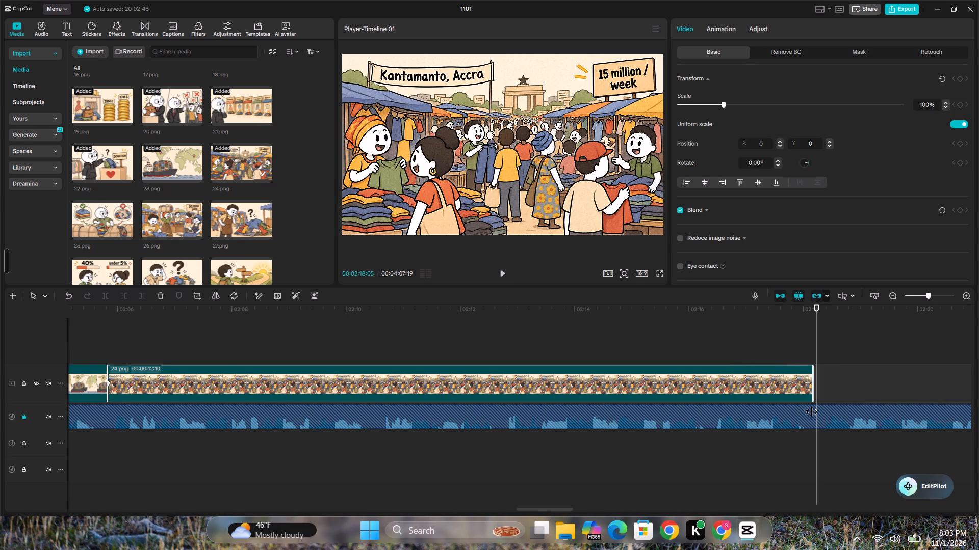
pyautogui.moveTo(812, 412); pyautogui.dragTo(811, 413)
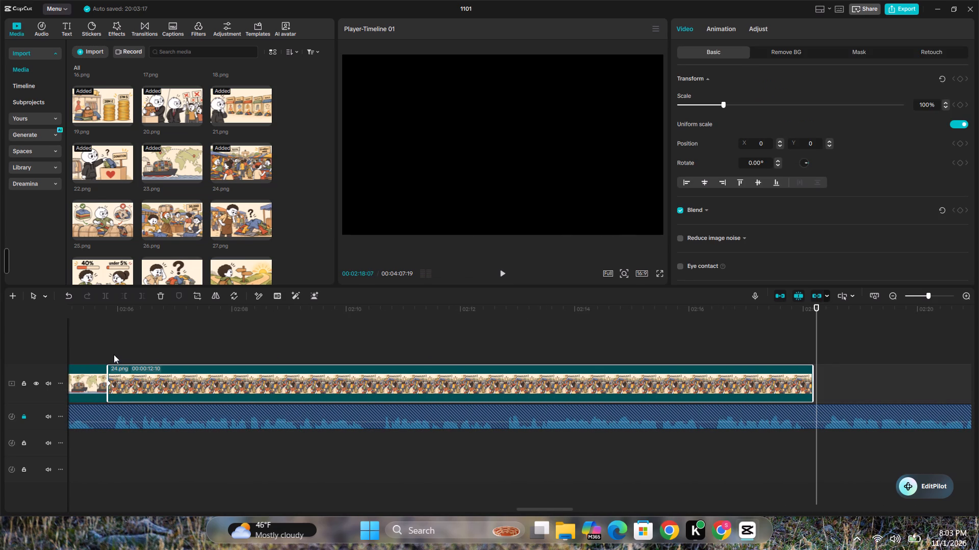
# Keyframe 24.png's scale at 100% near its start, 109% at 02:12:00 and about 101% just before its end.
pyautogui.click(112, 354)
pyautogui.click(141, 385)
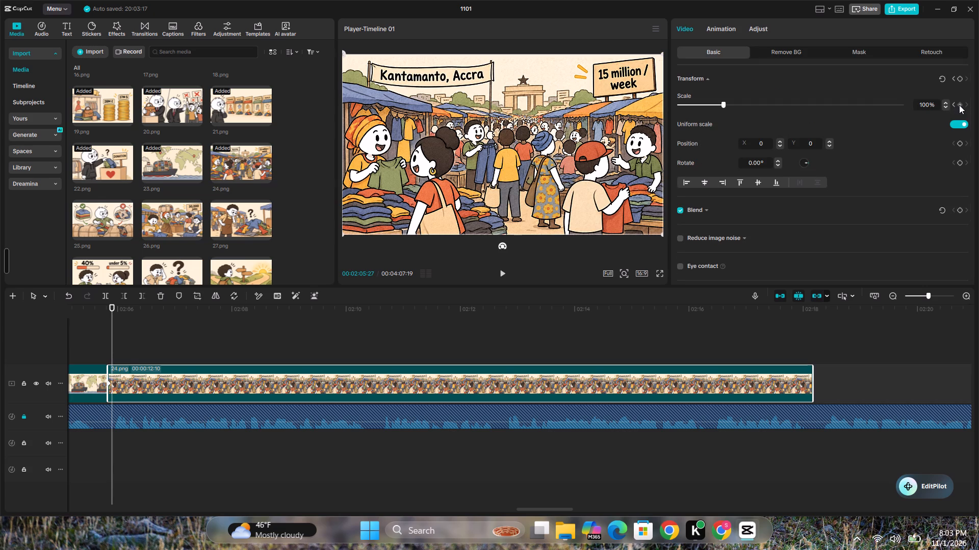
pyautogui.click(959, 105)
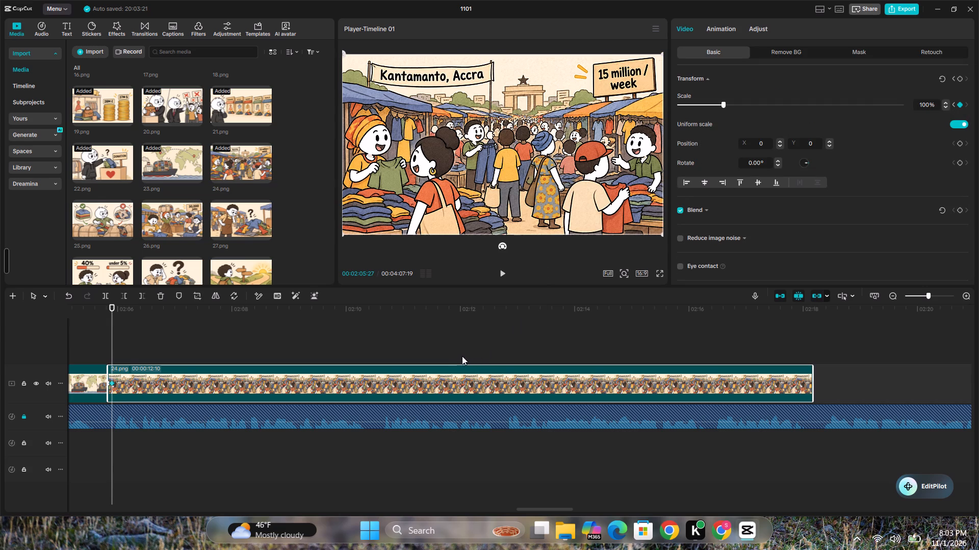
pyautogui.click(461, 355)
pyautogui.click(475, 375)
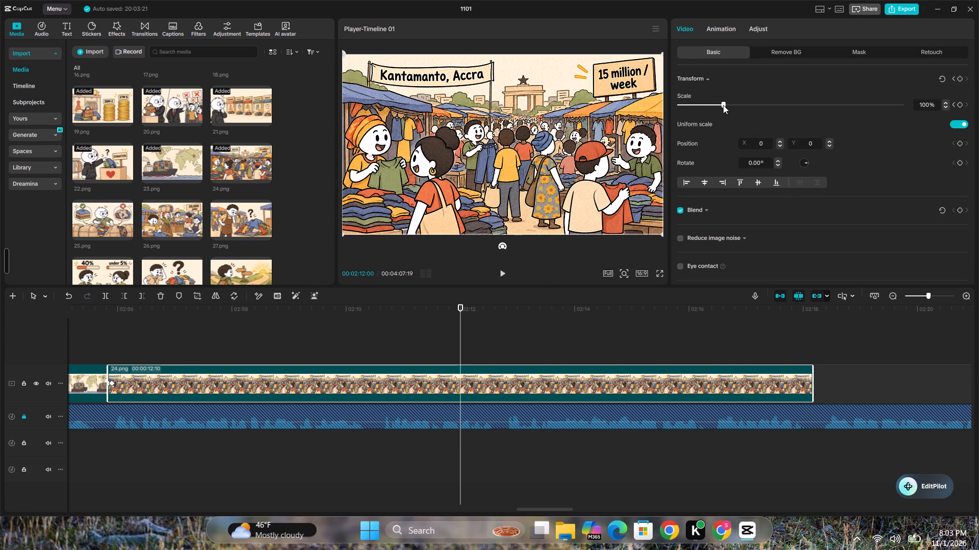
pyautogui.click(723, 105)
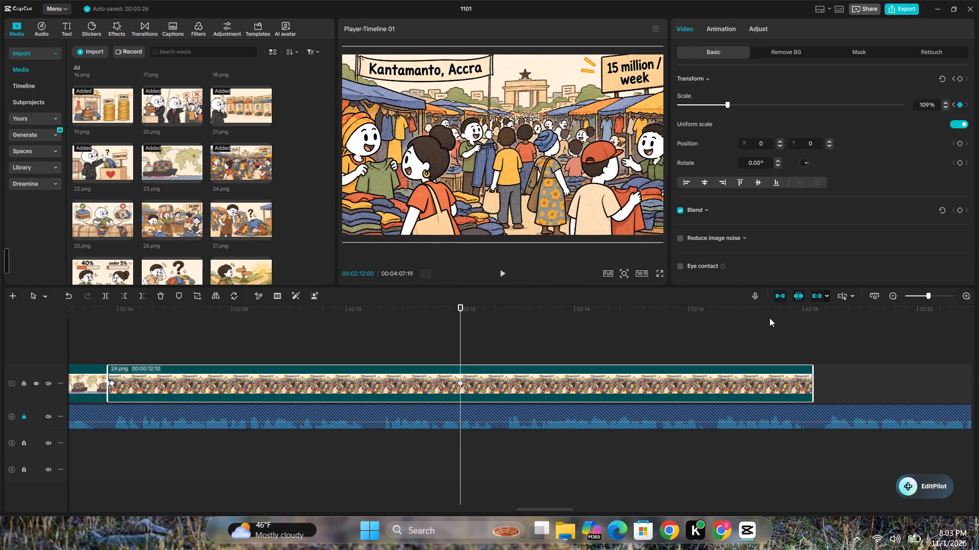
pyautogui.click(806, 354)
pyautogui.click(776, 381)
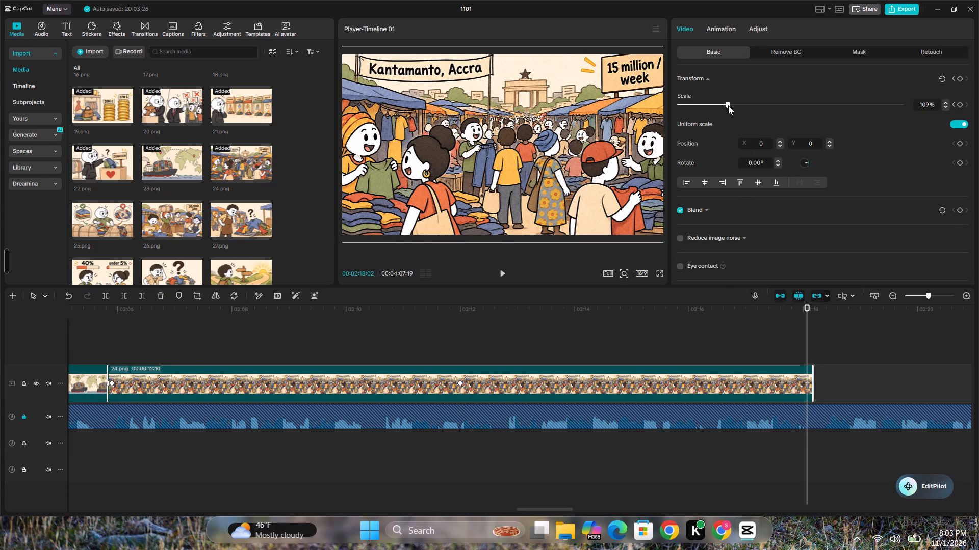
pyautogui.click(728, 105)
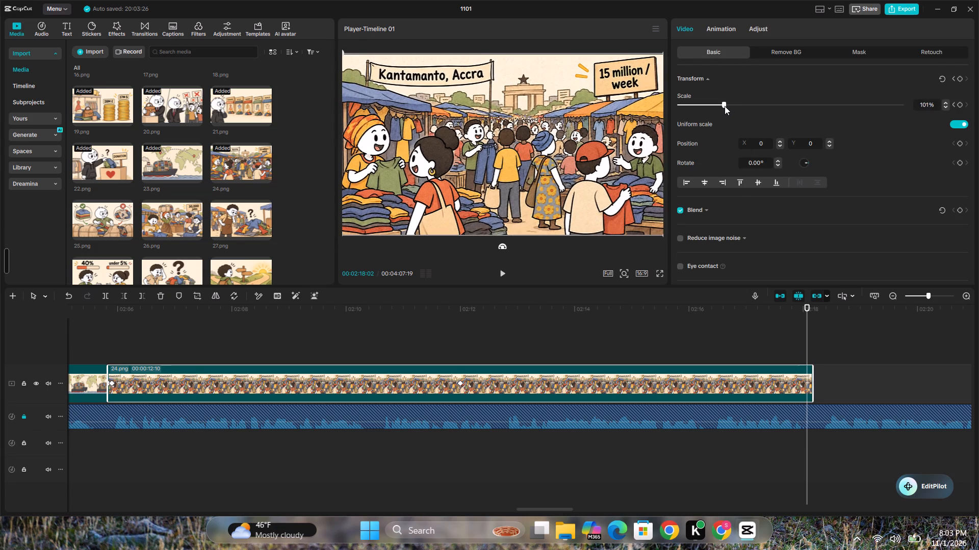
# Play back 24.png's slow zoom against the voiceover through to the end of the clip.
pyautogui.click(245, 343)
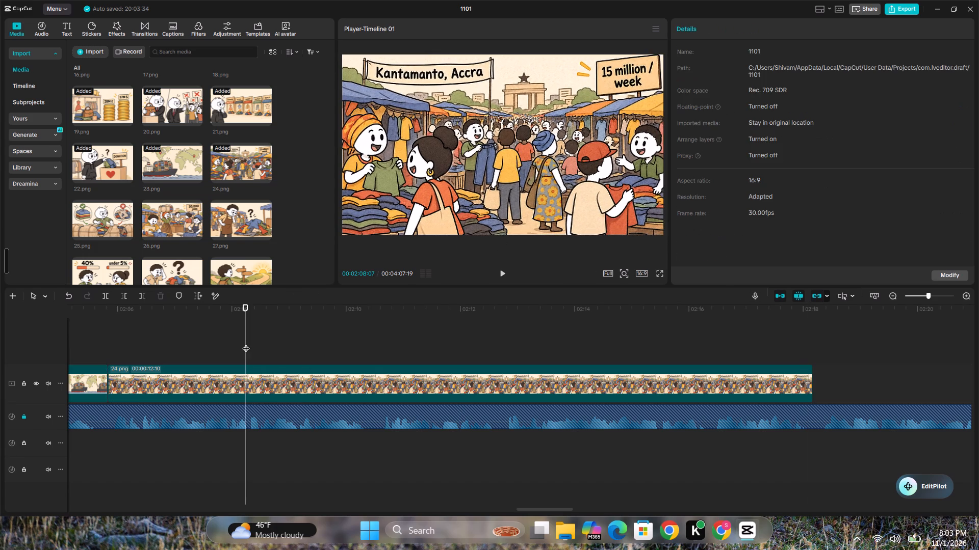
pyautogui.press('space')
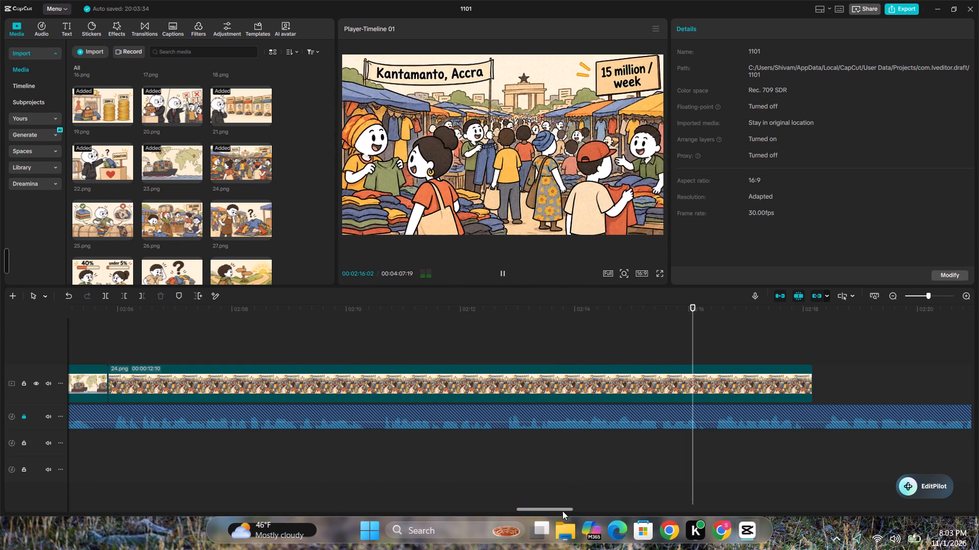
pyautogui.moveTo(560, 510); pyautogui.dragTo(585, 514)
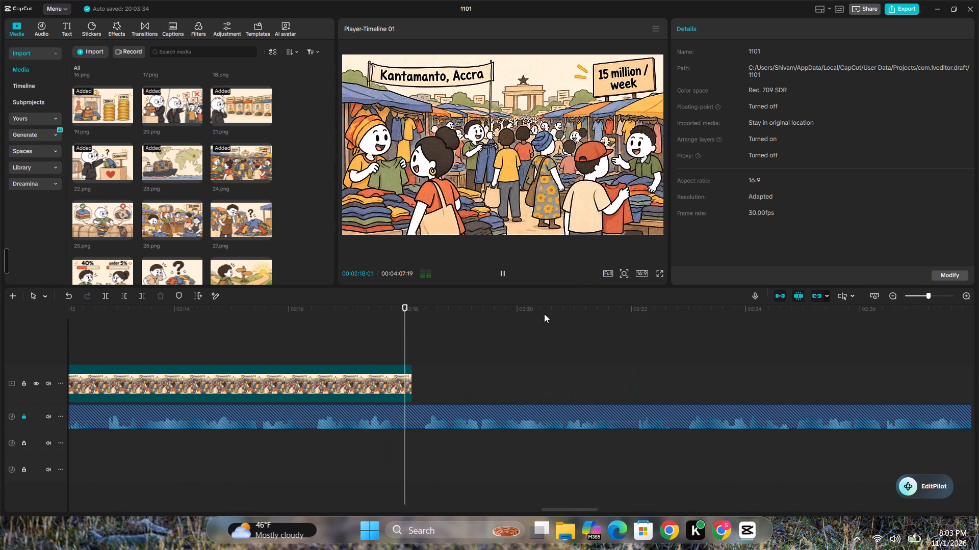
pyautogui.click(502, 276)
pyautogui.moveTo(565, 508); pyautogui.dragTo(508, 508)
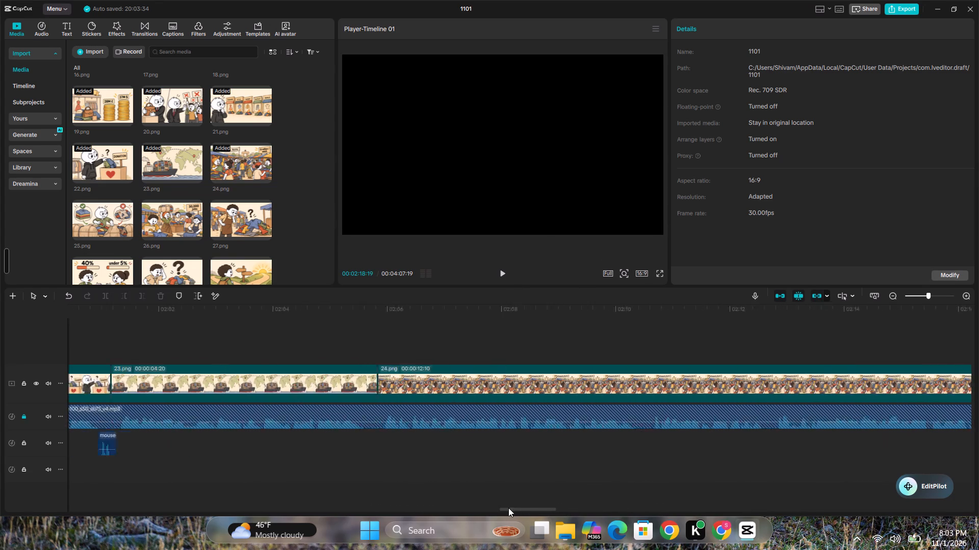
pyautogui.moveTo(508, 508); pyautogui.dragTo(512, 510)
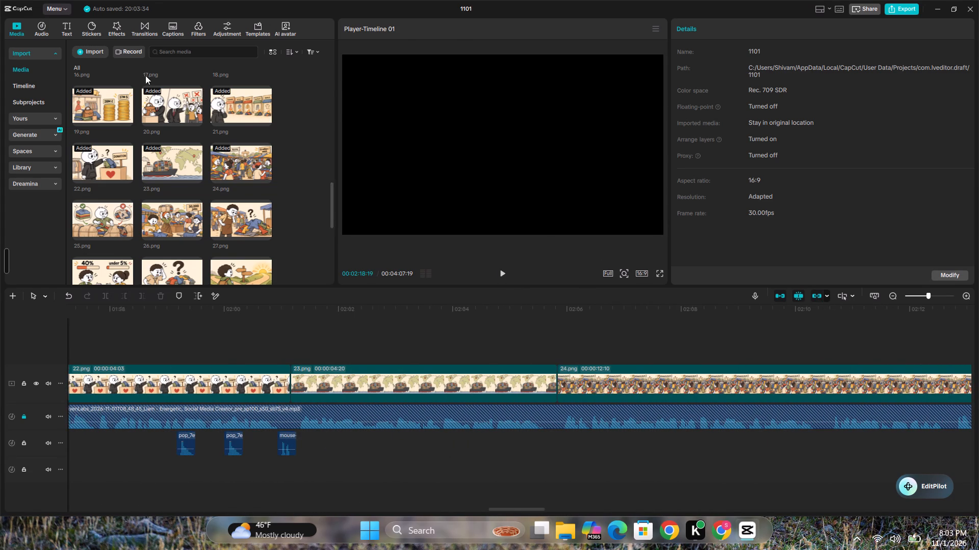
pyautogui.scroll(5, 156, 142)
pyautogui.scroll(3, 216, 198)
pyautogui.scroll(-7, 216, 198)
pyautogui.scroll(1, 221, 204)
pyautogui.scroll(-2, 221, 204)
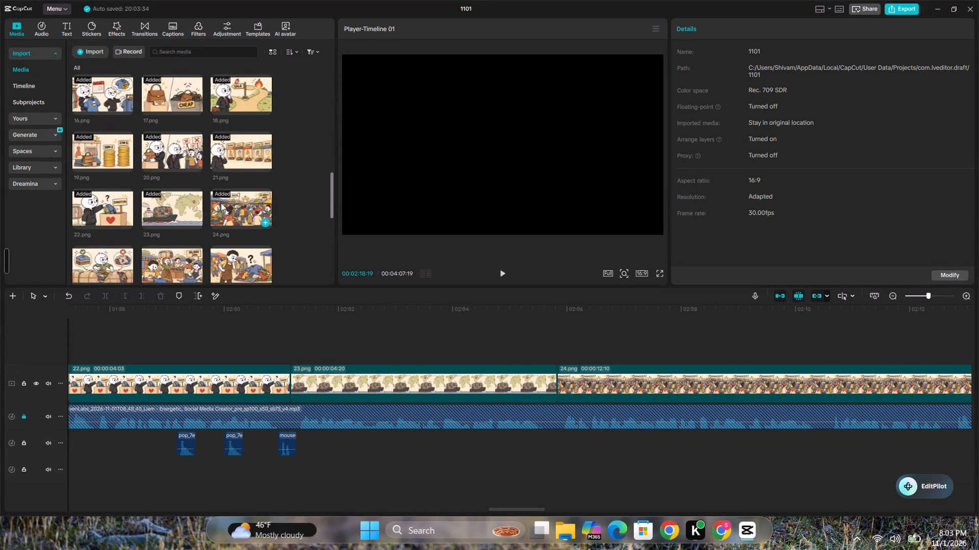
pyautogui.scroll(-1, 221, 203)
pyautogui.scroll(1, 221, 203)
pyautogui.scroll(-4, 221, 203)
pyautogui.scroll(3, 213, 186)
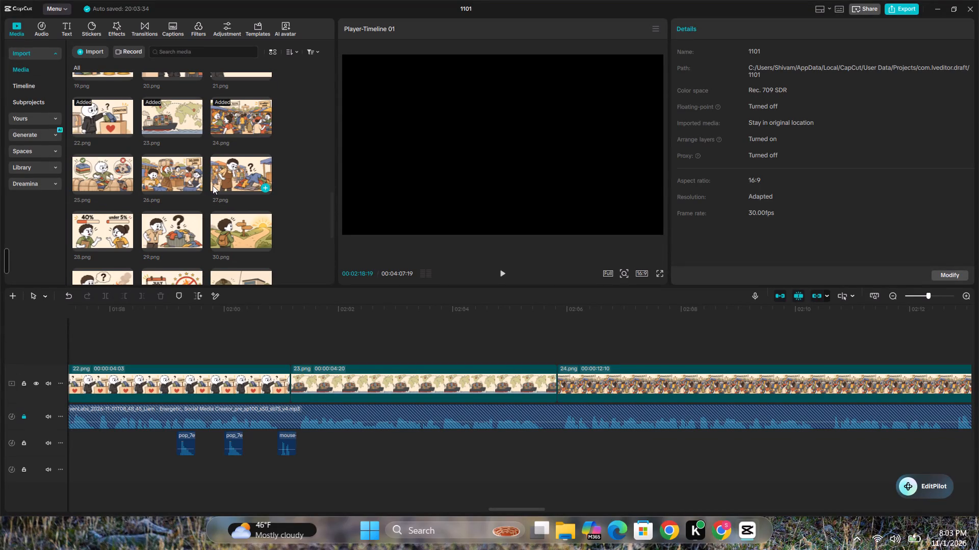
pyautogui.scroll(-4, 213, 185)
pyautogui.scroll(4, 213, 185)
# Add a Black Fade transition at the cut between 23.png and 24.png, and return to the imported media.
pyautogui.click(147, 31)
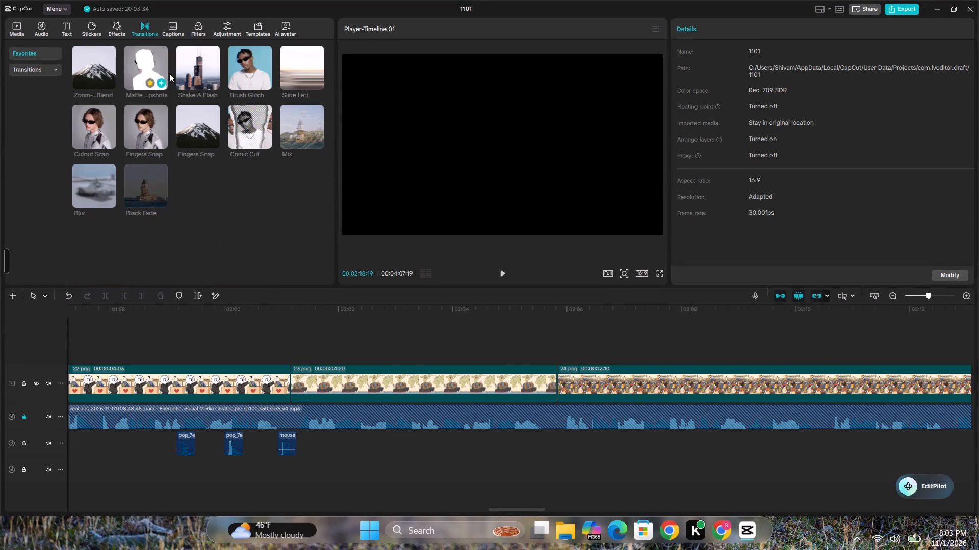
pyautogui.moveTo(146, 183); pyautogui.dragTo(571, 389)
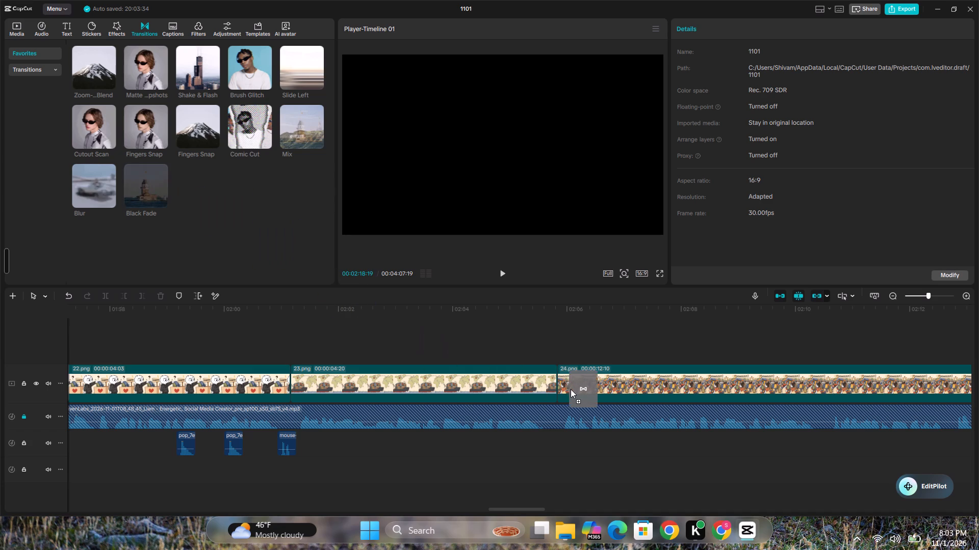
pyautogui.moveTo(571, 389); pyautogui.dragTo(547, 386)
pyautogui.click(15, 26)
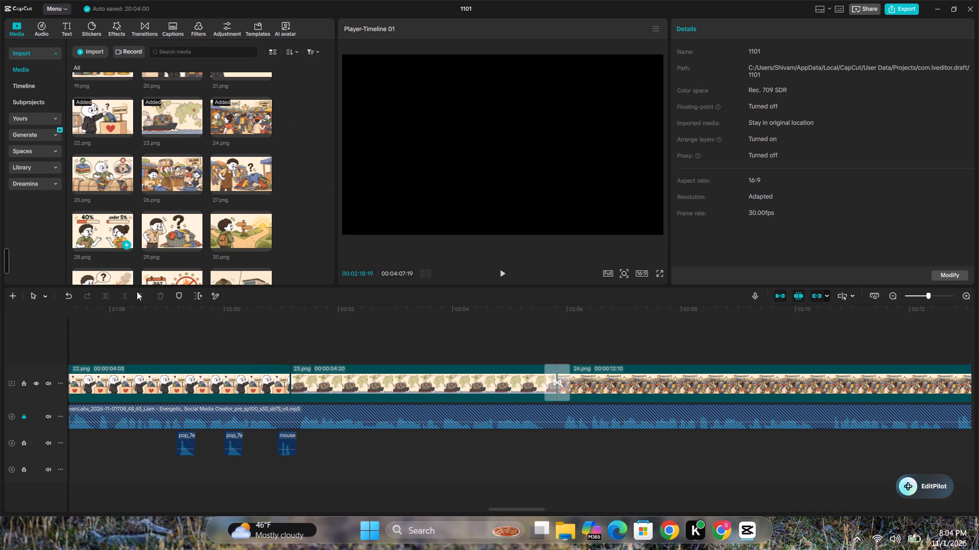
pyautogui.moveTo(495, 509); pyautogui.dragTo(521, 509)
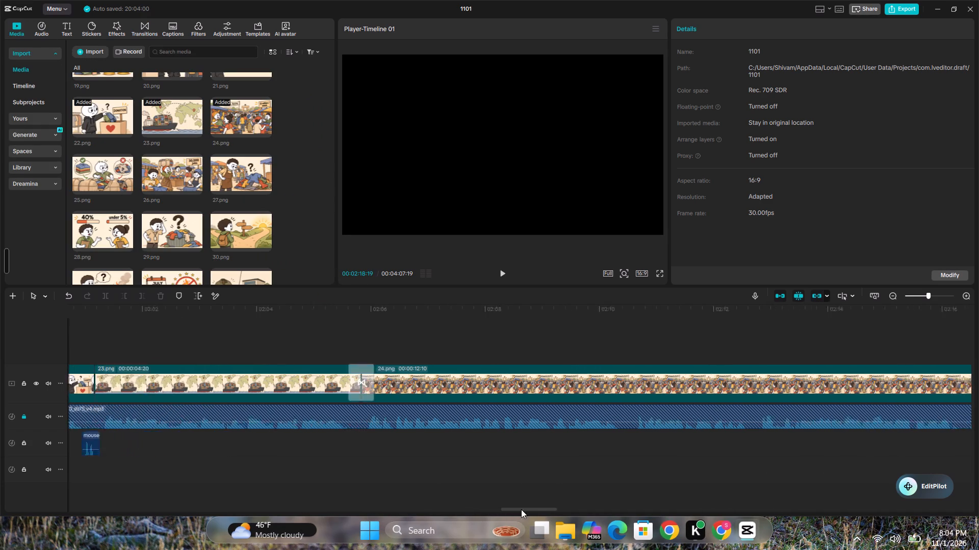
pyautogui.moveTo(521, 509); pyautogui.dragTo(555, 509)
pyautogui.click(285, 335)
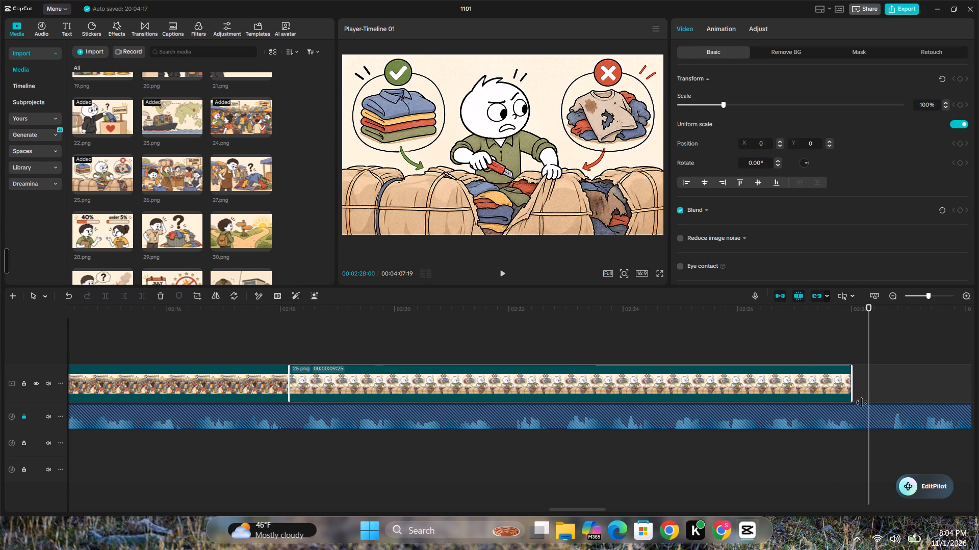
pyautogui.moveTo(862, 402); pyautogui.dragTo(876, 404)
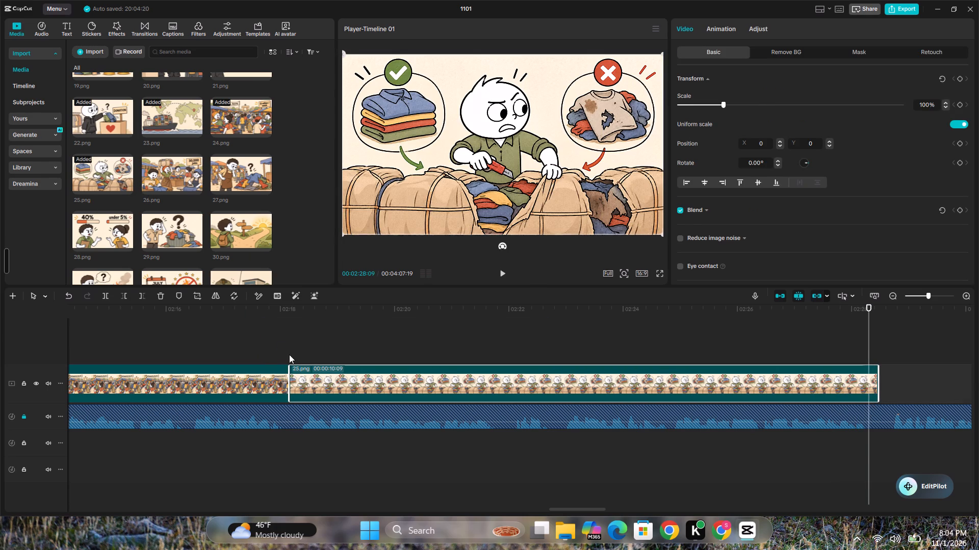
# Keyframe 25.png's scale at 100% at the clip's start and 111% around its middle.
pyautogui.click(289, 354)
pyautogui.click(310, 382)
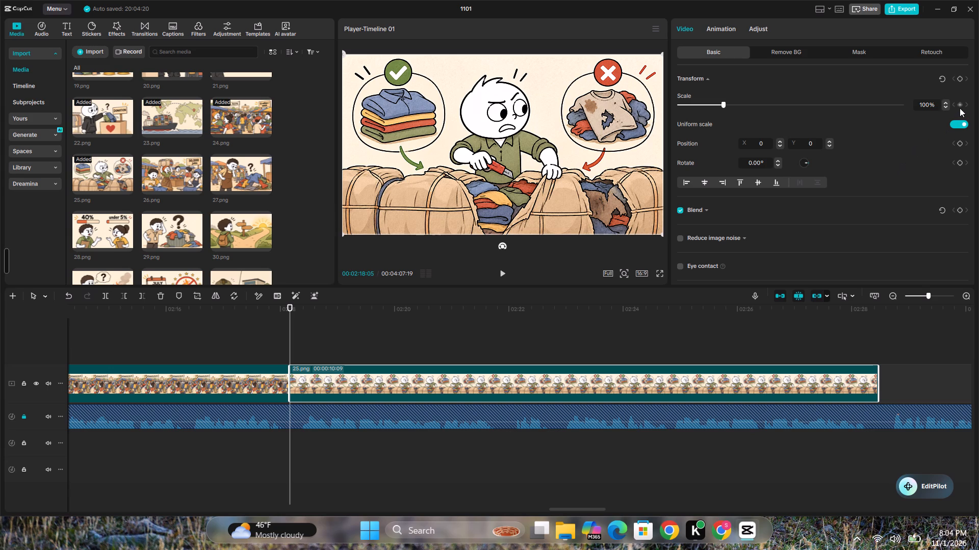
pyautogui.click(960, 106)
pyautogui.click(585, 351)
pyautogui.click(574, 355)
pyautogui.click(591, 378)
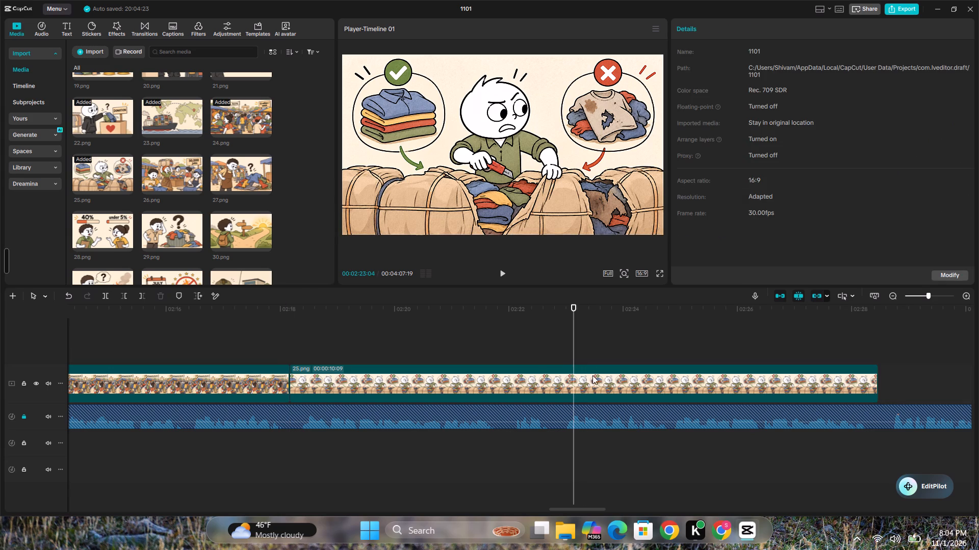
pyautogui.click(586, 357)
pyautogui.click(598, 388)
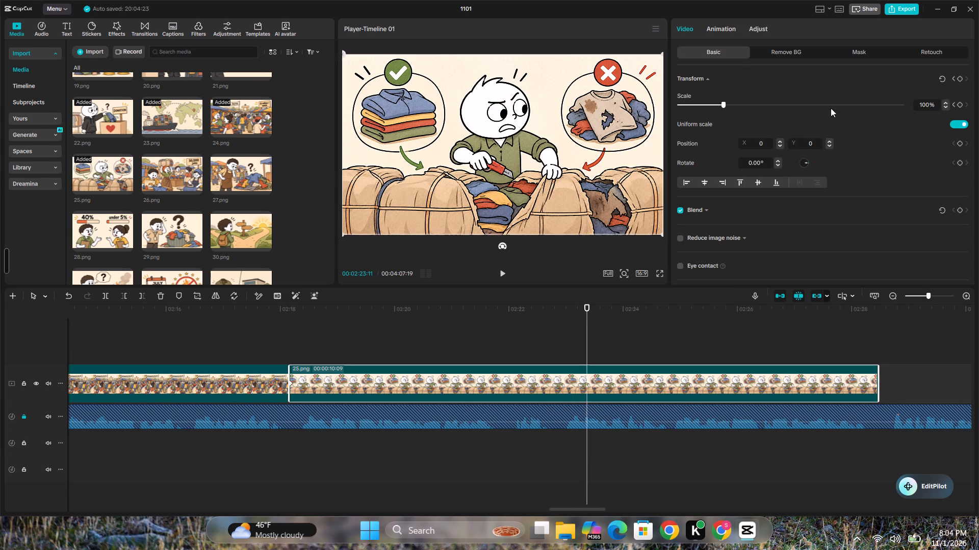
pyautogui.moveTo(724, 104); pyautogui.dragTo(729, 104)
# Keyframe 25.png's scale at 99% near its end and play the zoom back against the voiceover.
pyautogui.click(872, 357)
pyautogui.click(870, 370)
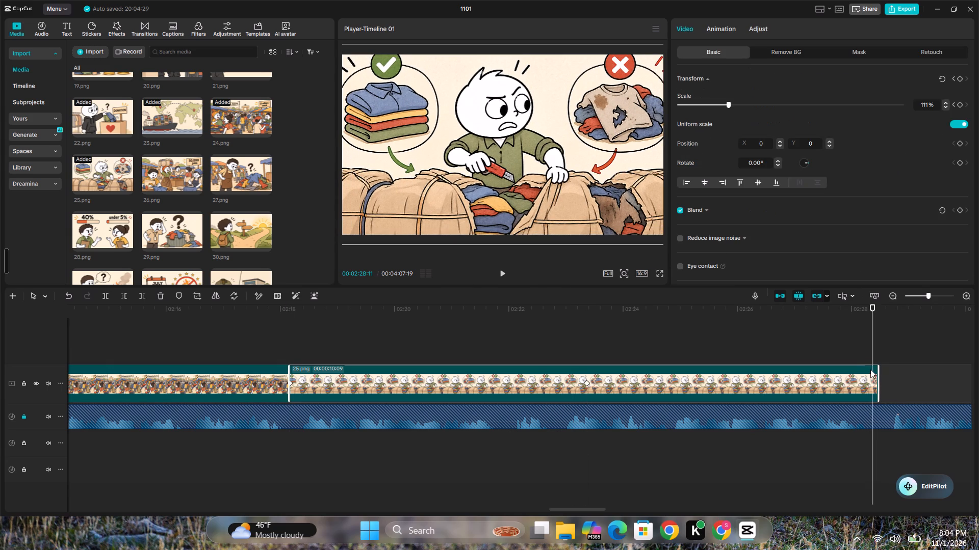
pyautogui.click(874, 349)
pyautogui.click(868, 367)
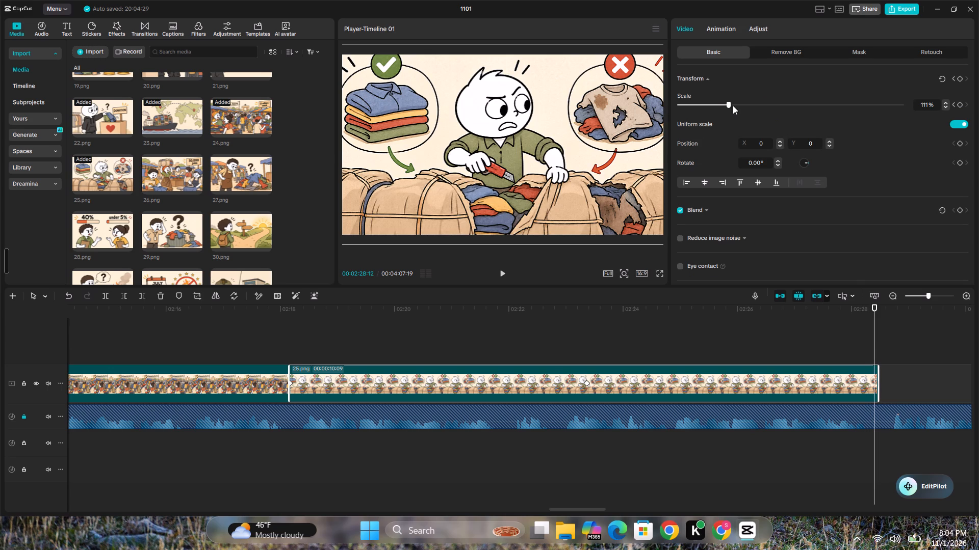
pyautogui.moveTo(730, 103); pyautogui.dragTo(724, 103)
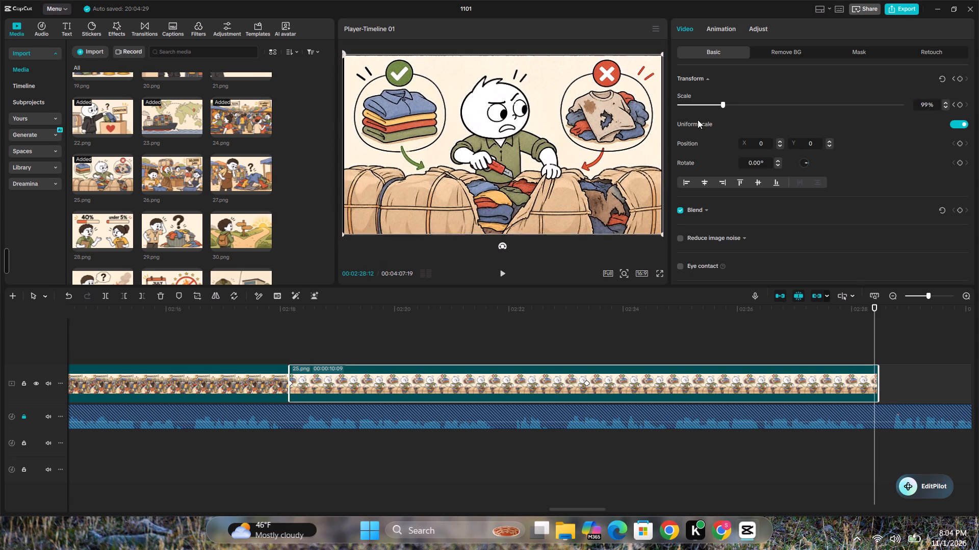
pyautogui.click(278, 342)
pyautogui.press('space')
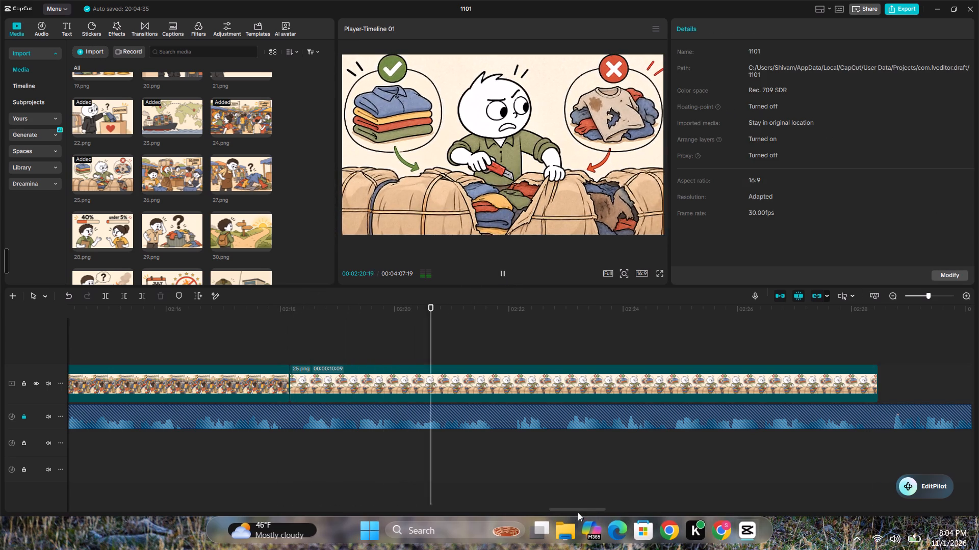
pyautogui.moveTo(577, 509); pyautogui.dragTo(608, 508)
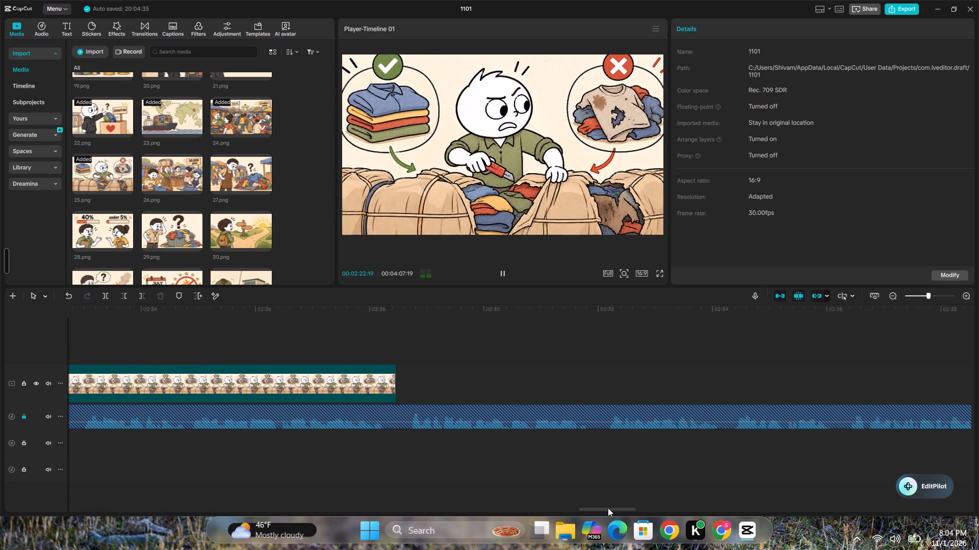
pyautogui.moveTo(608, 508); pyautogui.dragTo(614, 508)
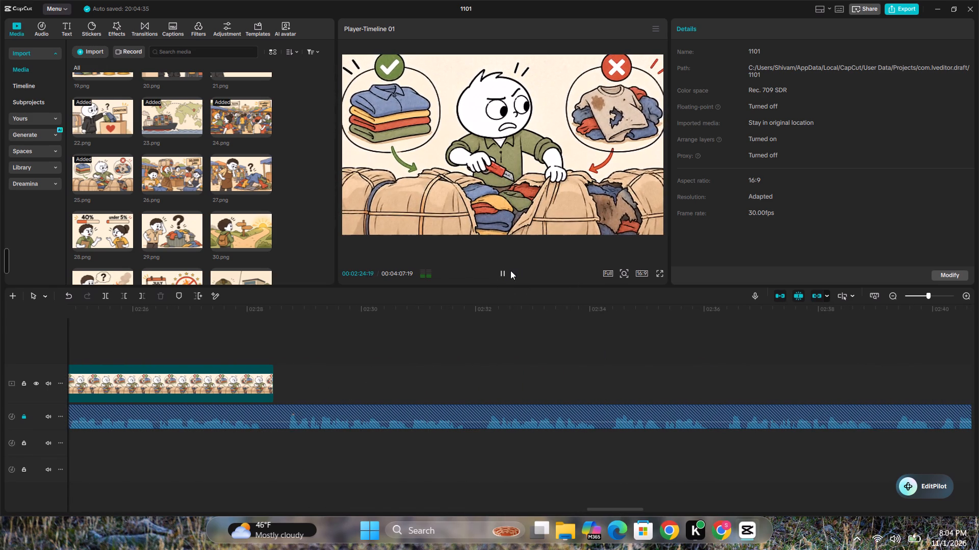
pyautogui.click(504, 270)
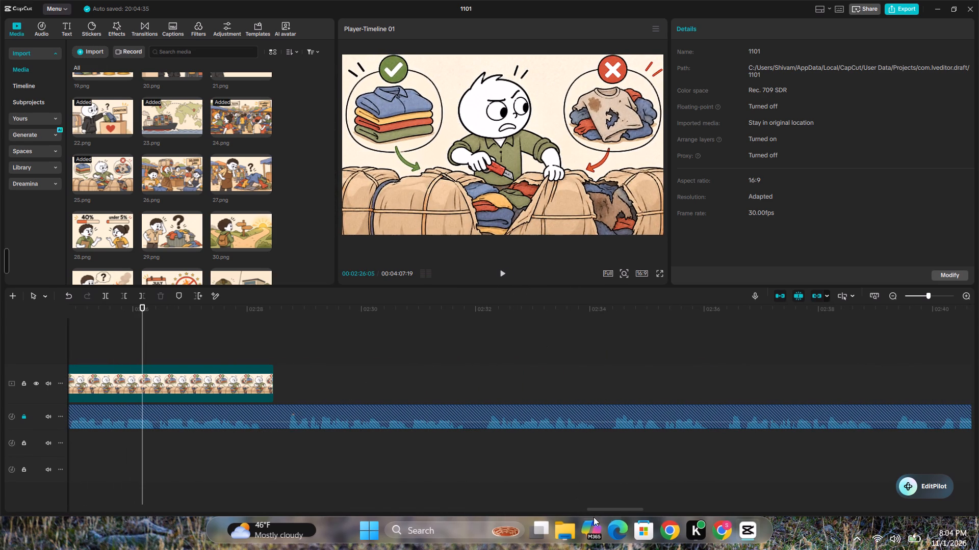
# Copy the first pop sound under 22.png and paste it at 2:24:00 under 25.png, cued to the narration.
pyautogui.moveTo(595, 509); pyautogui.dragTo(448, 499)
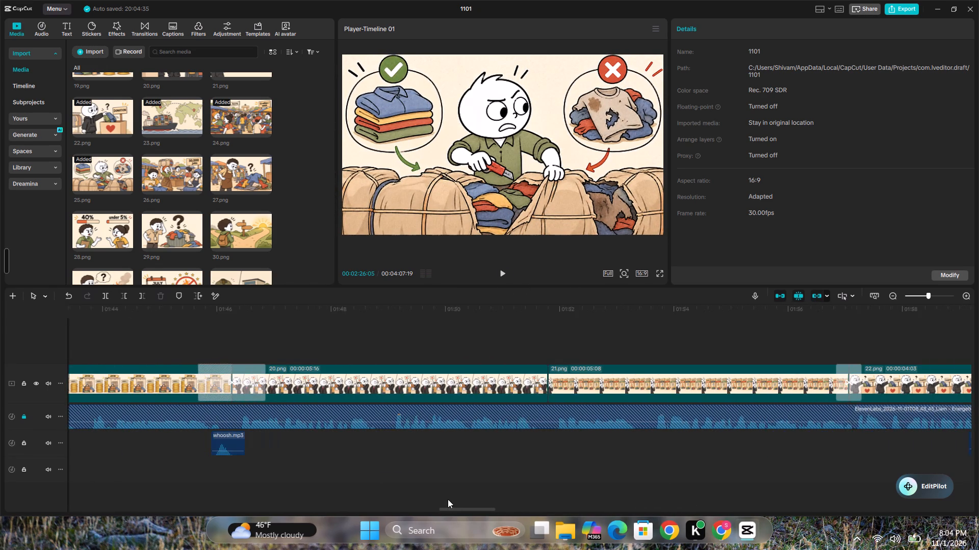
pyautogui.moveTo(448, 499); pyautogui.dragTo(465, 499)
pyautogui.click(700, 443)
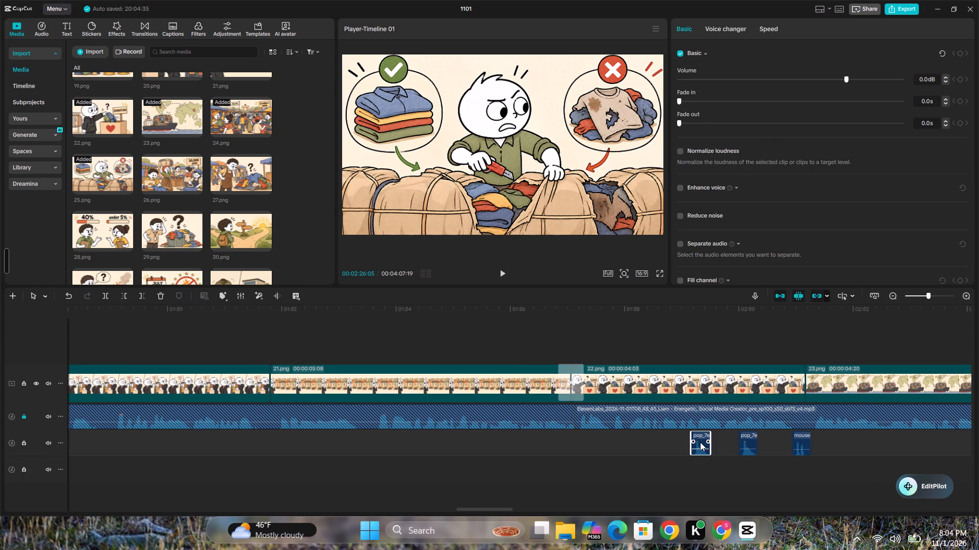
pyautogui.hotkey('ctrl', 'c')
pyautogui.moveTo(459, 510); pyautogui.dragTo(552, 511)
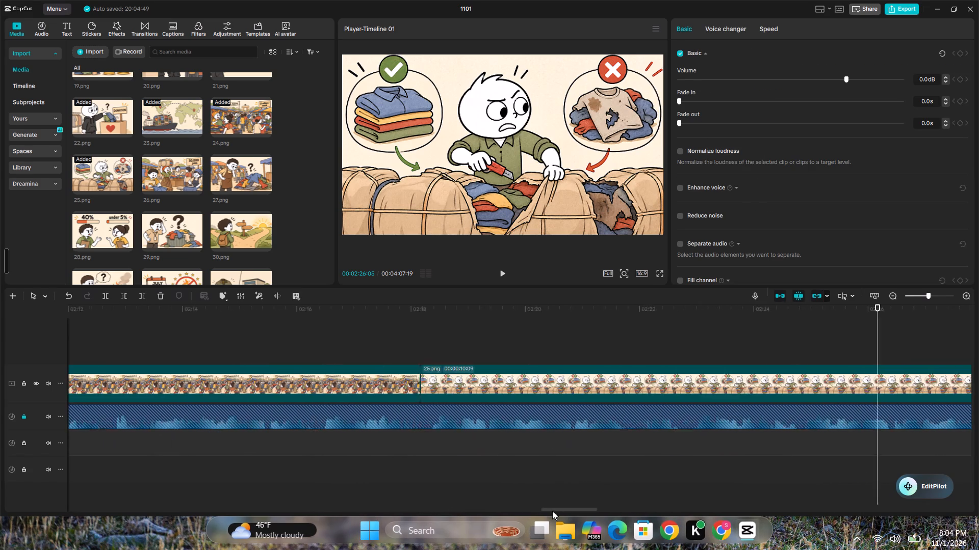
pyautogui.moveTo(552, 511); pyautogui.dragTo(566, 509)
pyautogui.click(446, 424)
pyautogui.click(462, 439)
pyautogui.press('space')
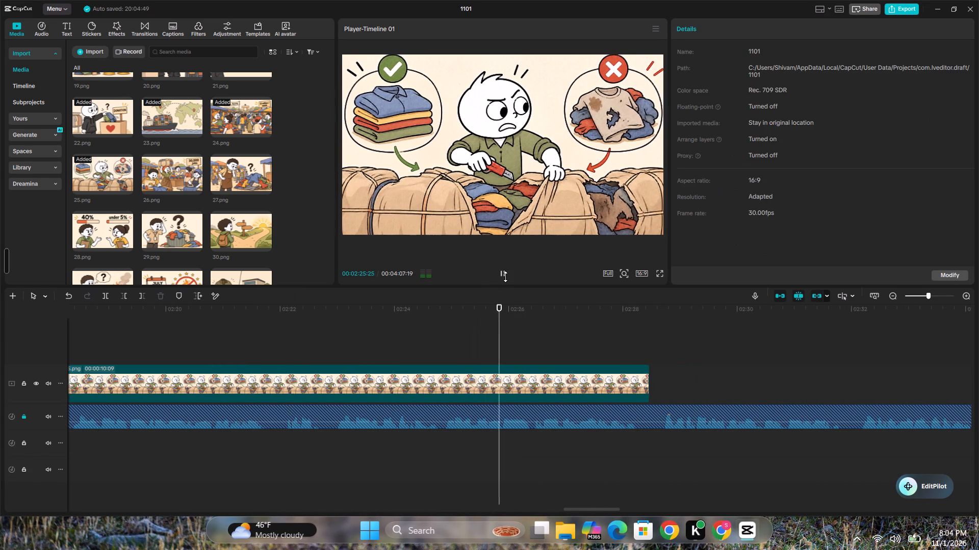
pyautogui.click(504, 274)
pyautogui.click(370, 456)
pyautogui.press('space')
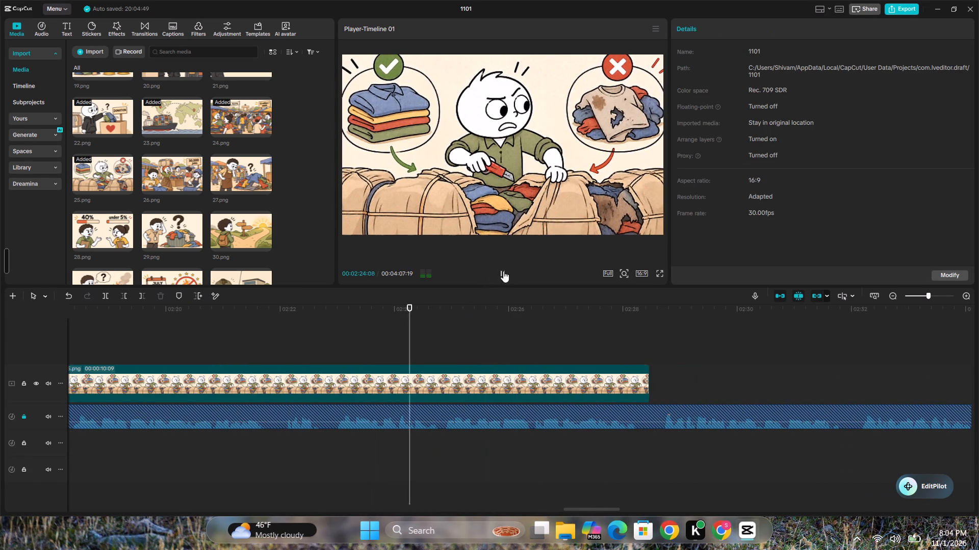
pyautogui.click(503, 271)
pyautogui.click(385, 442)
pyautogui.click(394, 448)
pyautogui.hotkey('ctrl', 'v')
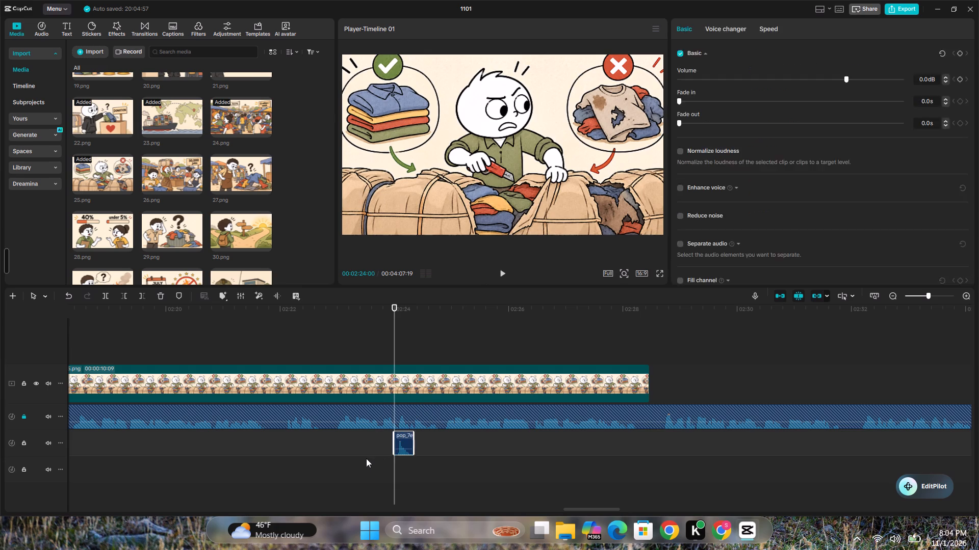
# Paste a second pop sound under 25.png just before 2:26 and play on to the clip's end.
pyautogui.click(366, 458)
pyautogui.press('space')
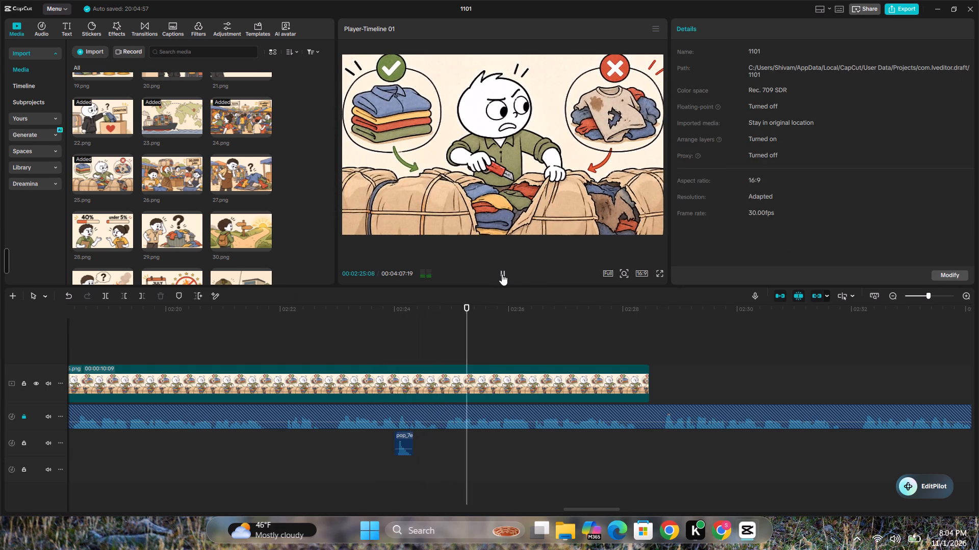
pyautogui.click(502, 274)
pyautogui.hotkey('ctrl', 'v')
pyautogui.press('space')
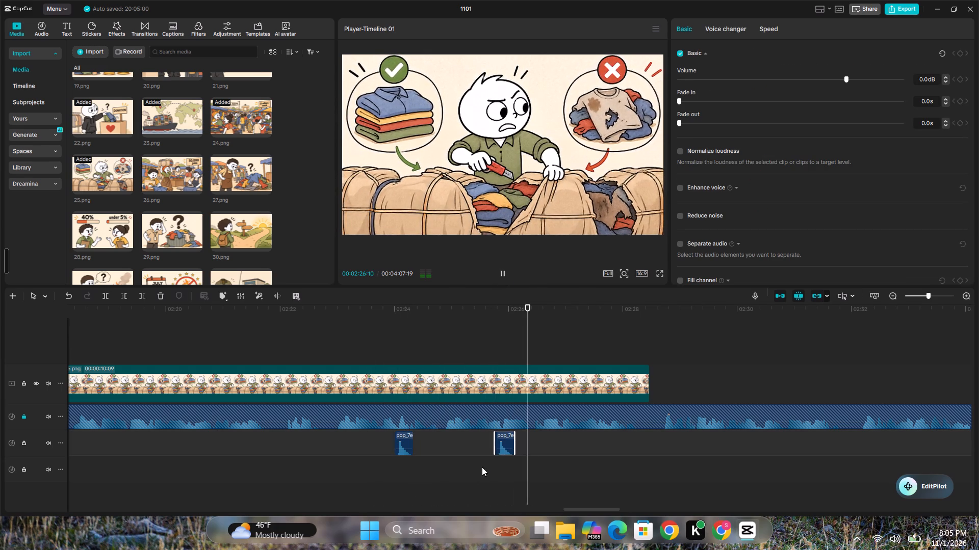
pyautogui.click(504, 271)
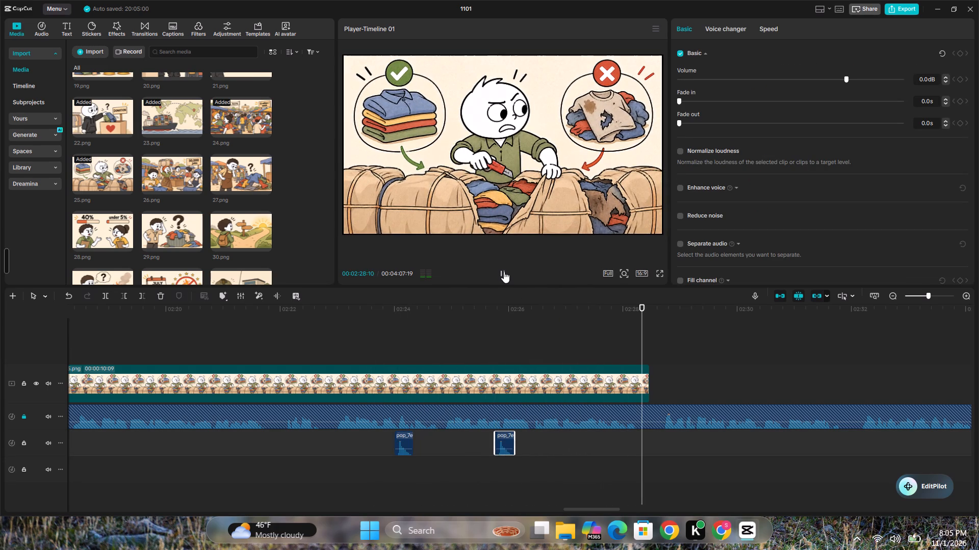
# Copy the mouse sound effect located at the cut before 17.png.
pyautogui.moveTo(569, 511); pyautogui.dragTo(578, 511)
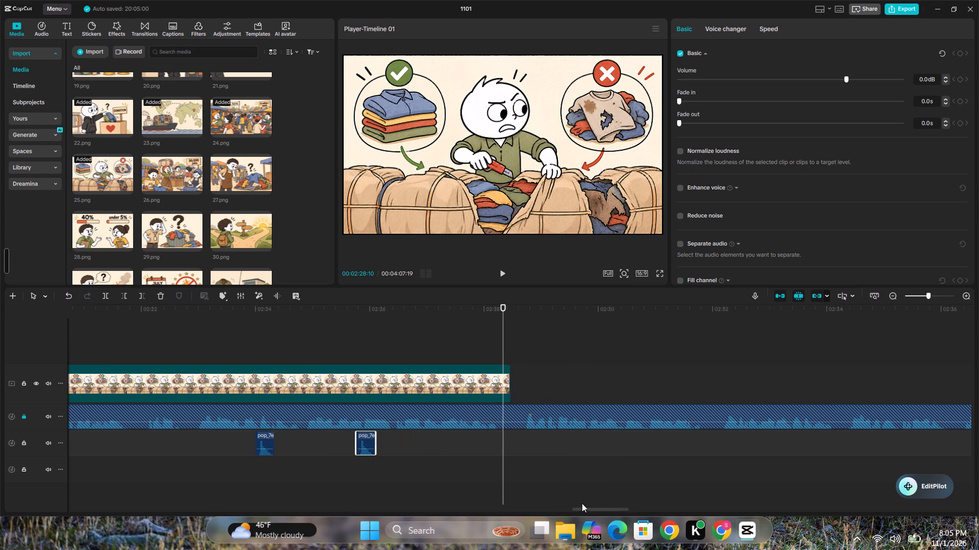
pyautogui.moveTo(584, 510); pyautogui.dragTo(531, 506)
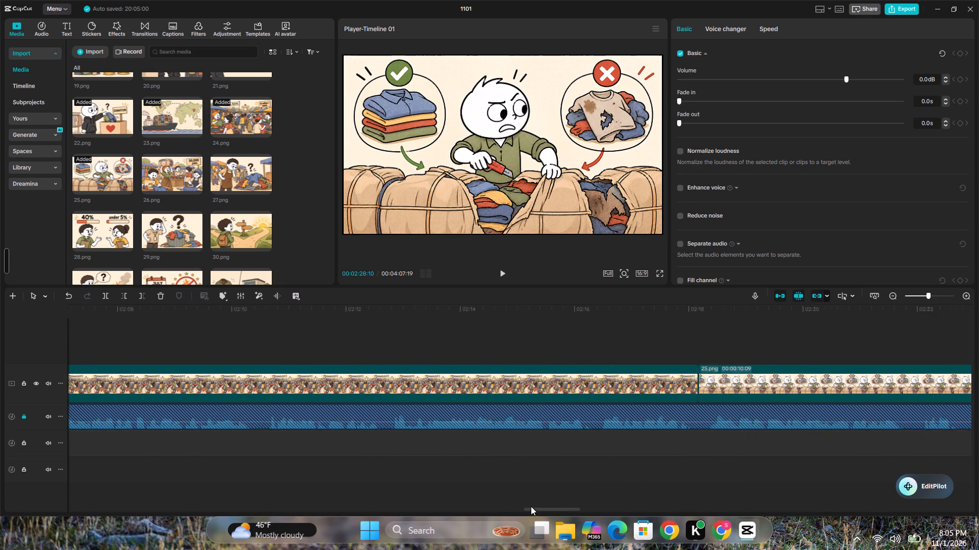
pyautogui.moveTo(531, 506); pyautogui.dragTo(583, 505)
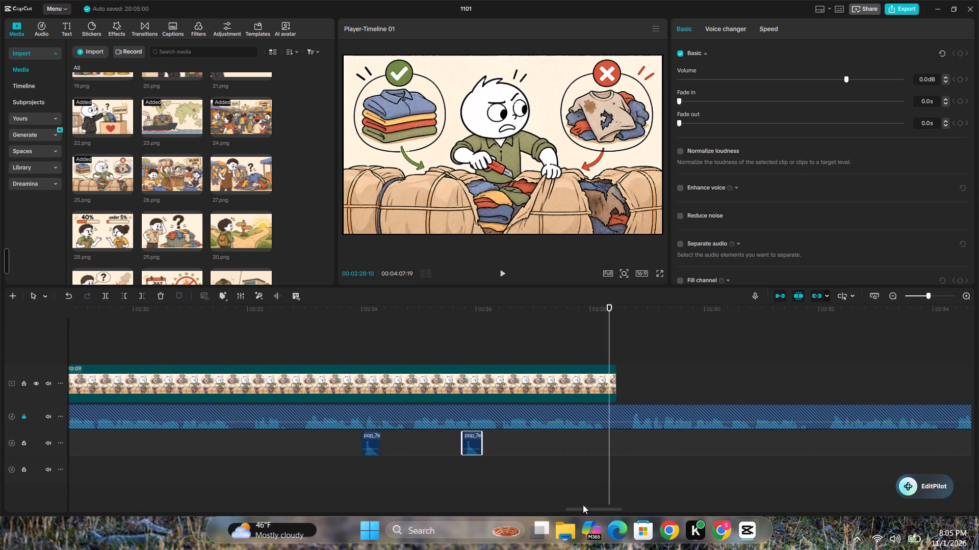
pyautogui.moveTo(583, 505); pyautogui.dragTo(595, 506)
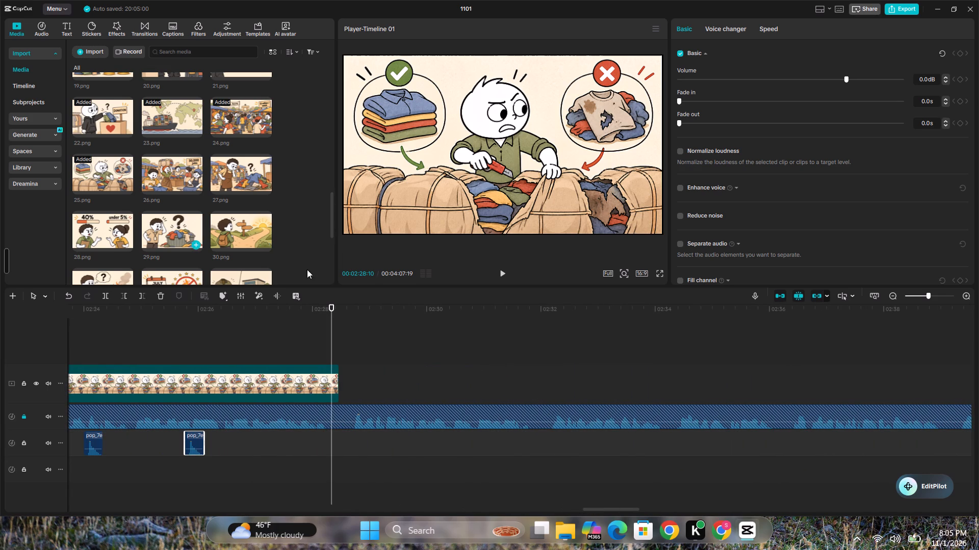
pyautogui.moveTo(602, 508); pyautogui.dragTo(423, 494)
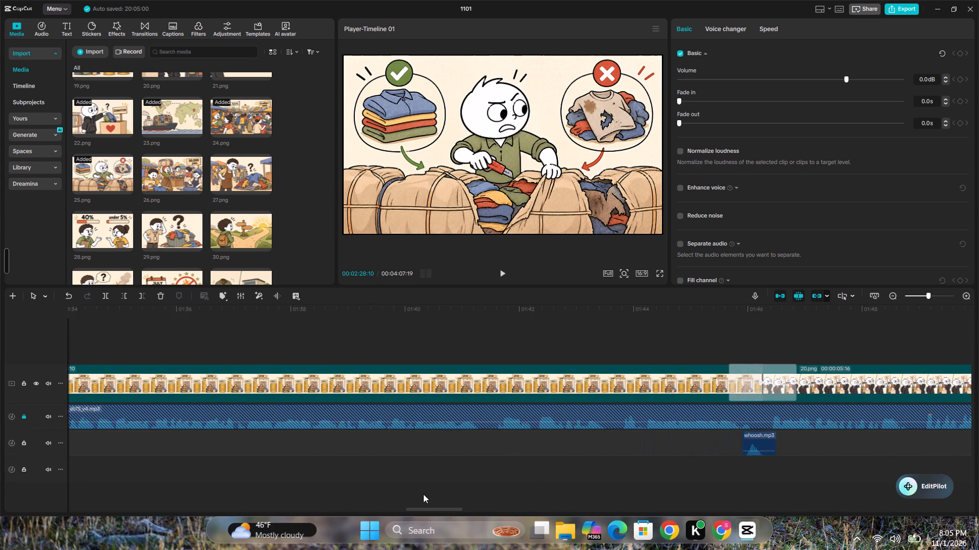
pyautogui.moveTo(423, 494); pyautogui.dragTo(374, 496)
pyautogui.click(298, 444)
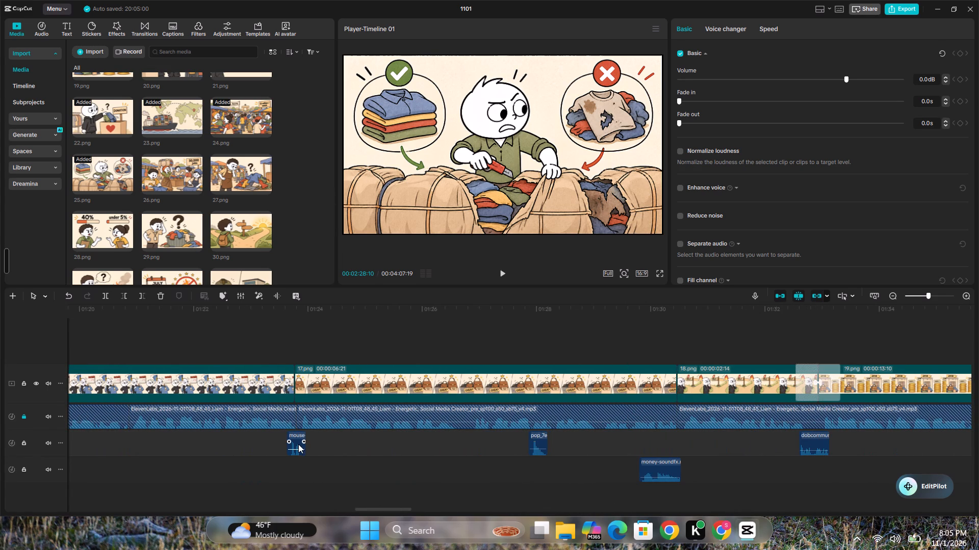
pyautogui.hotkey('ctrl', 'c')
# Add 26.png to the main track directly after 25.png.
pyautogui.moveTo(363, 509); pyautogui.dragTo(383, 509)
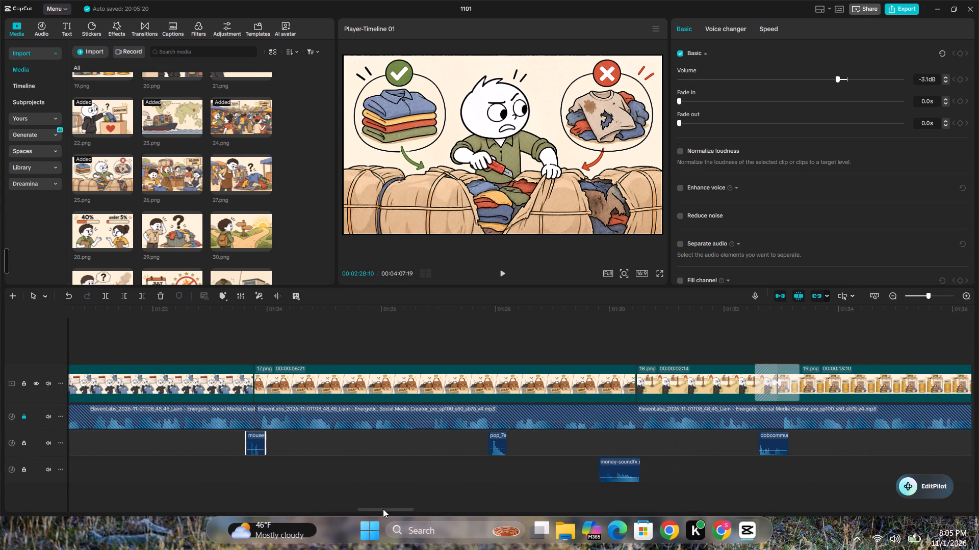
pyautogui.moveTo(383, 509); pyautogui.dragTo(600, 502)
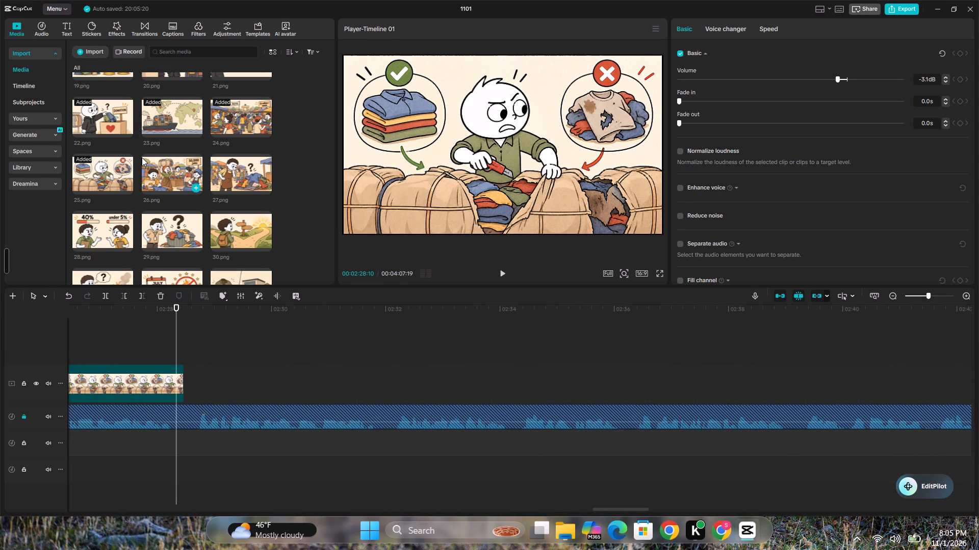
pyautogui.moveTo(169, 167); pyautogui.dragTo(184, 365)
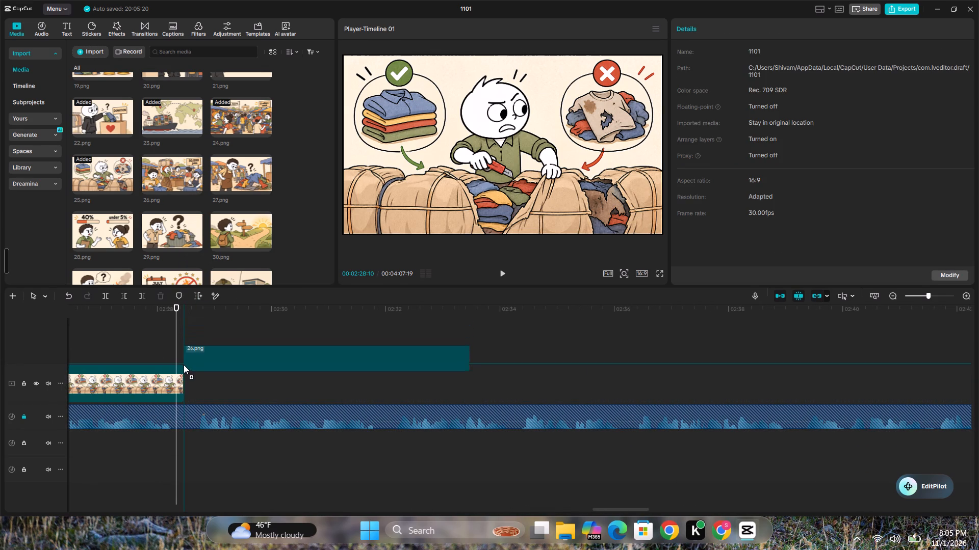
pyautogui.moveTo(184, 365); pyautogui.dragTo(183, 381)
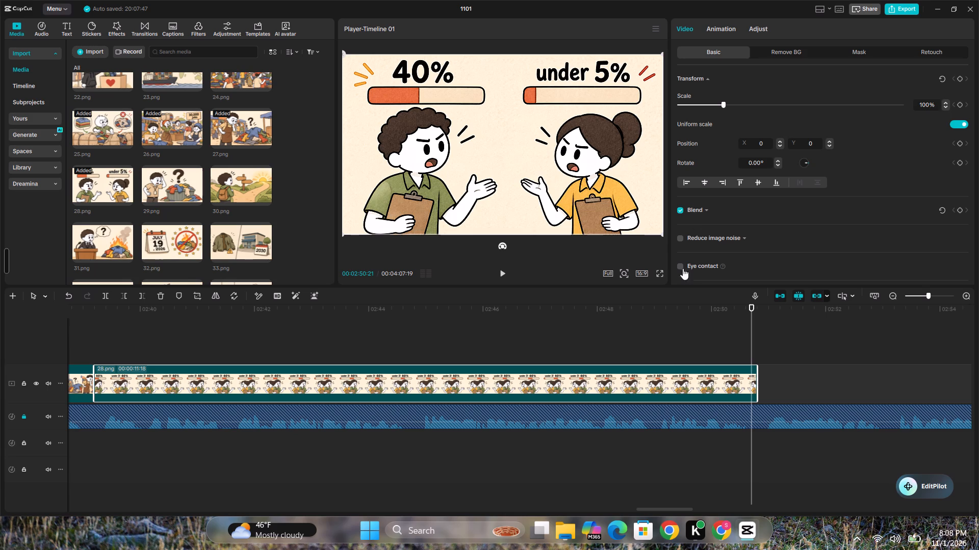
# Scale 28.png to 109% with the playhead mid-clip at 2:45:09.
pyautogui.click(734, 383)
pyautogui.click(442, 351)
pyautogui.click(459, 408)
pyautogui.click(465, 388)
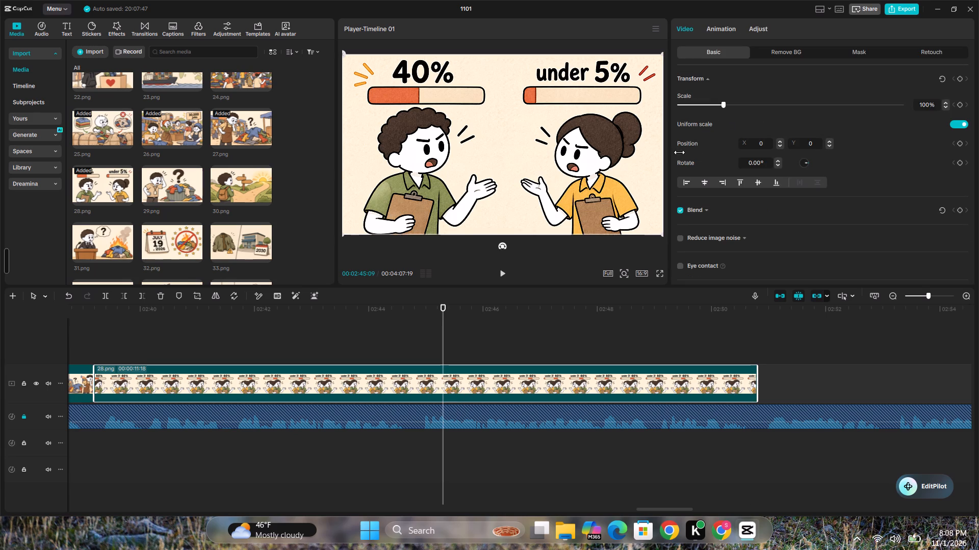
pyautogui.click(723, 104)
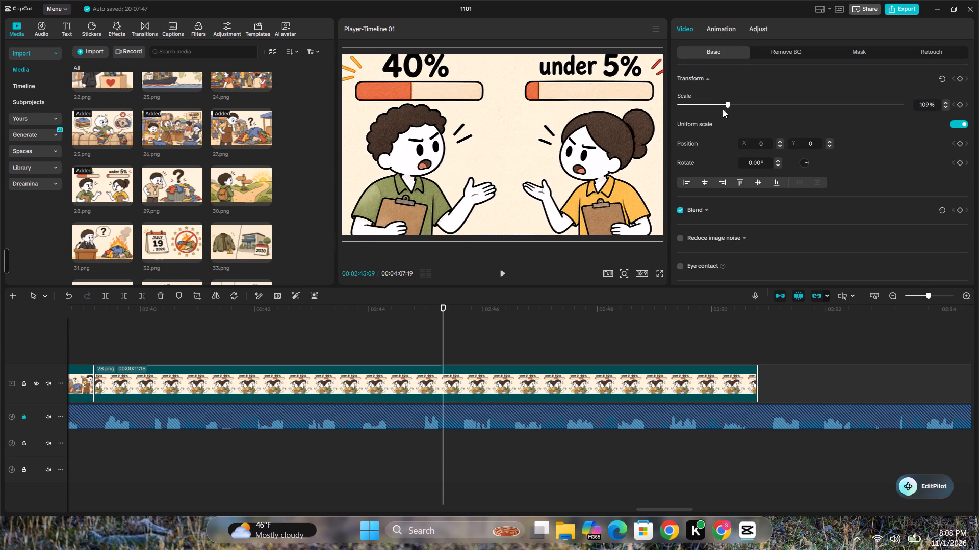
# Reduce the scale of 28.png to 99%.
pyautogui.click(751, 354)
pyautogui.click(745, 378)
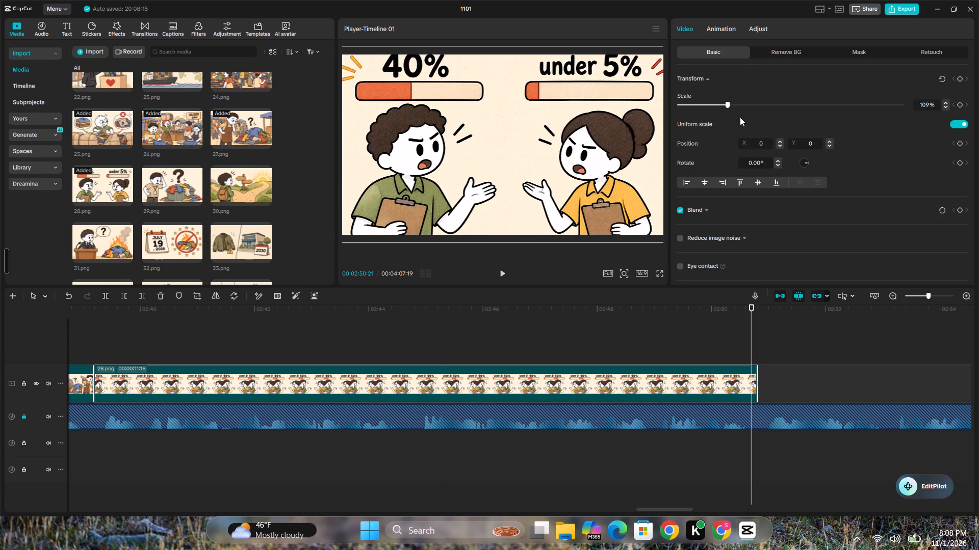
pyautogui.moveTo(728, 102); pyautogui.dragTo(725, 102)
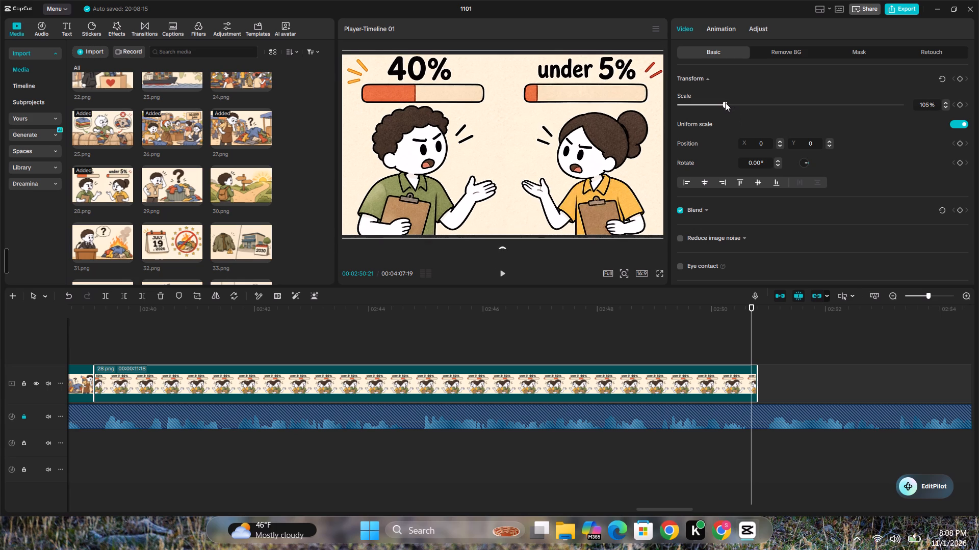
pyautogui.moveTo(725, 102); pyautogui.dragTo(723, 102)
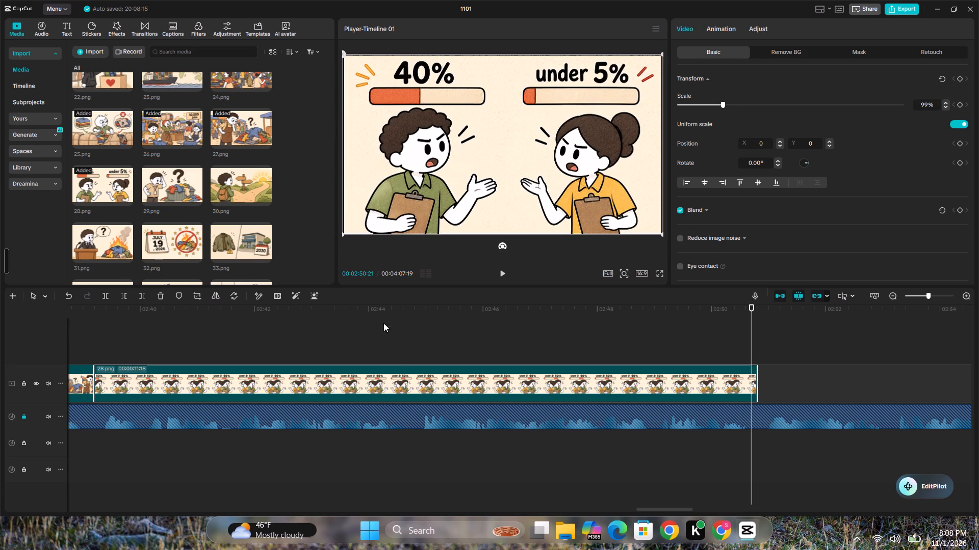
# Play and scrub across the cut from 27.png to 28.png to review how the two images meet.
pyautogui.click(72, 351)
pyautogui.click(92, 349)
pyautogui.press('space')
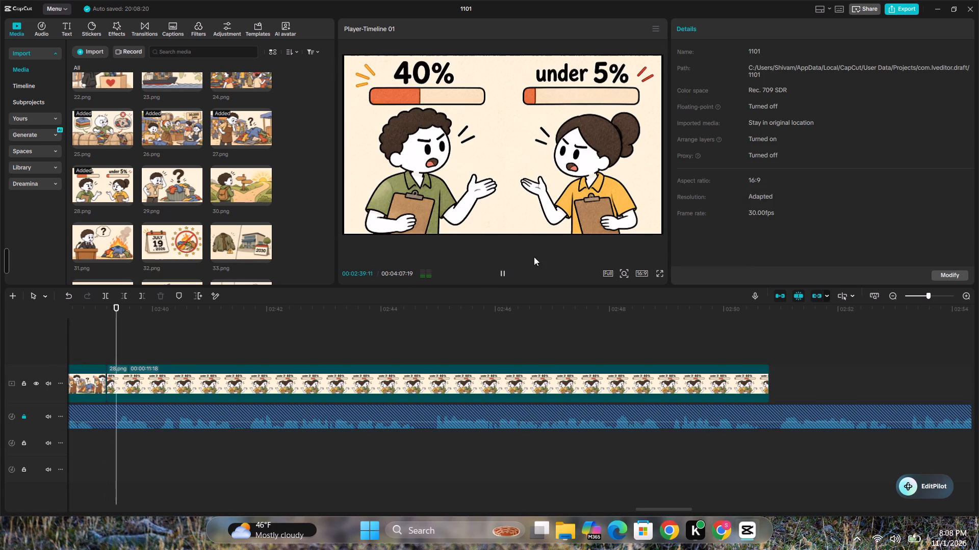
pyautogui.click(501, 272)
pyautogui.moveTo(667, 509); pyautogui.dragTo(650, 509)
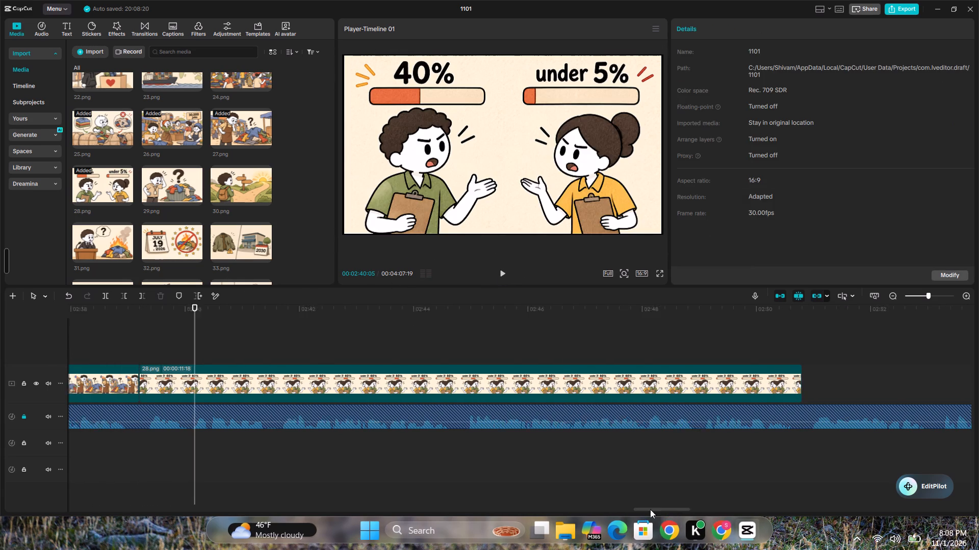
pyautogui.moveTo(650, 509); pyautogui.dragTo(640, 510)
pyautogui.click(530, 345)
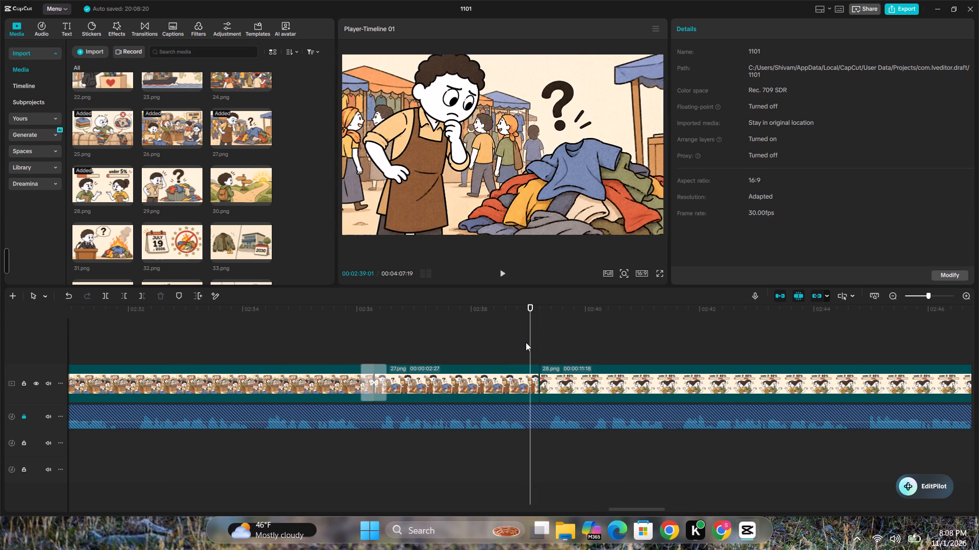
pyautogui.click(526, 342)
pyautogui.moveTo(528, 345); pyautogui.dragTo(527, 349)
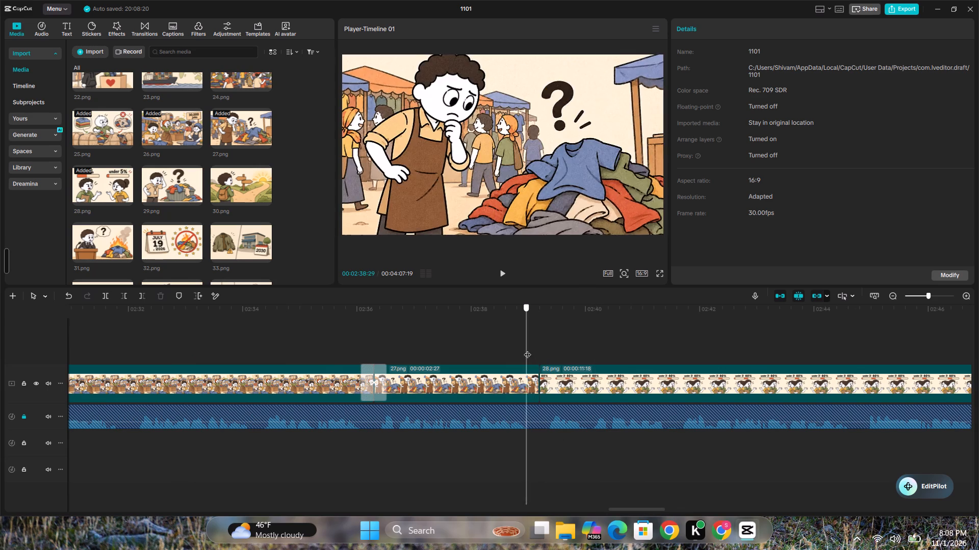
pyautogui.moveTo(527, 349); pyautogui.dragTo(629, 354)
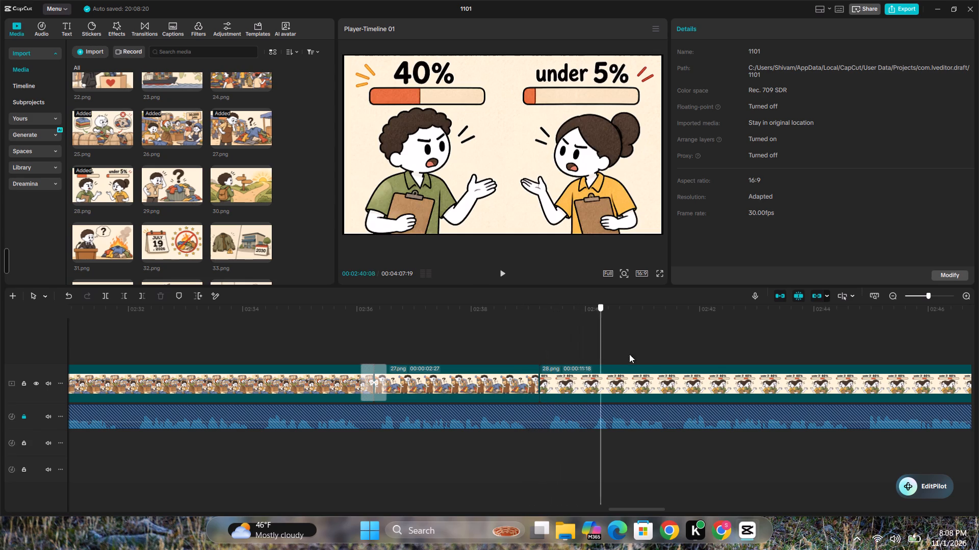
pyautogui.moveTo(629, 354); pyautogui.dragTo(549, 369)
# Add a 99% scale keyframe at the start of 28.png, at 2:39:06.
pyautogui.click(568, 394)
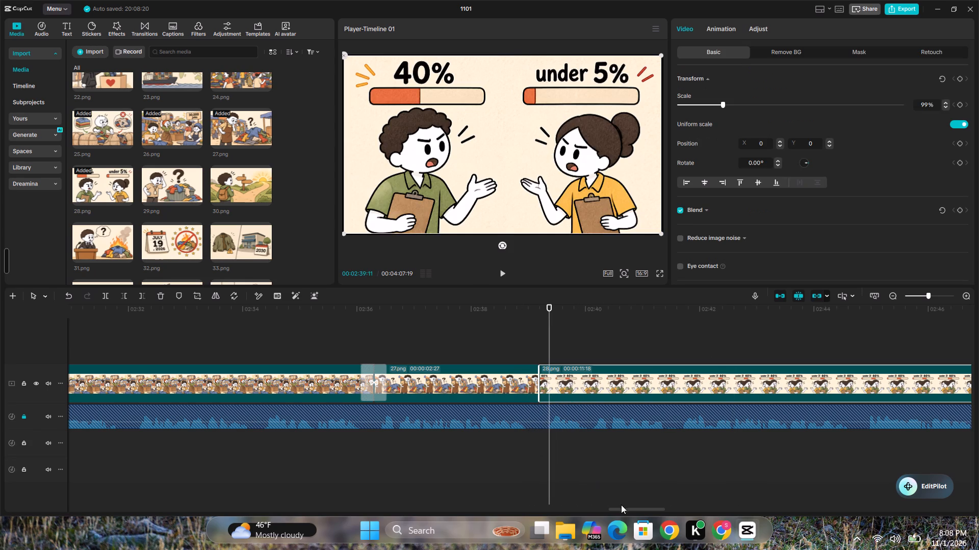
pyautogui.moveTo(630, 508); pyautogui.dragTo(651, 508)
pyautogui.click(818, 385)
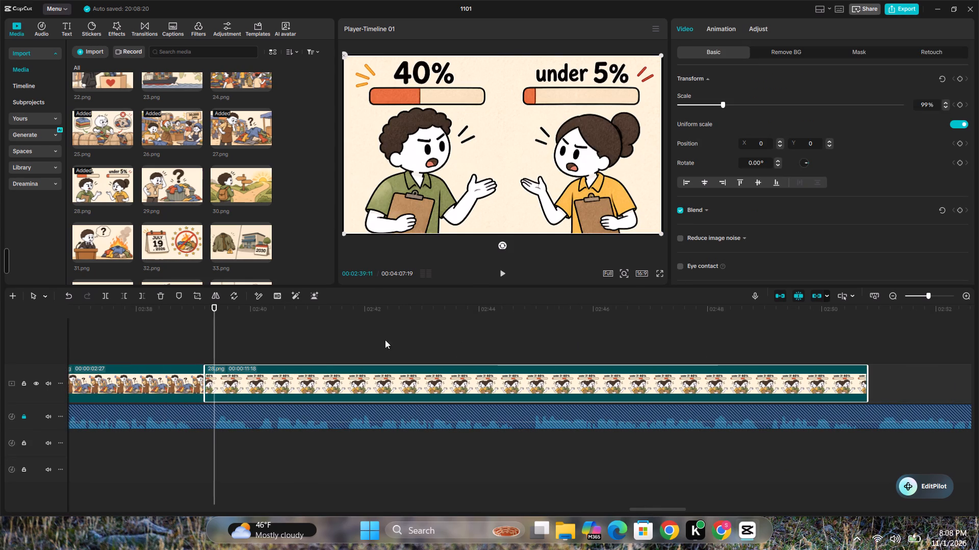
pyautogui.click(207, 359)
pyautogui.click(239, 374)
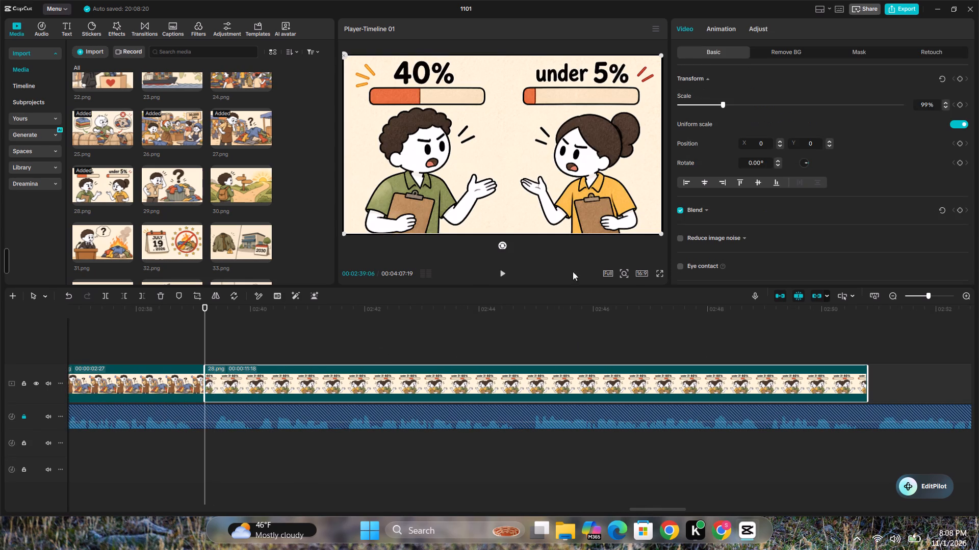
pyautogui.click(960, 105)
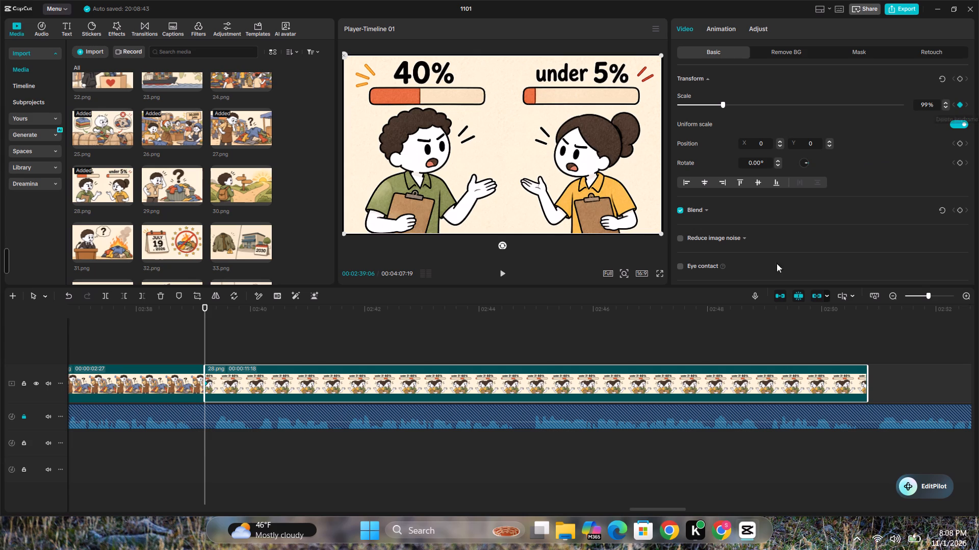
# Scale 28.png up at 2:44:27, around the middle of the clip, to create a zoom-in keyframe.
pyautogui.click(531, 352)
pyautogui.click(539, 379)
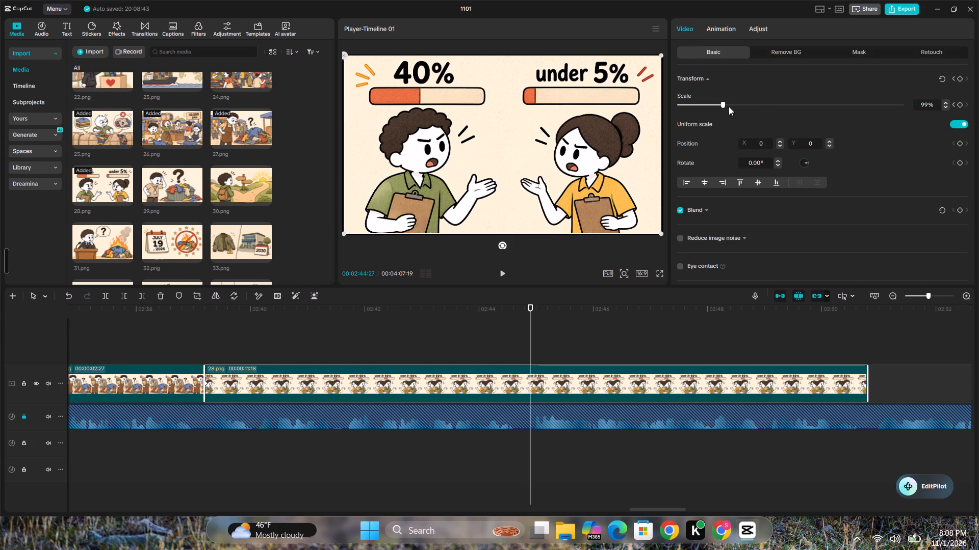
pyautogui.click(725, 104)
# Scale 28.png back to 100% at 2:50:22, just before its end, to create a zoom-out keyframe.
pyautogui.click(862, 353)
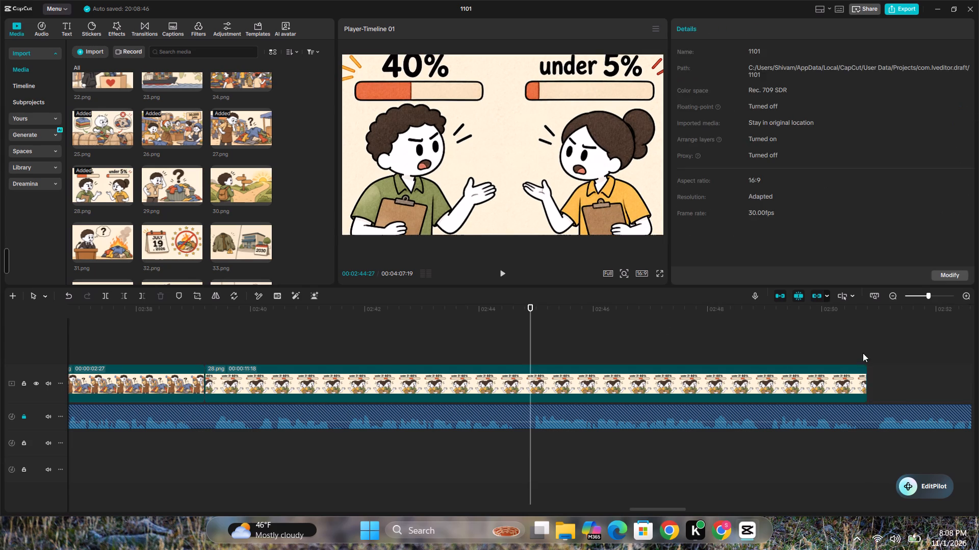
pyautogui.click(860, 381)
pyautogui.click(726, 103)
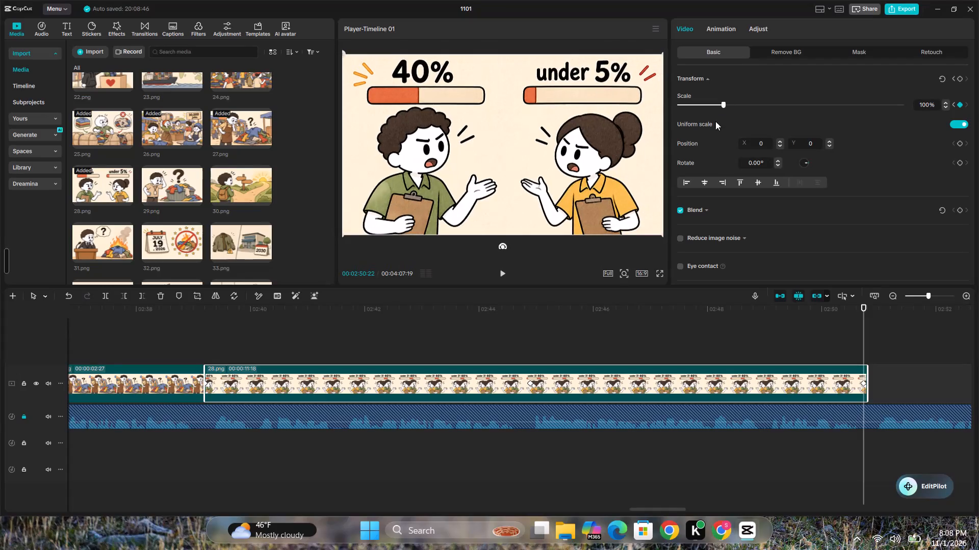
# Play across the cut from 27.png to 28.png to review the start of the 28.png zoom.
pyautogui.click(171, 359)
pyautogui.press('space')
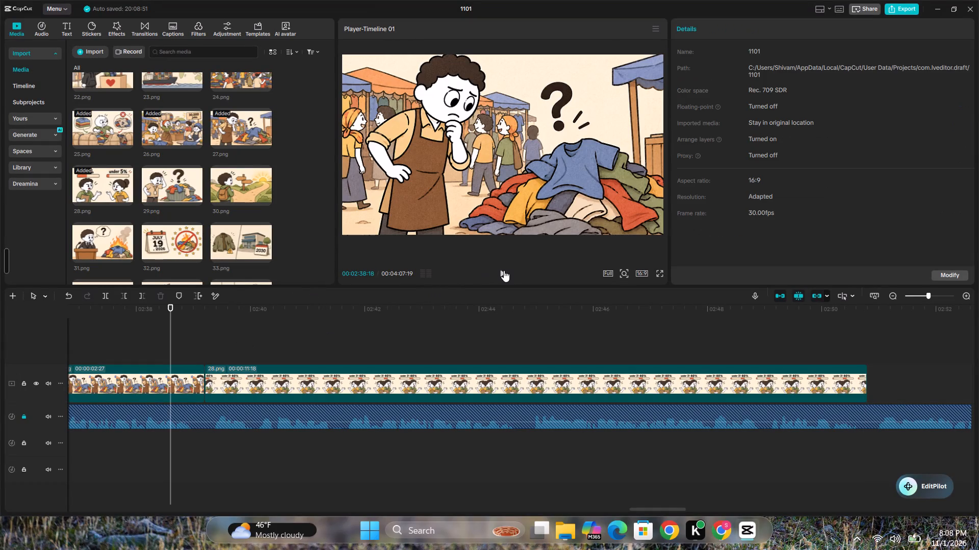
pyautogui.press('space')
pyautogui.click(504, 270)
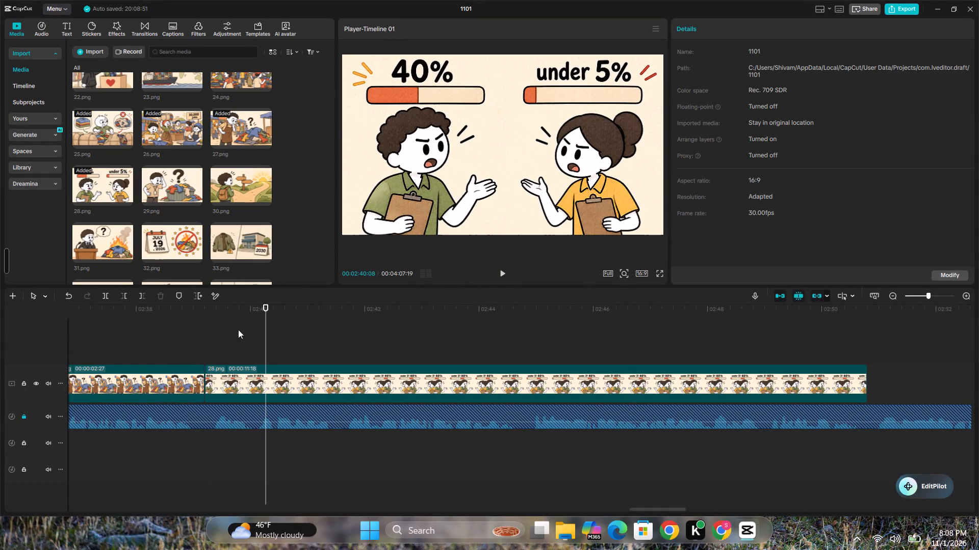
# Look back over the timeline from the early scenes to the end of 28.png, examining the clips, transitions and sound effects.
pyautogui.click(634, 511)
pyautogui.moveTo(633, 511); pyautogui.dragTo(632, 511)
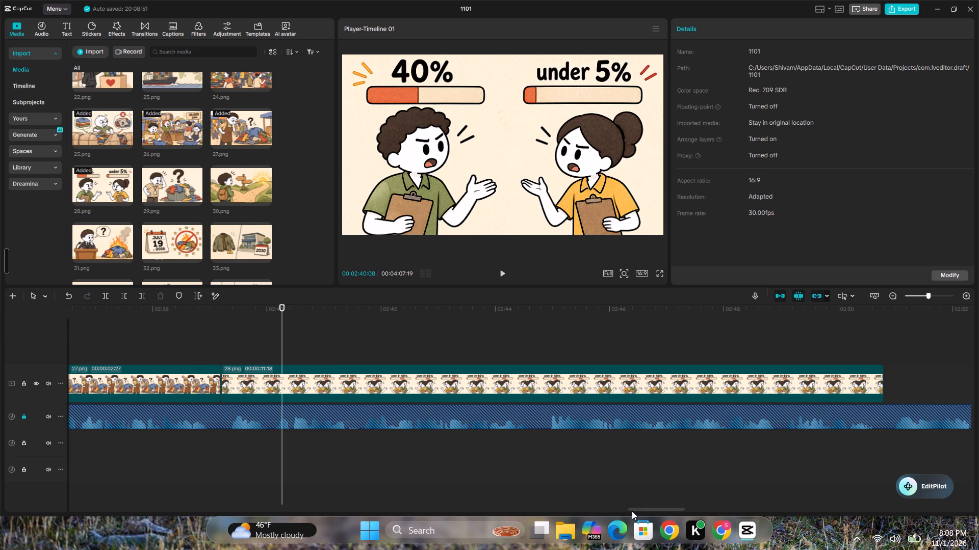
pyautogui.moveTo(632, 511); pyautogui.dragTo(105, 511)
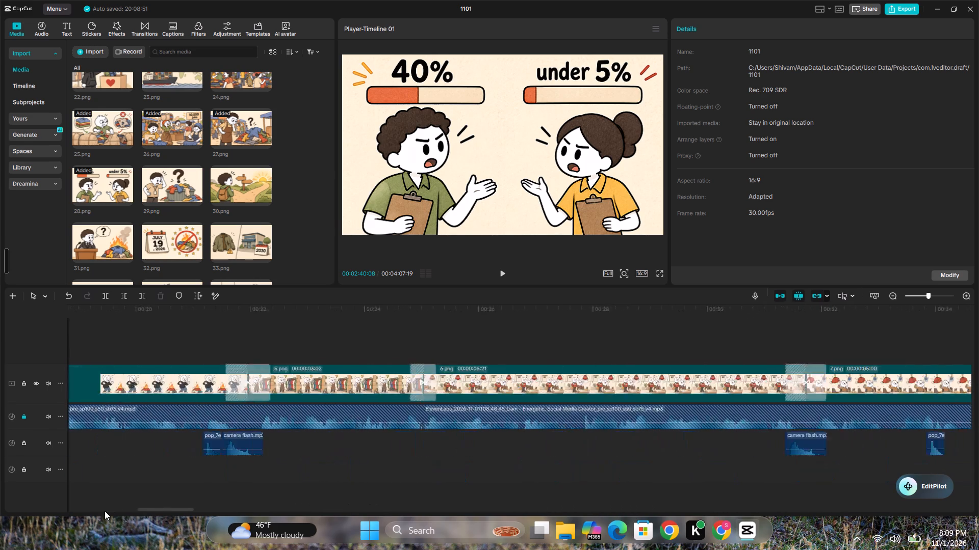
pyautogui.moveTo(105, 511); pyautogui.dragTo(446, 508)
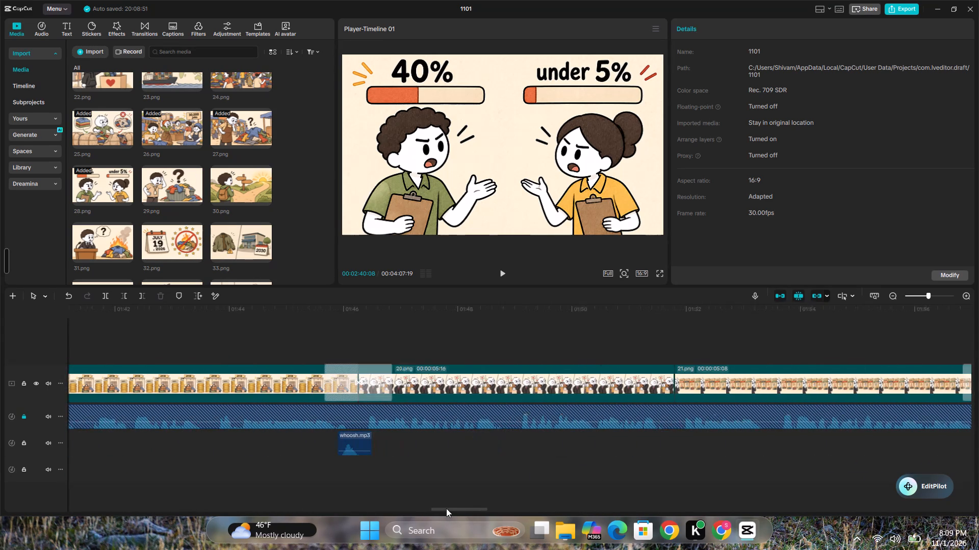
pyautogui.moveTo(446, 508); pyautogui.dragTo(584, 507)
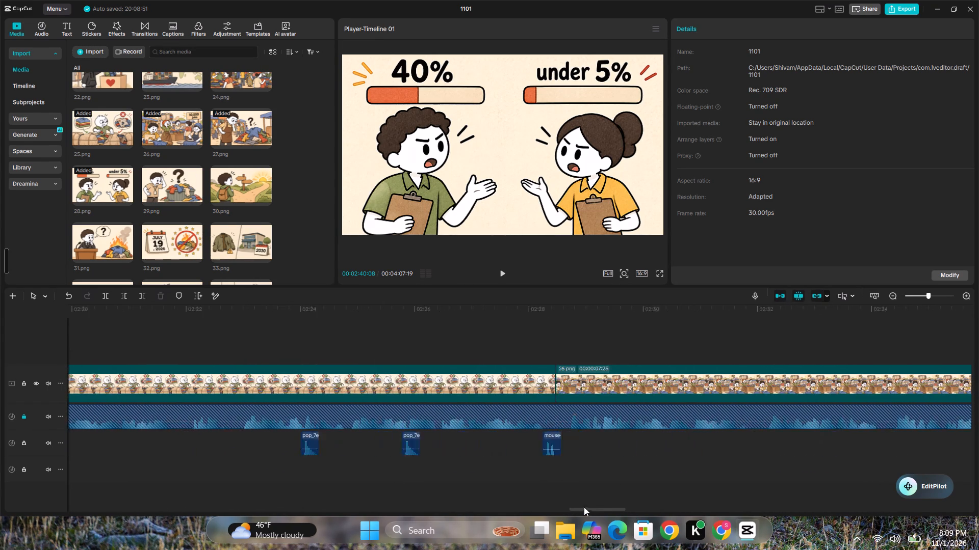
pyautogui.moveTo(584, 507); pyautogui.dragTo(642, 503)
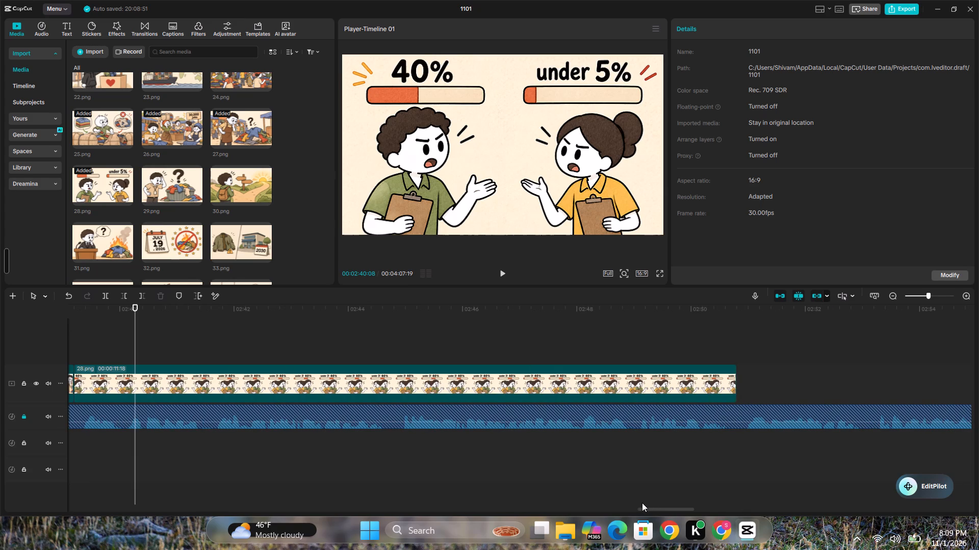
pyautogui.moveTo(642, 503); pyautogui.dragTo(676, 497)
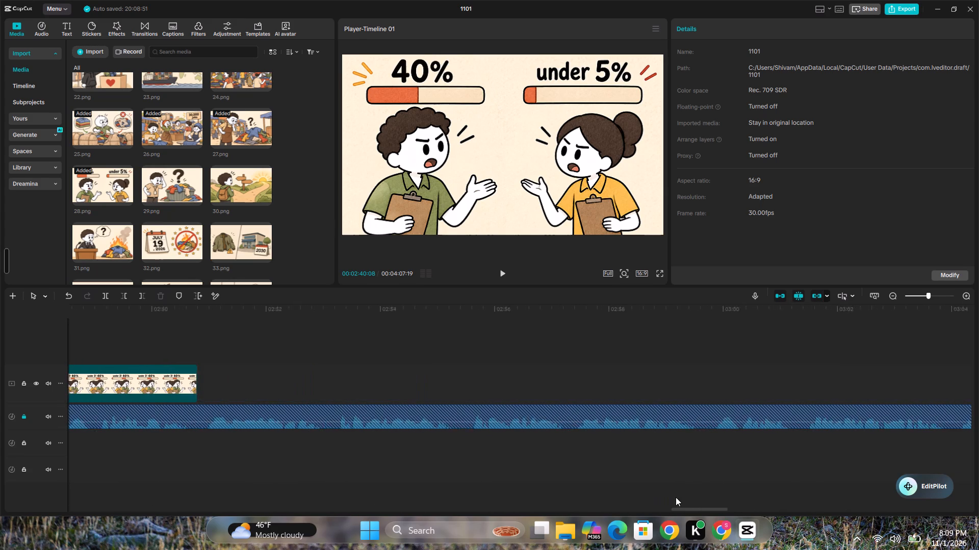
pyautogui.moveTo(676, 497); pyautogui.dragTo(663, 498)
pyautogui.click(300, 462)
pyautogui.press('space')
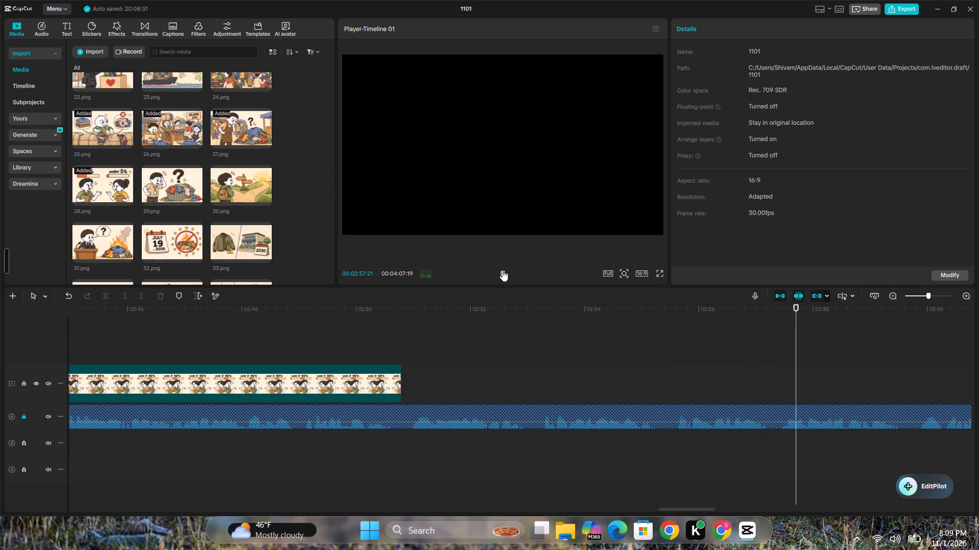
pyautogui.click(502, 270)
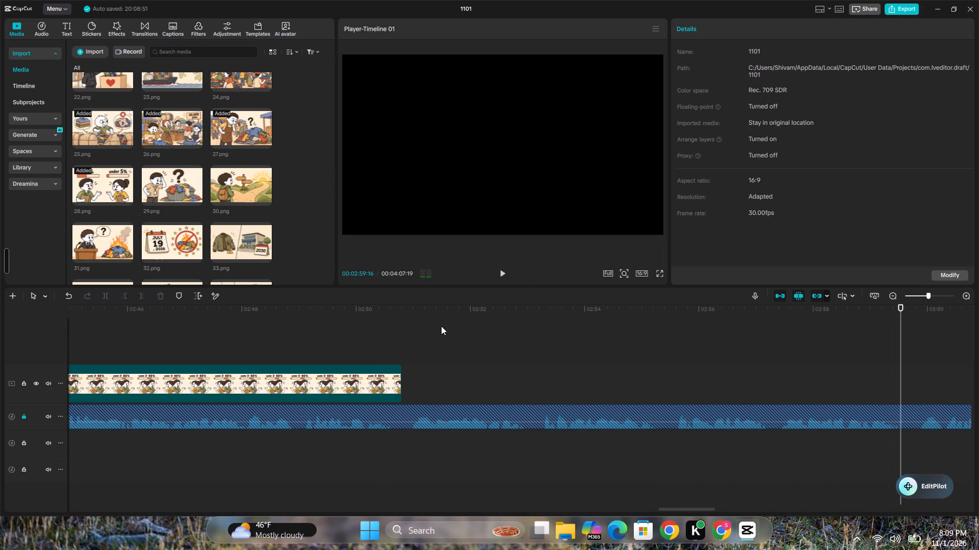
pyautogui.moveTo(175, 183); pyautogui.dragTo(412, 380)
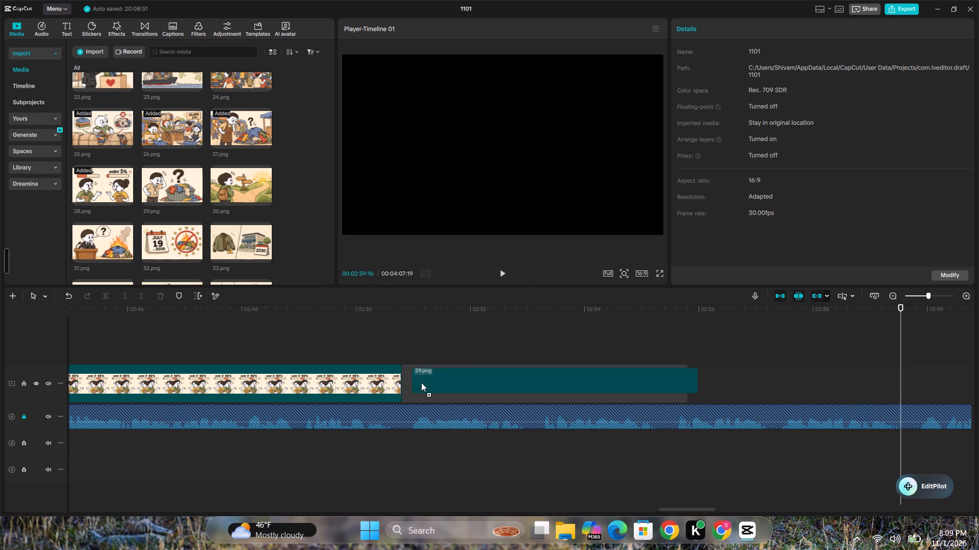
pyautogui.moveTo(688, 373); pyautogui.dragTo(909, 393)
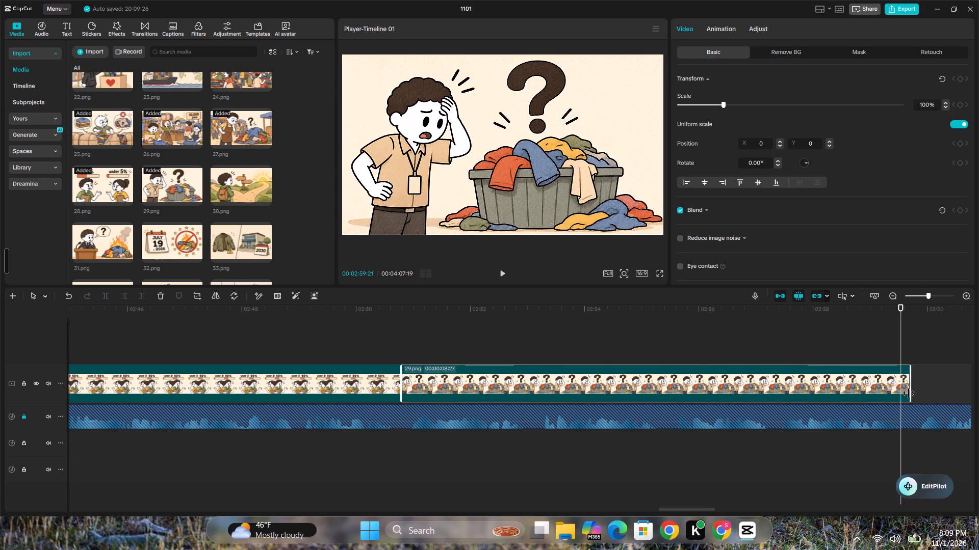
pyautogui.moveTo(909, 393); pyautogui.dragTo(908, 394)
# Create a slow zoom on 29.png with scale keyframes of 100% at 2:50:26 and 111% at 2:59:18.
pyautogui.click(406, 355)
pyautogui.click(432, 377)
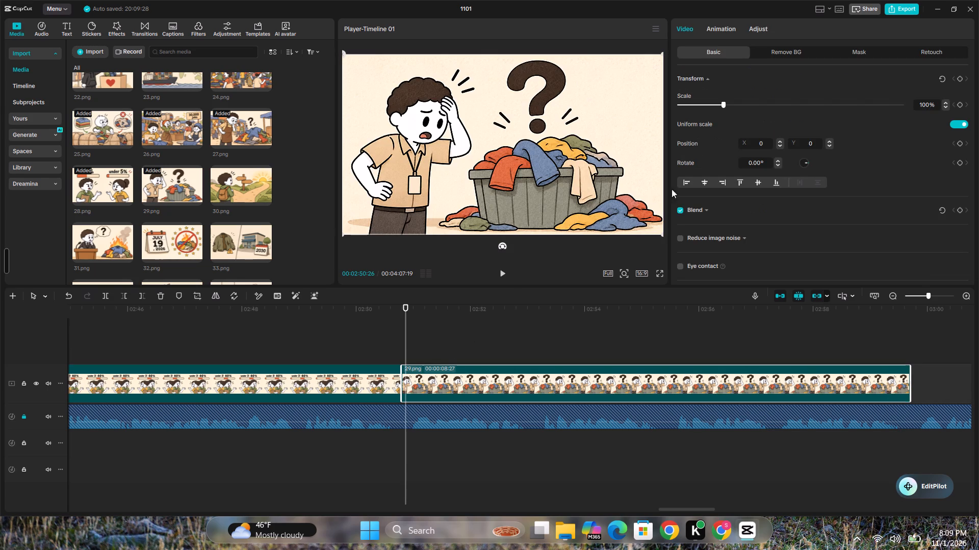
pyautogui.click(962, 104)
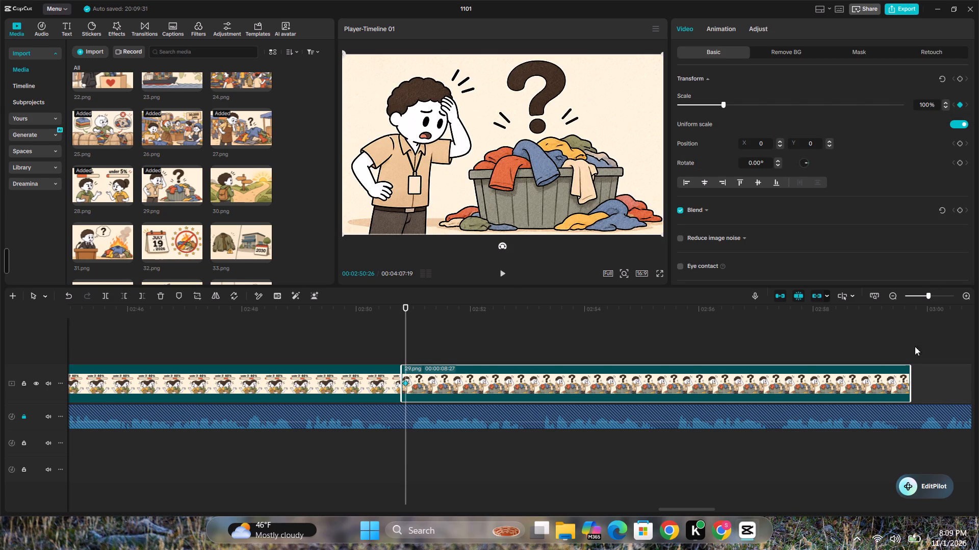
pyautogui.click(905, 354)
pyautogui.click(895, 375)
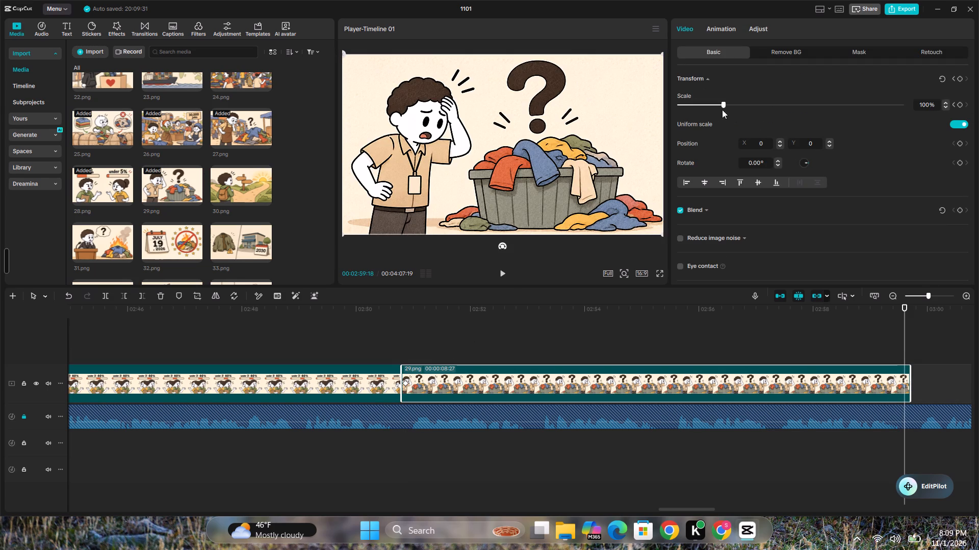
pyautogui.moveTo(722, 105); pyautogui.dragTo(727, 102)
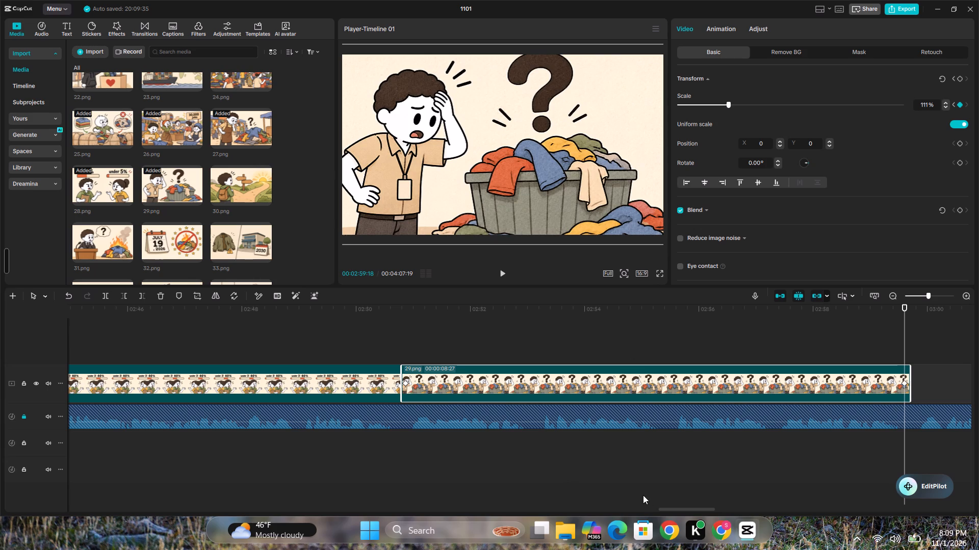
# Check the Scene 30 narration in the Claude script, and add 30.png after 29.png, trimmed to 1:20.
pyautogui.moveTo(665, 507); pyautogui.dragTo(734, 507)
pyautogui.hotkey('alt', 'Tab')
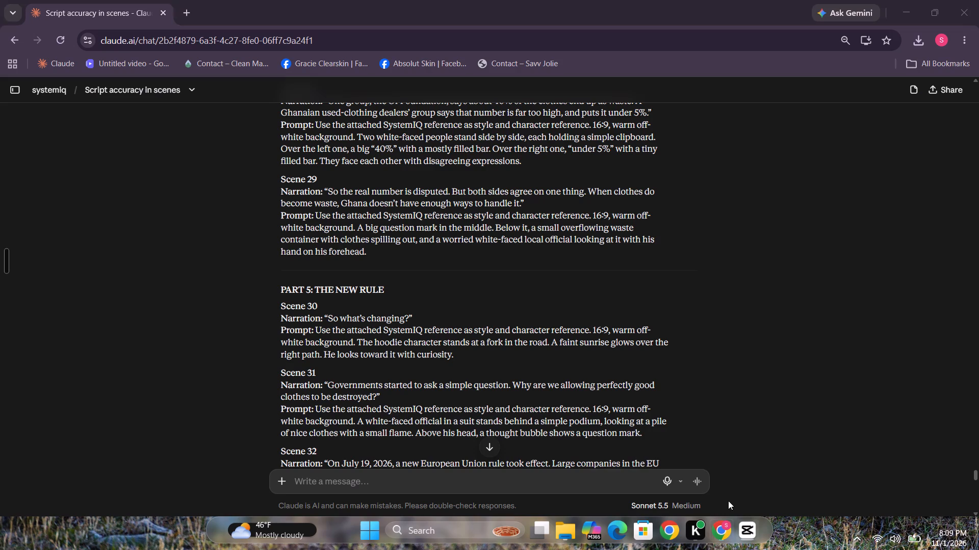
pyautogui.scroll(-1, 615, 253)
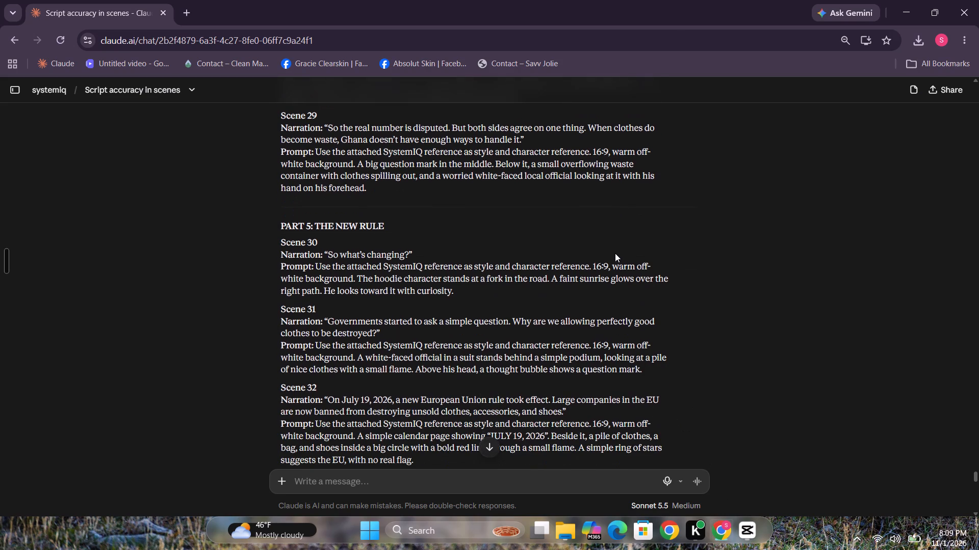
pyautogui.hotkey('alt', 'Tab')
pyautogui.moveTo(734, 508); pyautogui.dragTo(724, 510)
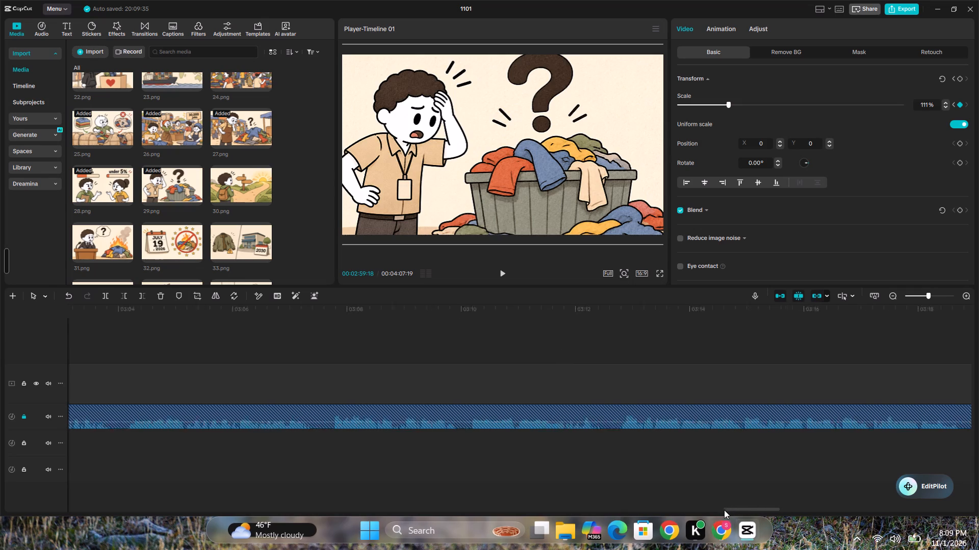
pyautogui.moveTo(724, 510); pyautogui.dragTo(691, 512)
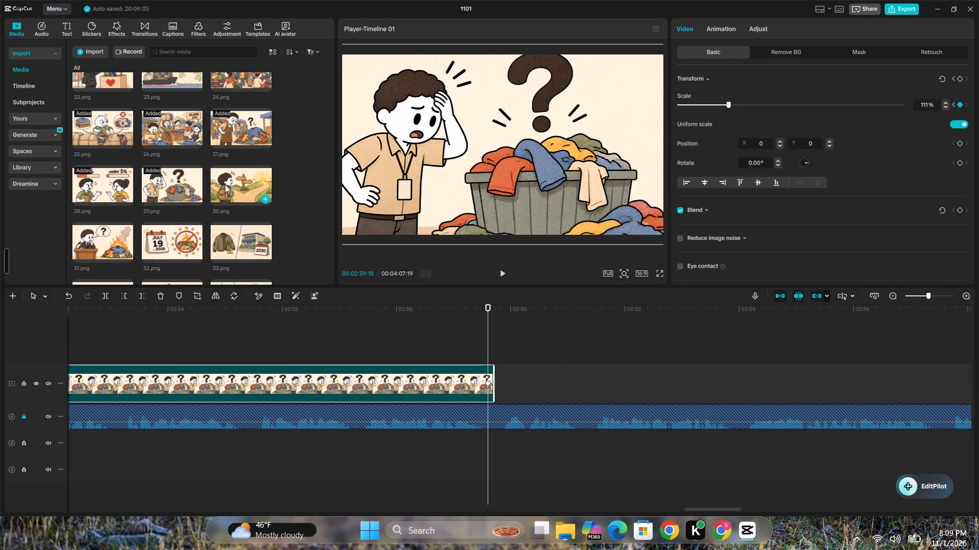
pyautogui.moveTo(231, 185); pyautogui.dragTo(506, 387)
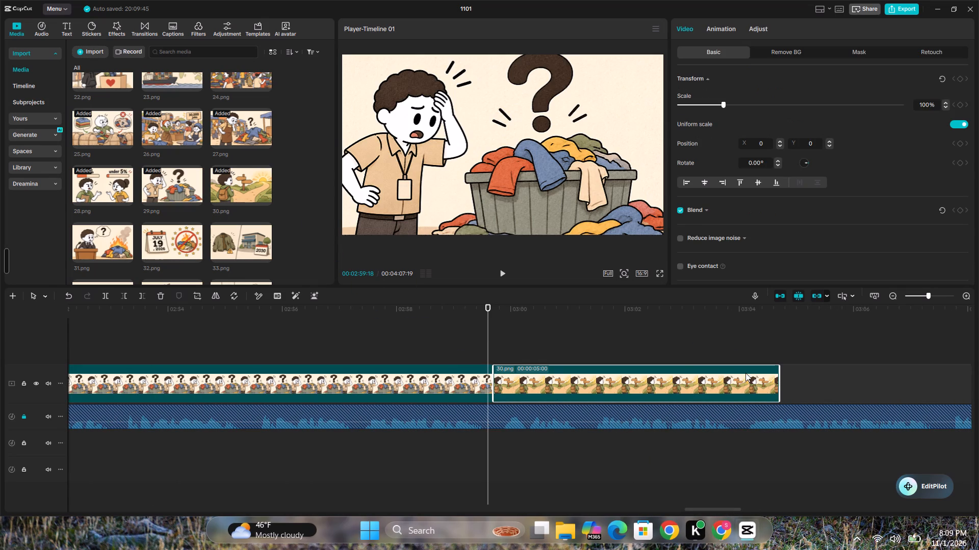
pyautogui.moveTo(780, 375); pyautogui.dragTo(587, 396)
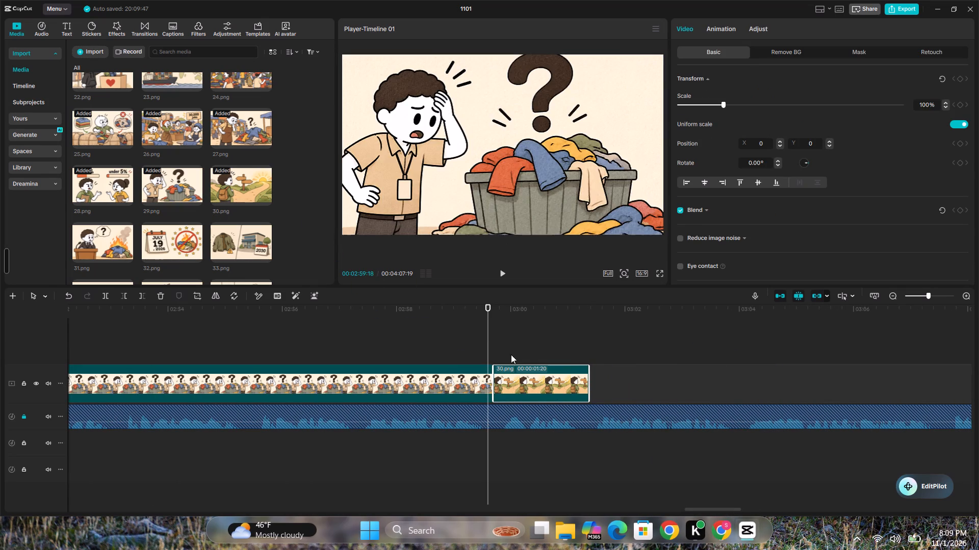
# Create a slow zoom on 30.png with a 100% scale keyframe at 2:59:21 and a slightly larger scale at 3:01:10.
pyautogui.click(497, 354)
pyautogui.click(512, 378)
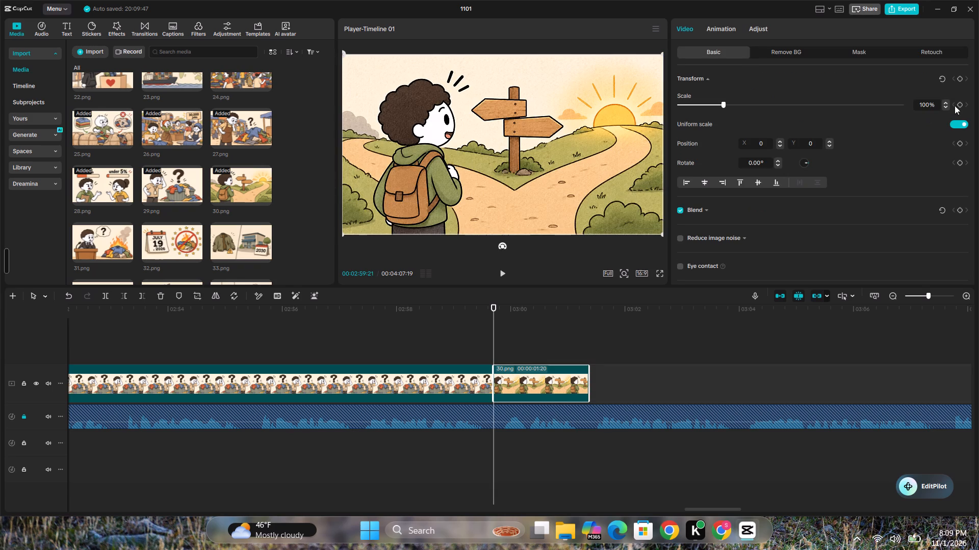
pyautogui.click(959, 104)
pyautogui.click(503, 272)
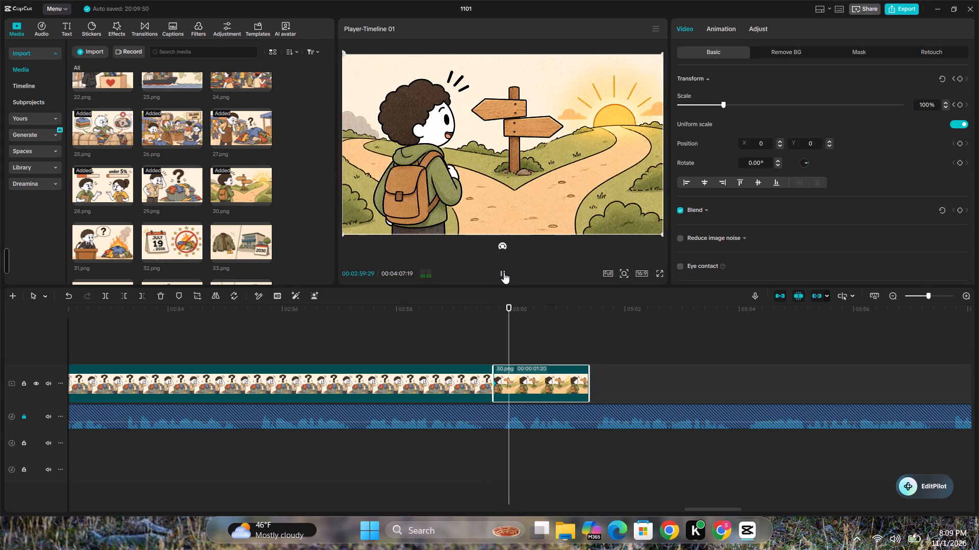
pyautogui.click(502, 272)
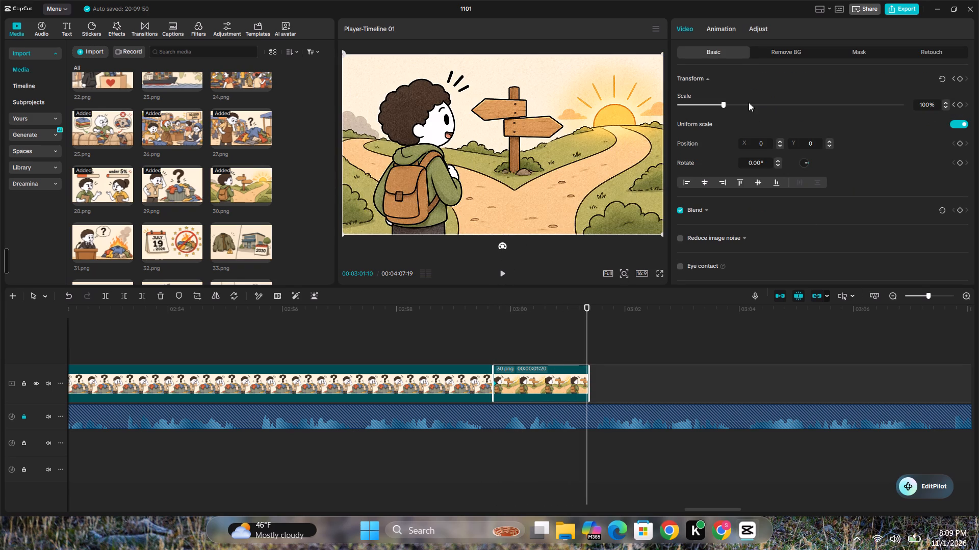
pyautogui.click(725, 104)
# Play across the cut from 29.png to 30.png to review the new images and their zooms.
pyautogui.click(466, 347)
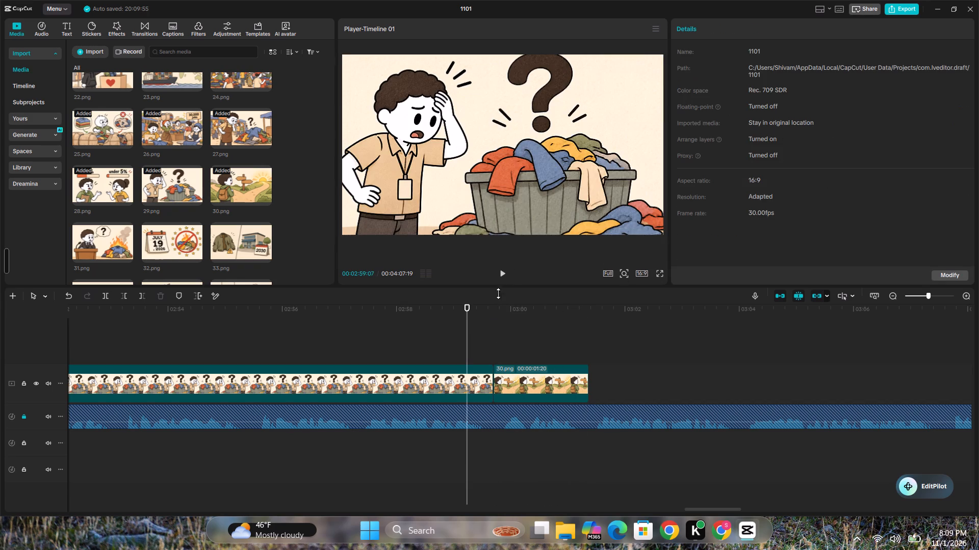
pyautogui.press('space')
pyautogui.press('space')
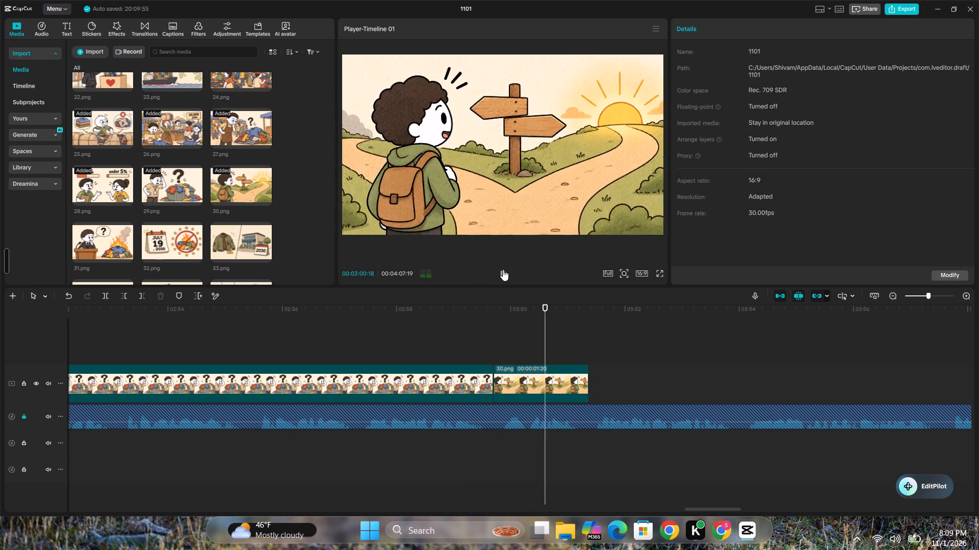
pyautogui.click(503, 269)
pyautogui.moveTo(701, 509); pyautogui.dragTo(771, 509)
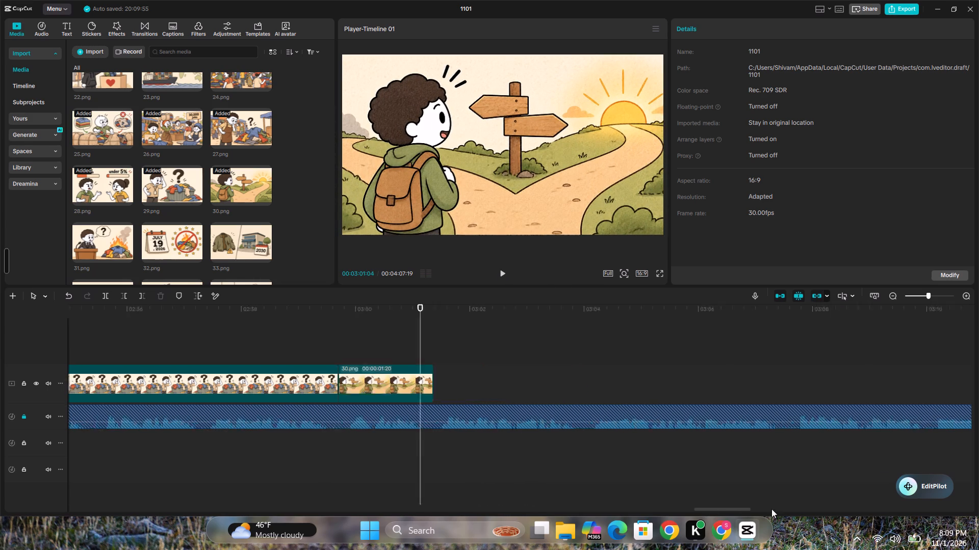
pyautogui.moveTo(771, 509); pyautogui.dragTo(715, 497)
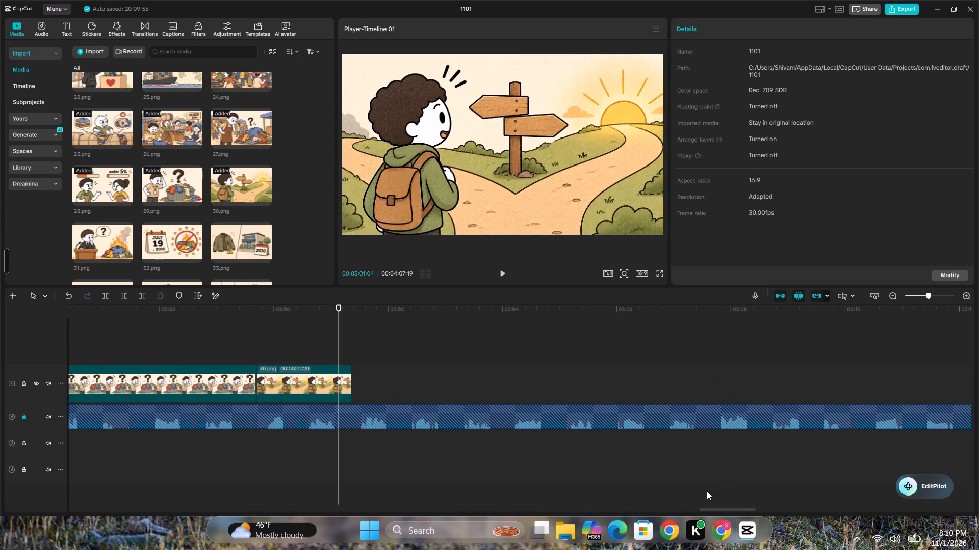